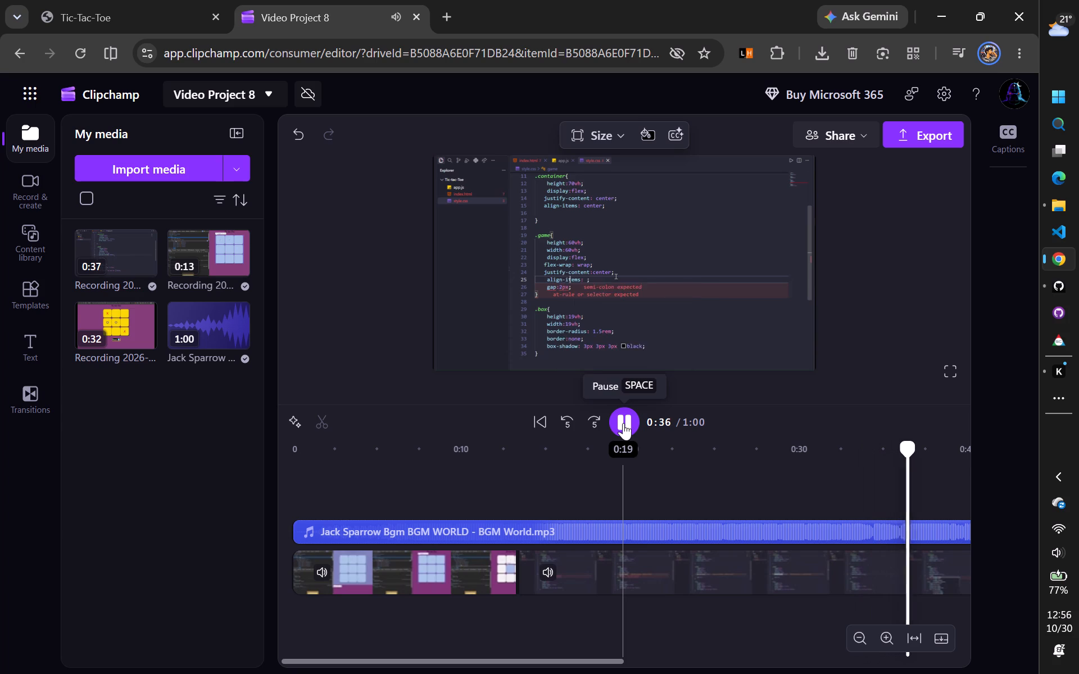
Play the timeline through the coding clip up to about 0:49 to review it.
click(623, 423)
click(623, 423)
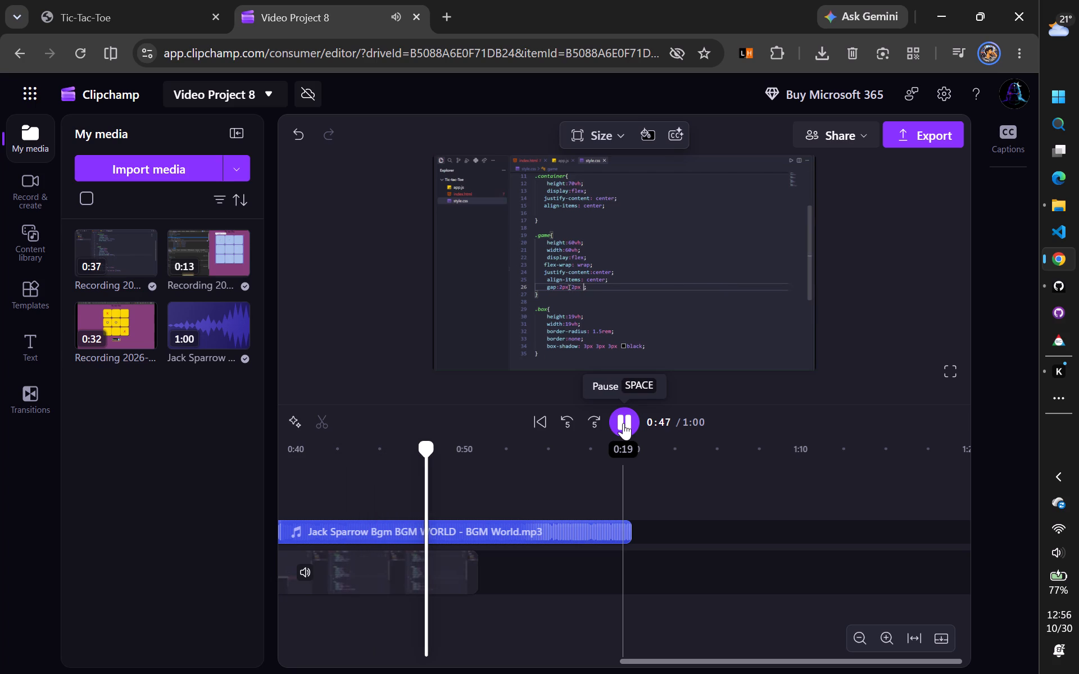
click(623, 423)
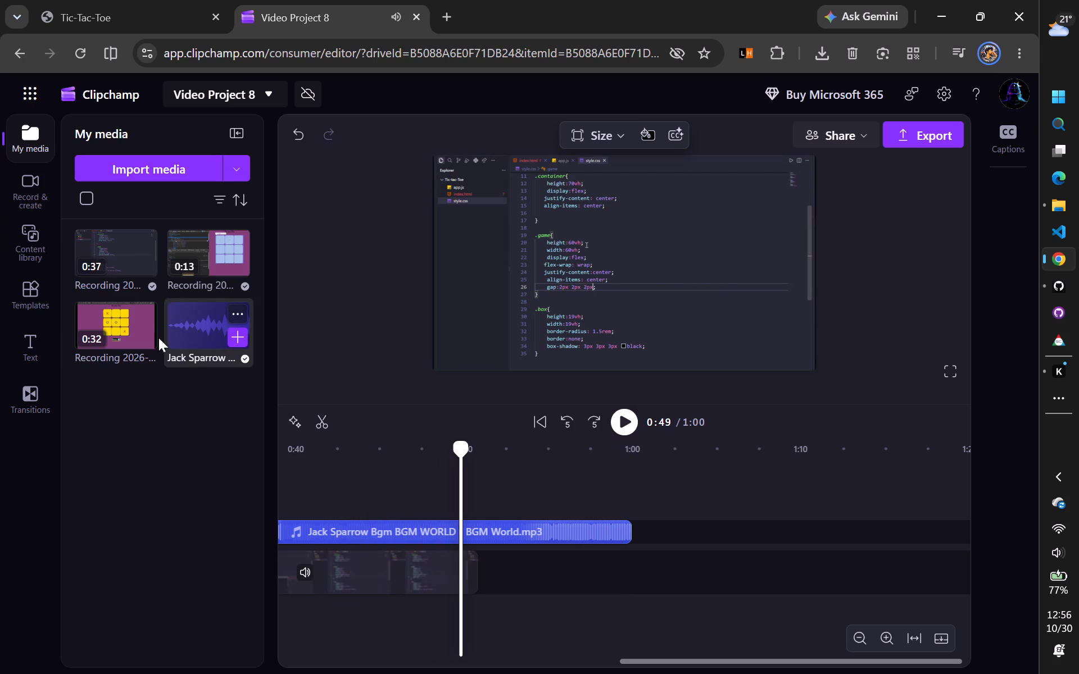
Add the 0:32 tic-tac-toe recording to the video track directly after the coding clip.
drag(117, 329, 510, 555)
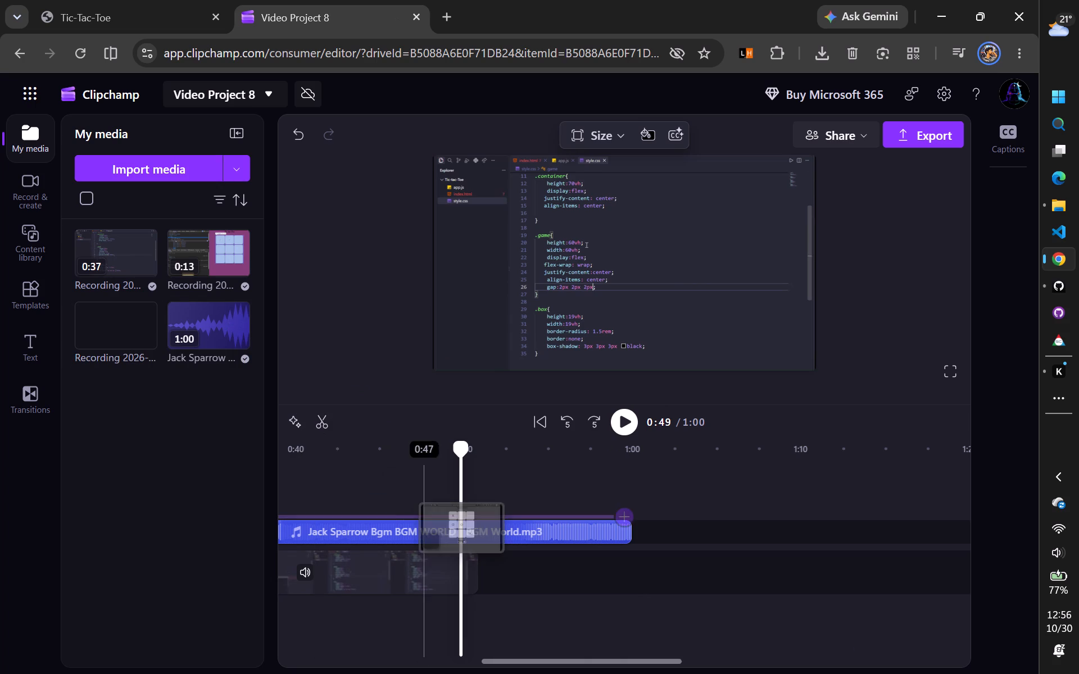
drag(510, 555, 537, 584)
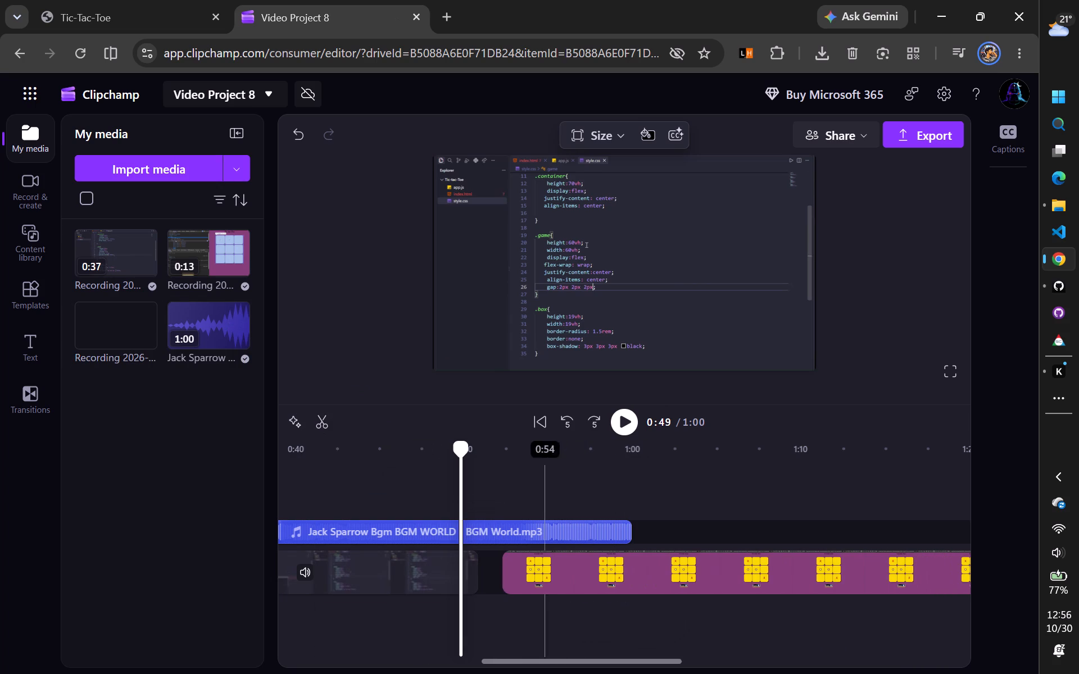
drag(537, 584, 510, 584)
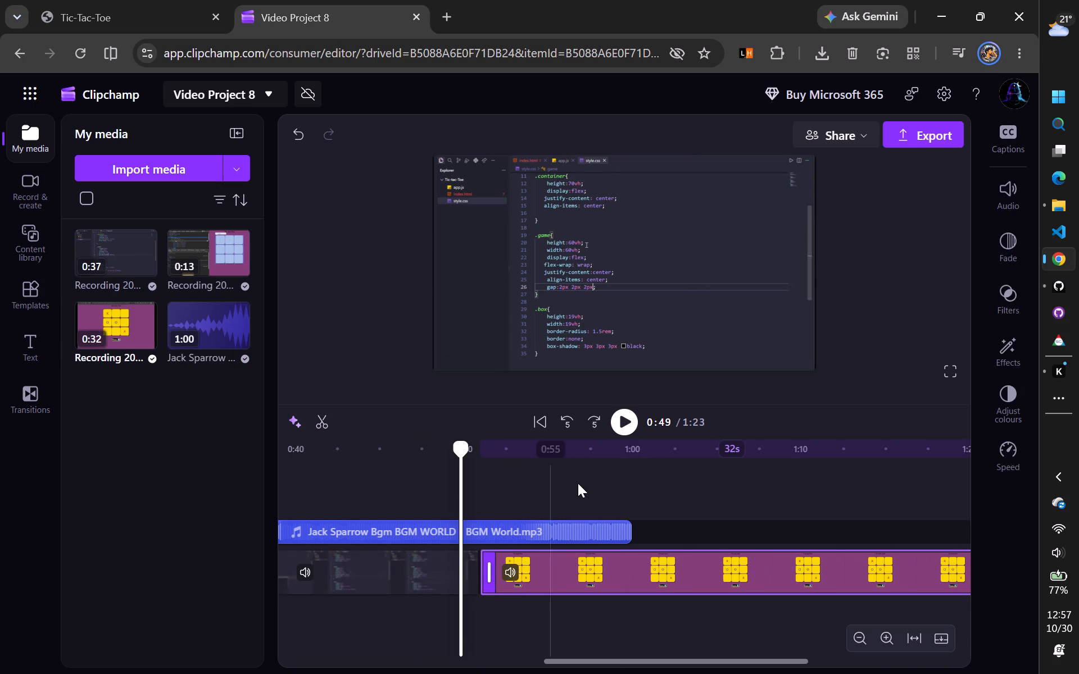
Play across the join into the tic-tac-toe recording and scrub back through the coding clip to look for footage to cut.
click(623, 411)
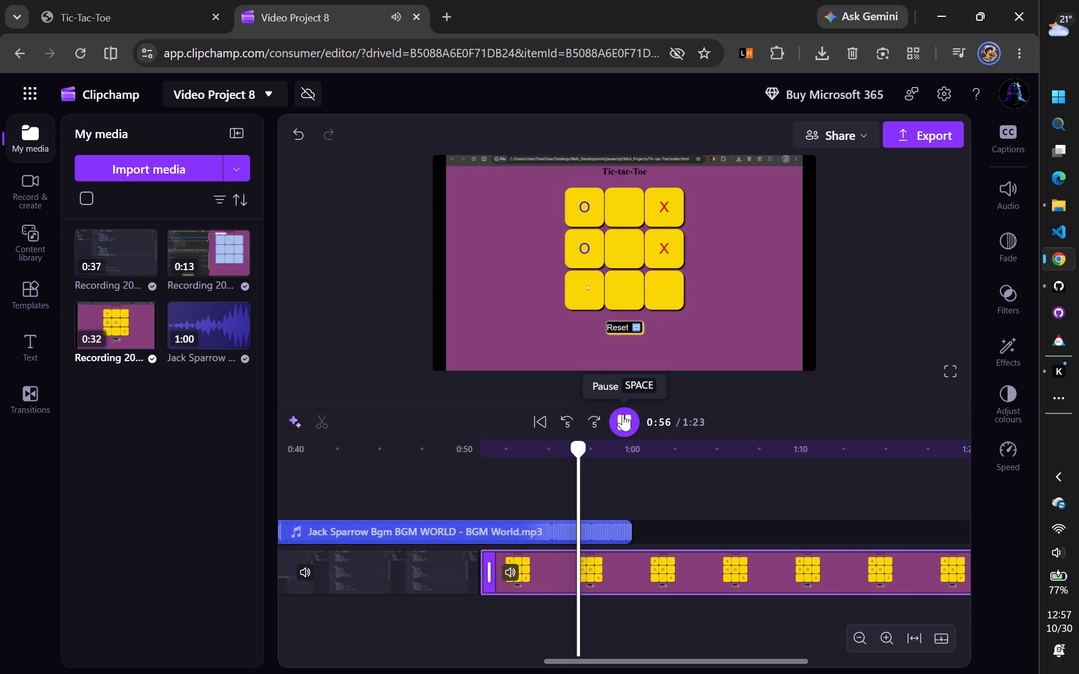
click(623, 415)
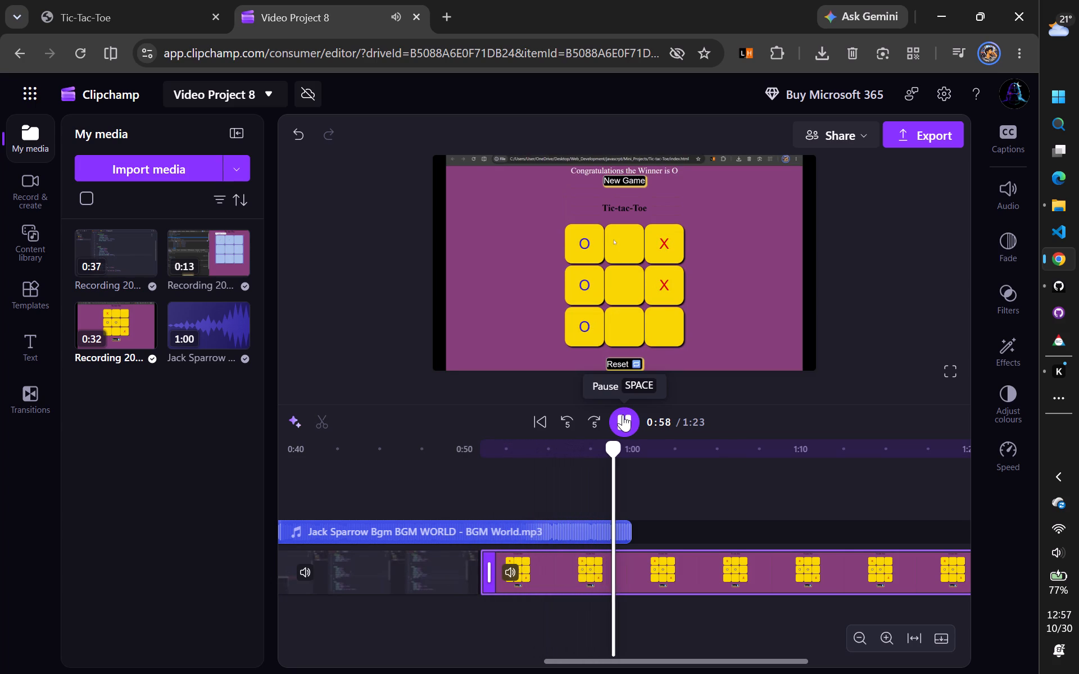
scroll(570, 458, right, 3)
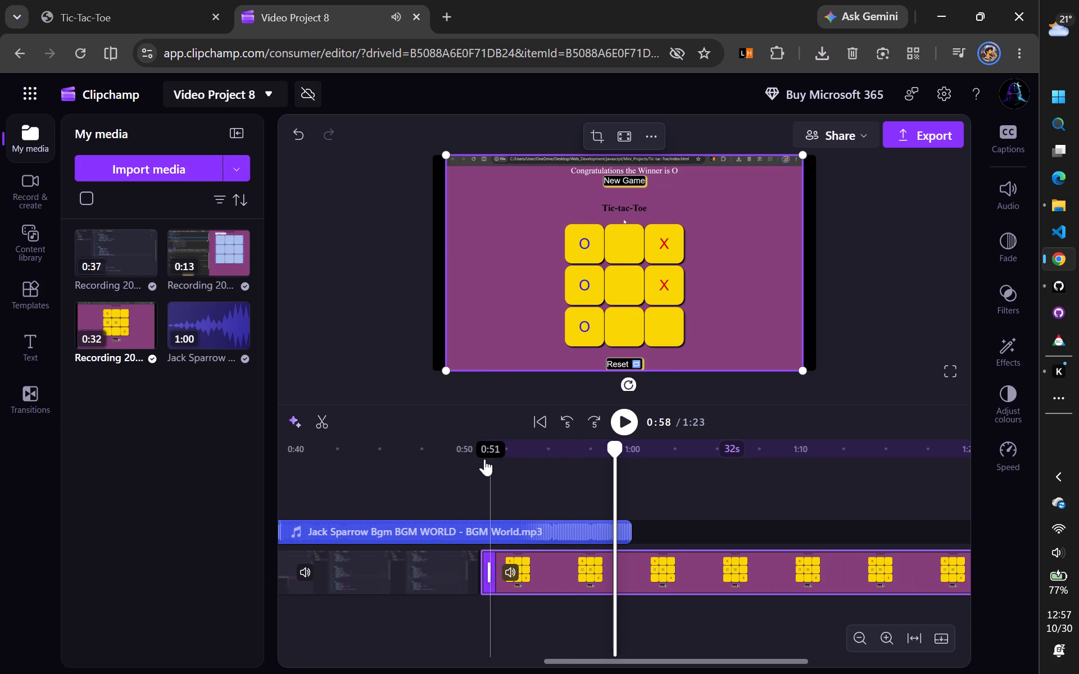
click(469, 459)
scroll(469, 459, right, 2)
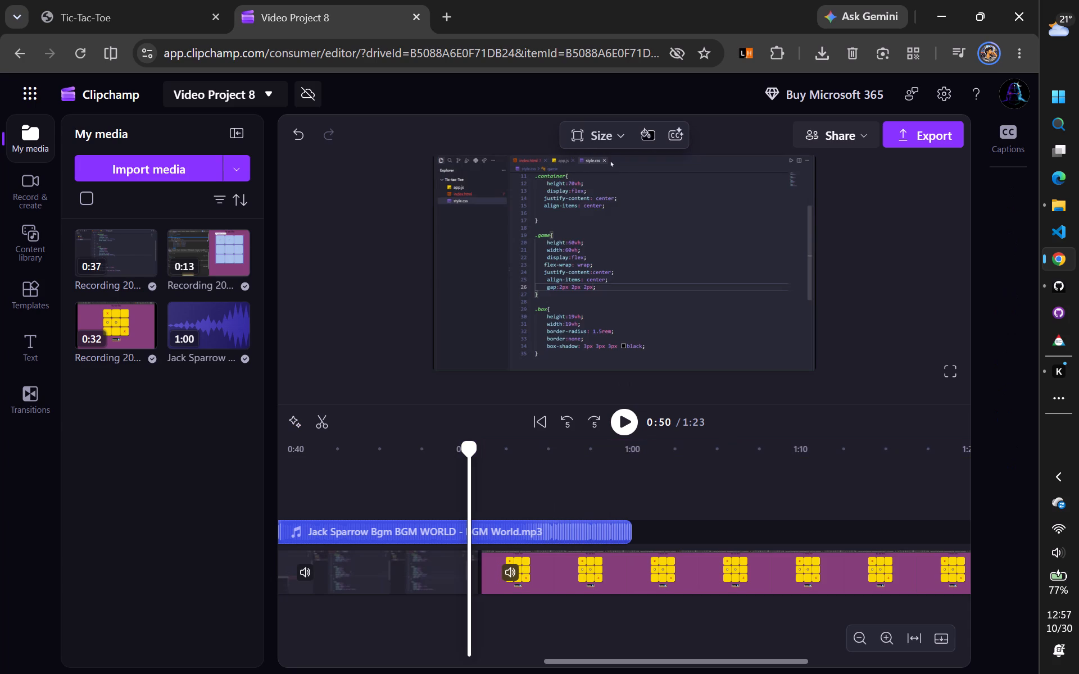
drag(469, 459, 298, 472)
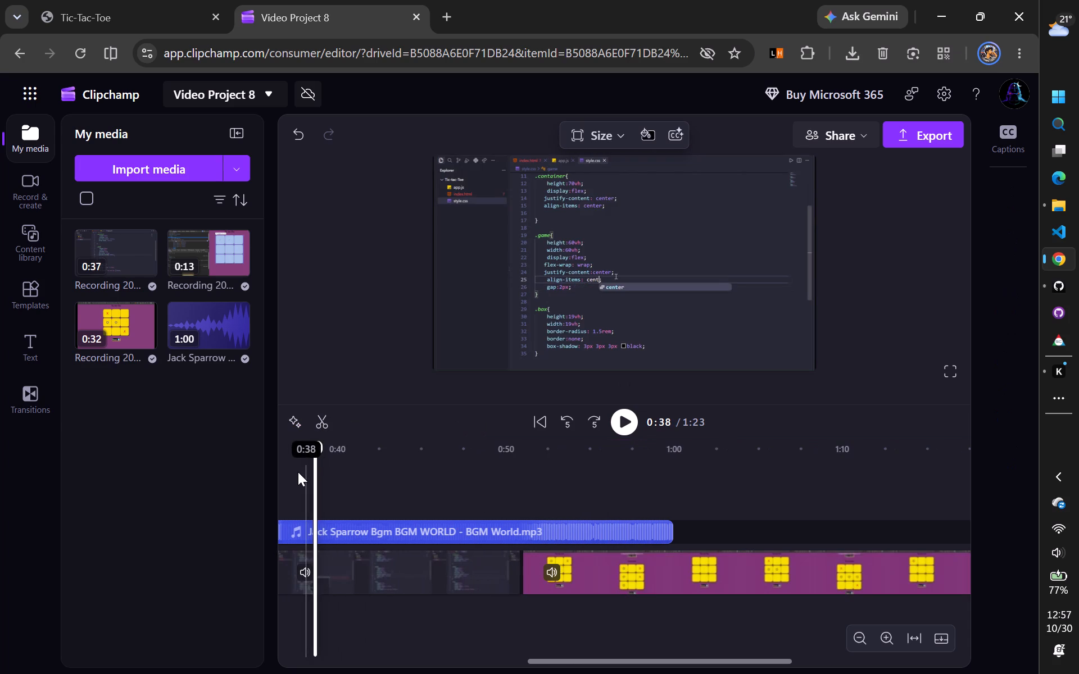
drag(315, 450, 253, 448)
scroll(348, 465, right, 4)
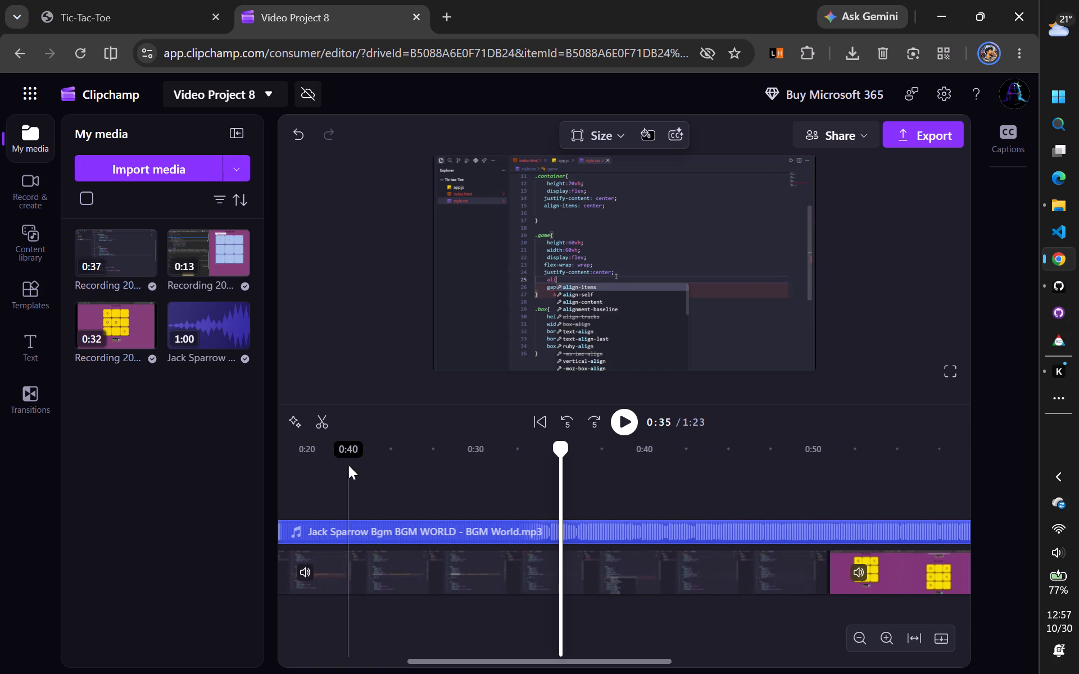
scroll(348, 465, right, 3)
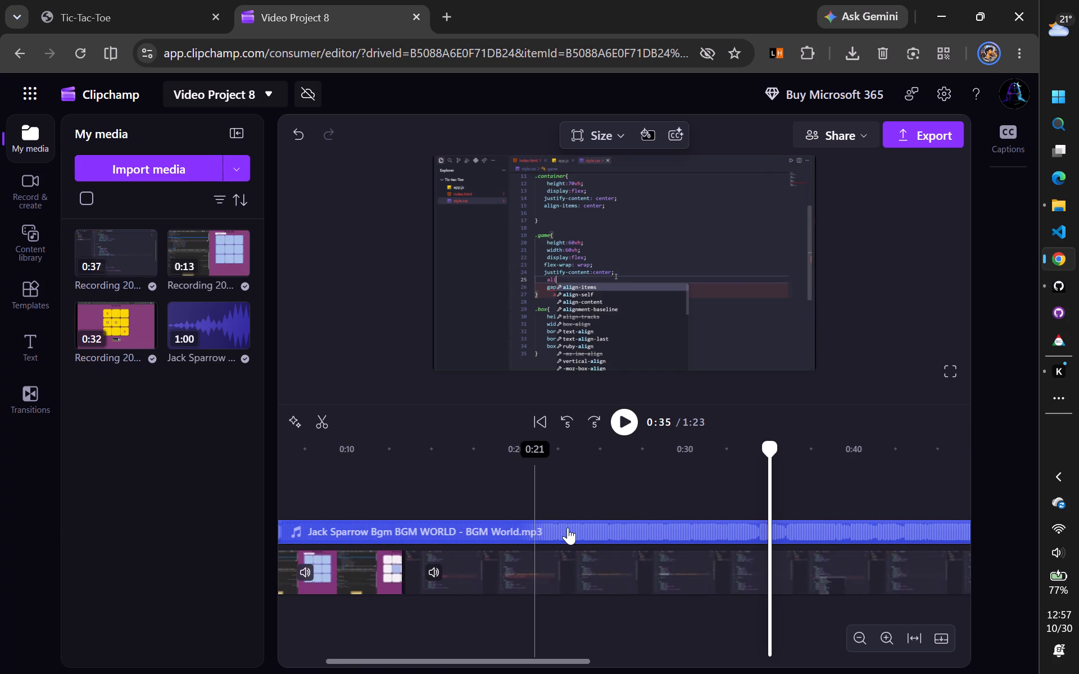
Split the coding clip at 0:23 on the timeline and delete the portion before the split.
click(592, 579)
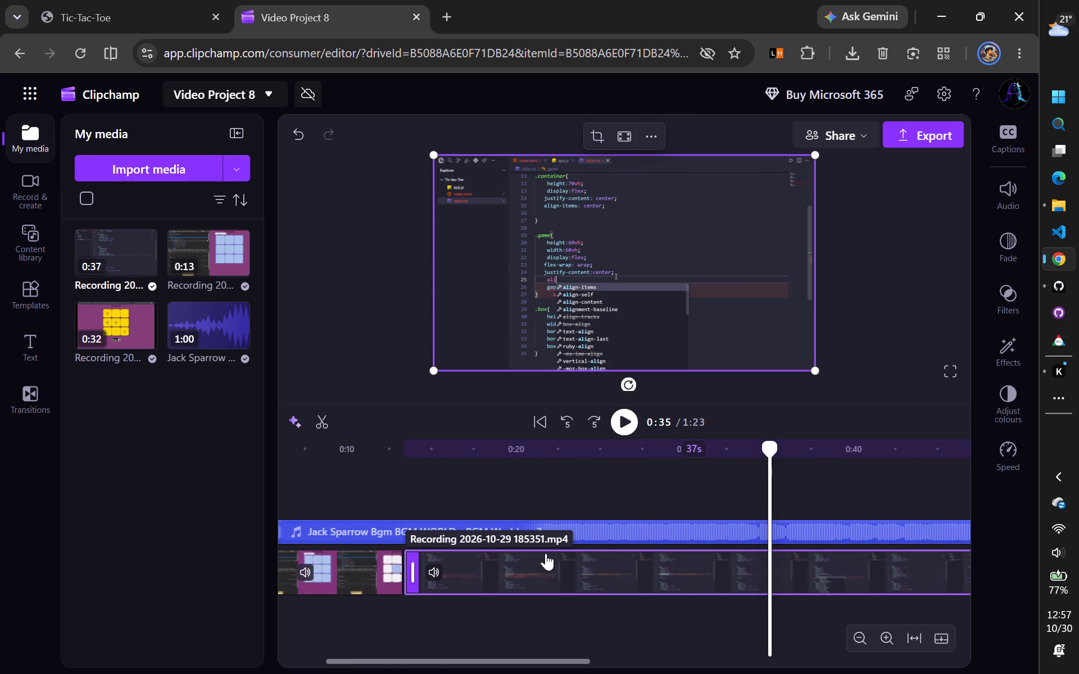
drag(768, 448, 556, 468)
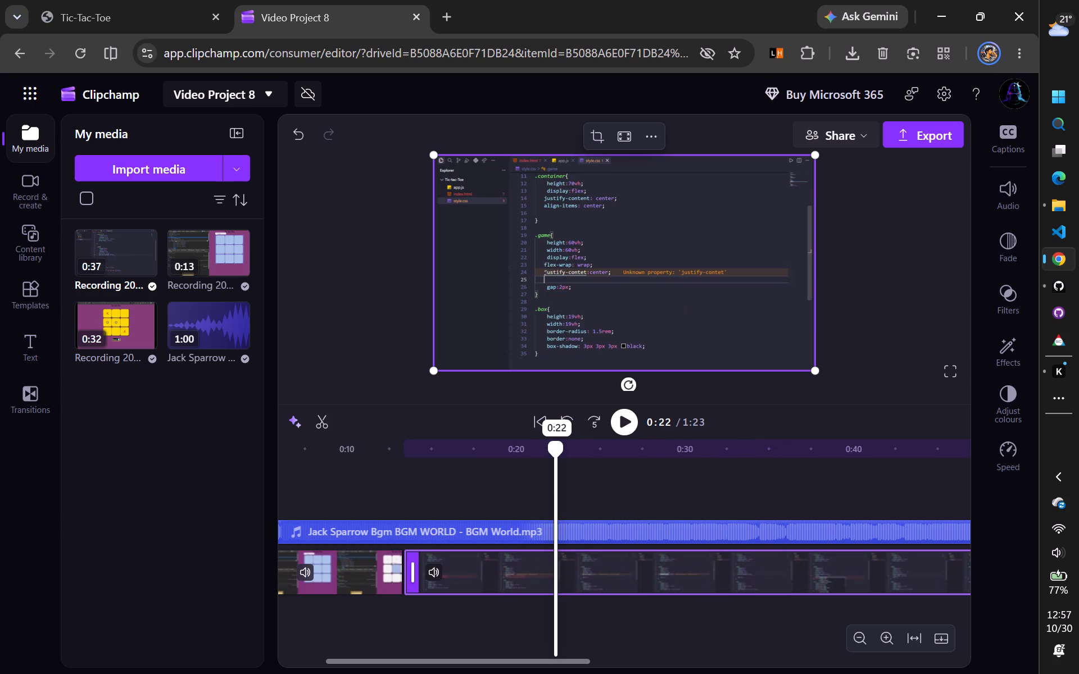
drag(556, 468, 570, 467)
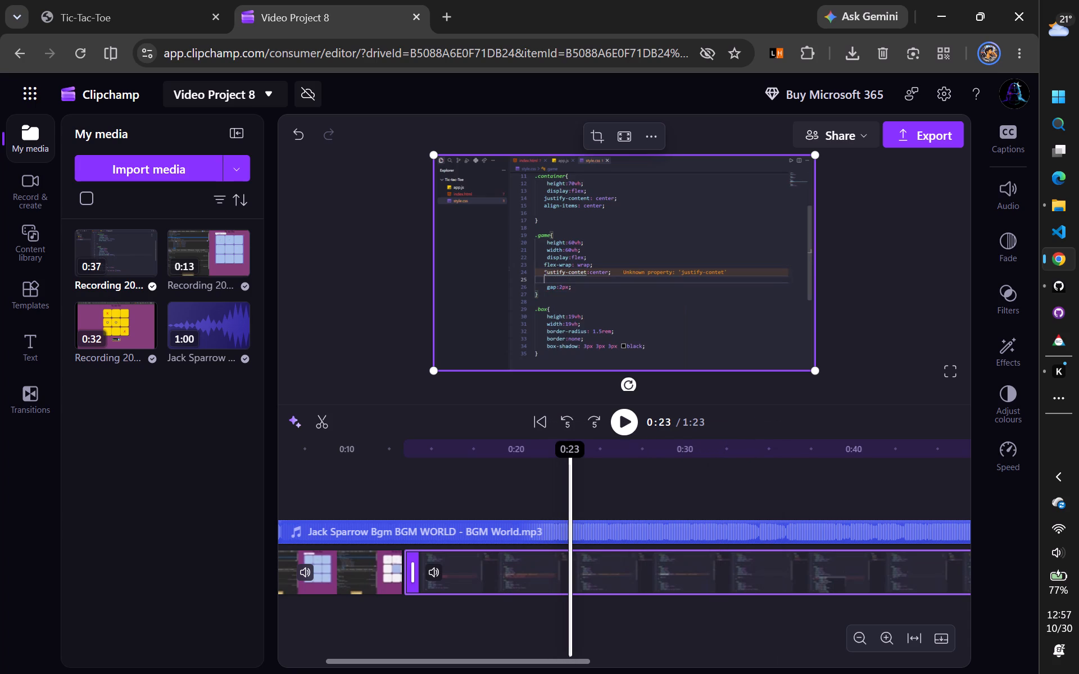
click(323, 420)
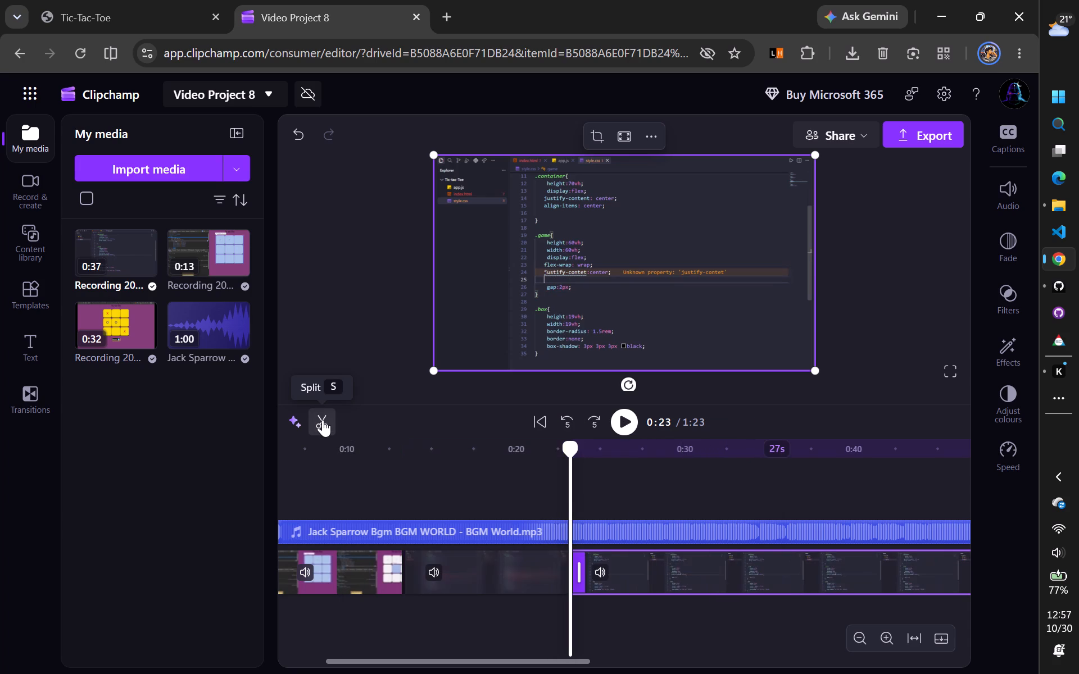
click(455, 576)
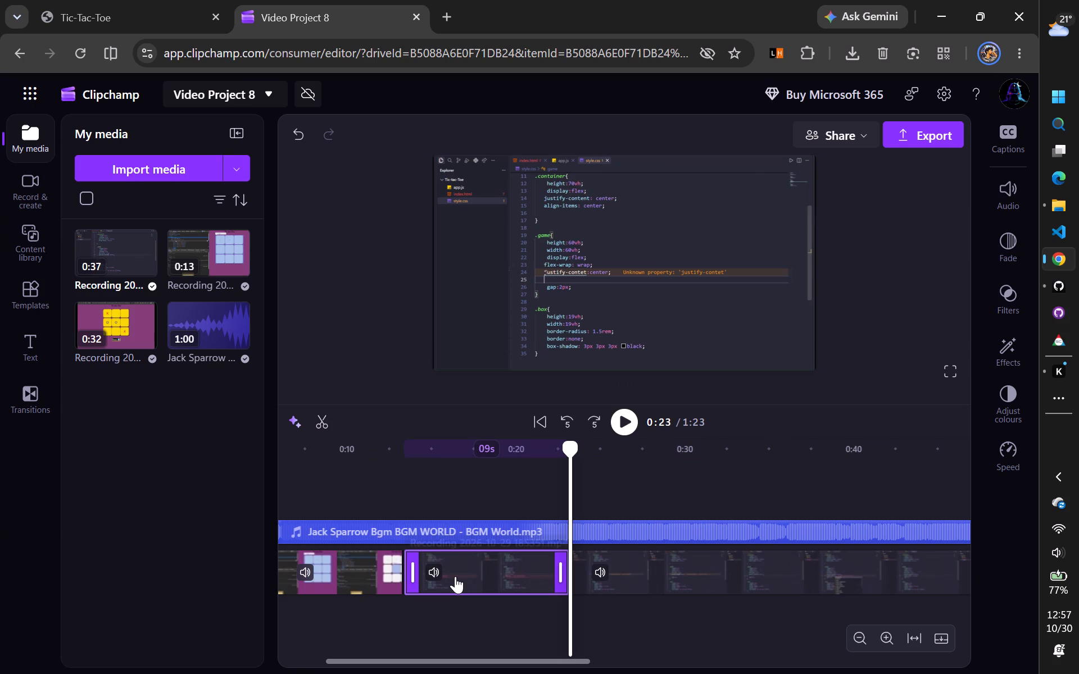
key(Delete)
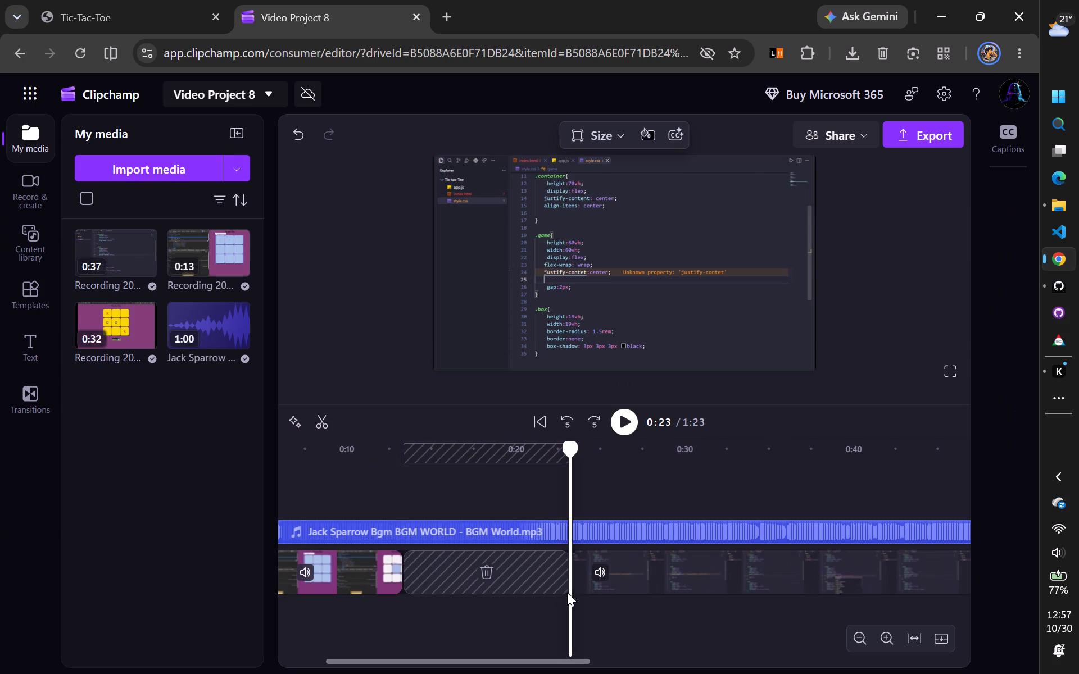
Move the remaining coding clip against the end of the first clip to close the gap.
drag(627, 568, 478, 570)
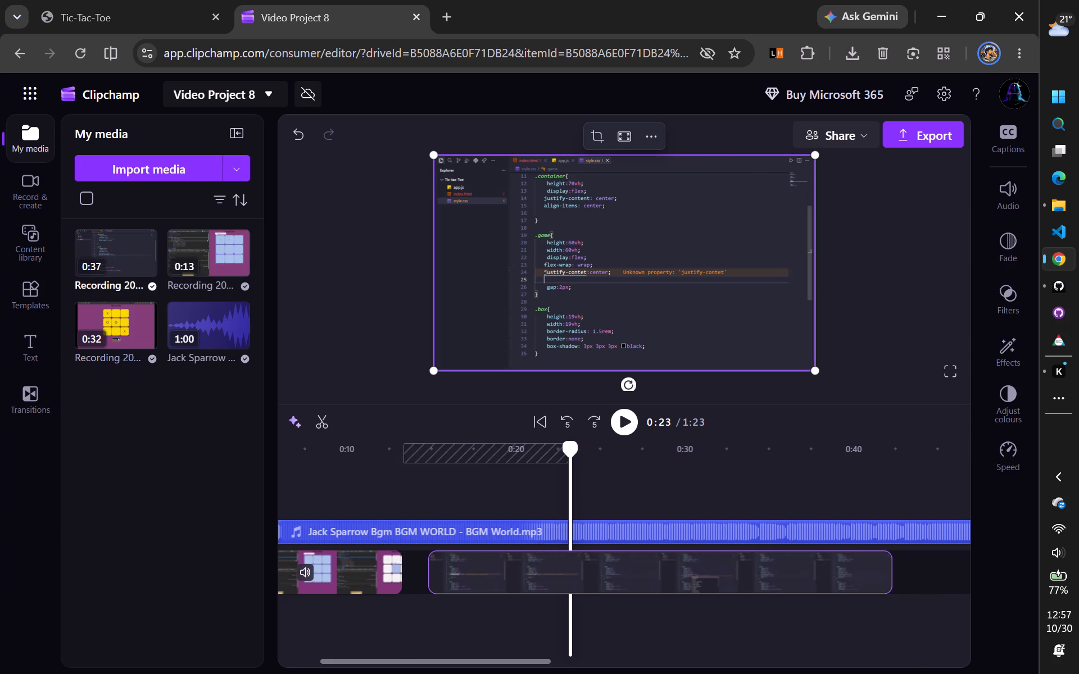
drag(478, 570, 454, 569)
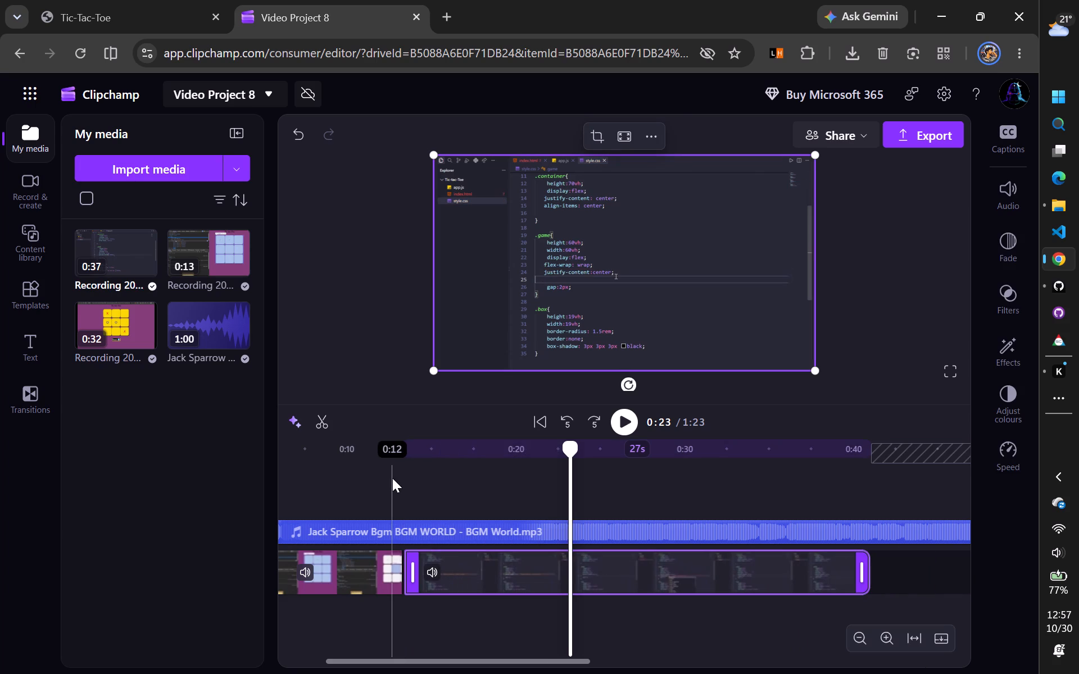
Play the timeline from 0:12 to about 0:40 to review the shortened coding clip.
click(392, 478)
click(618, 421)
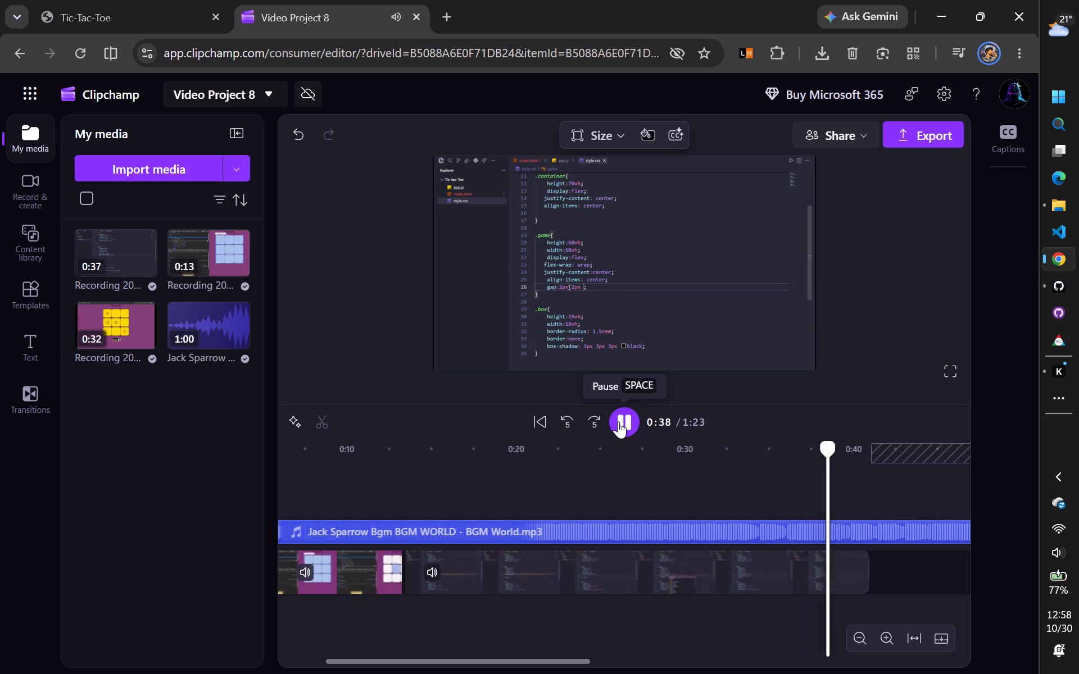
click(618, 421)
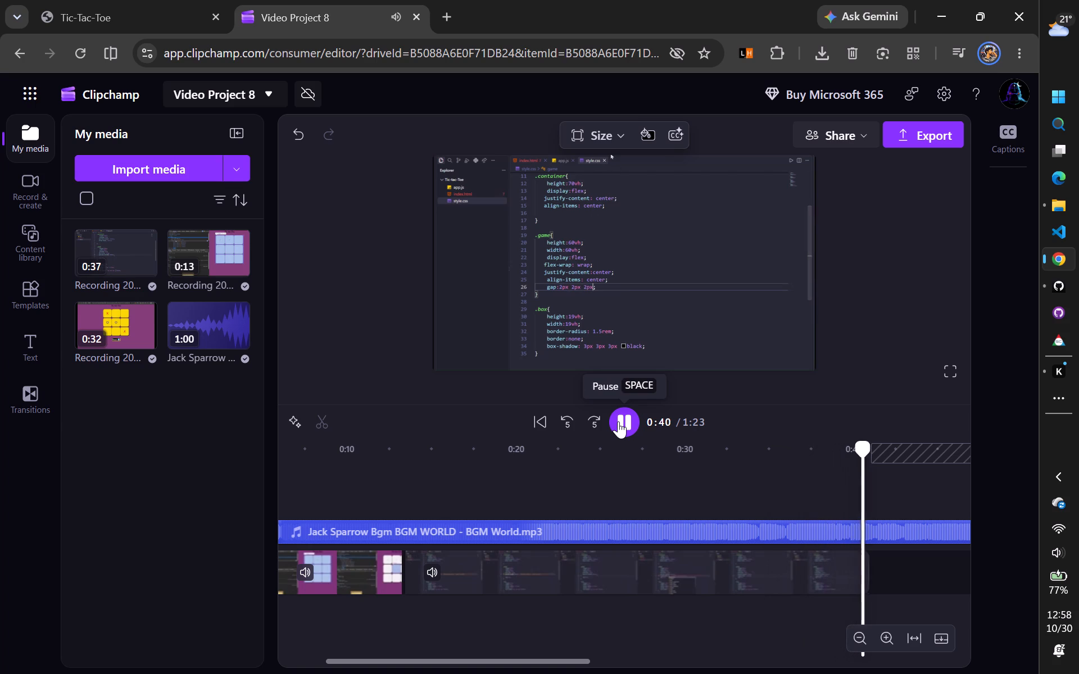
Move the tic-tac-toe recording against the end of the coding clip to close the gap after 0:40.
scroll(644, 473, left, 2)
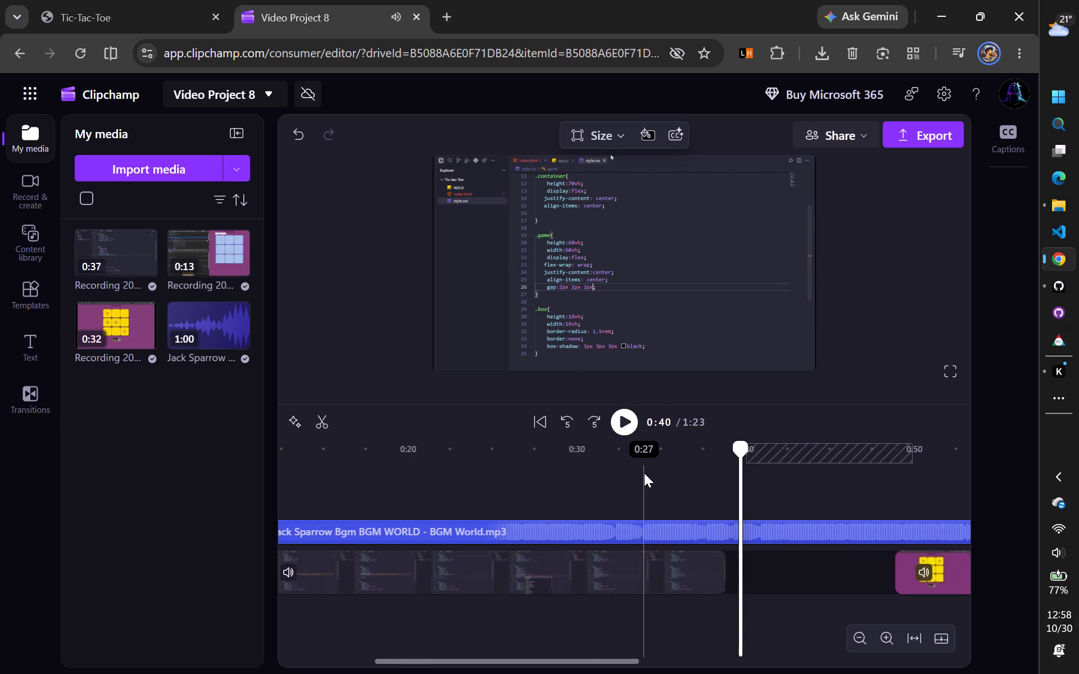
scroll(644, 473, left, 1)
drag(905, 575, 855, 580)
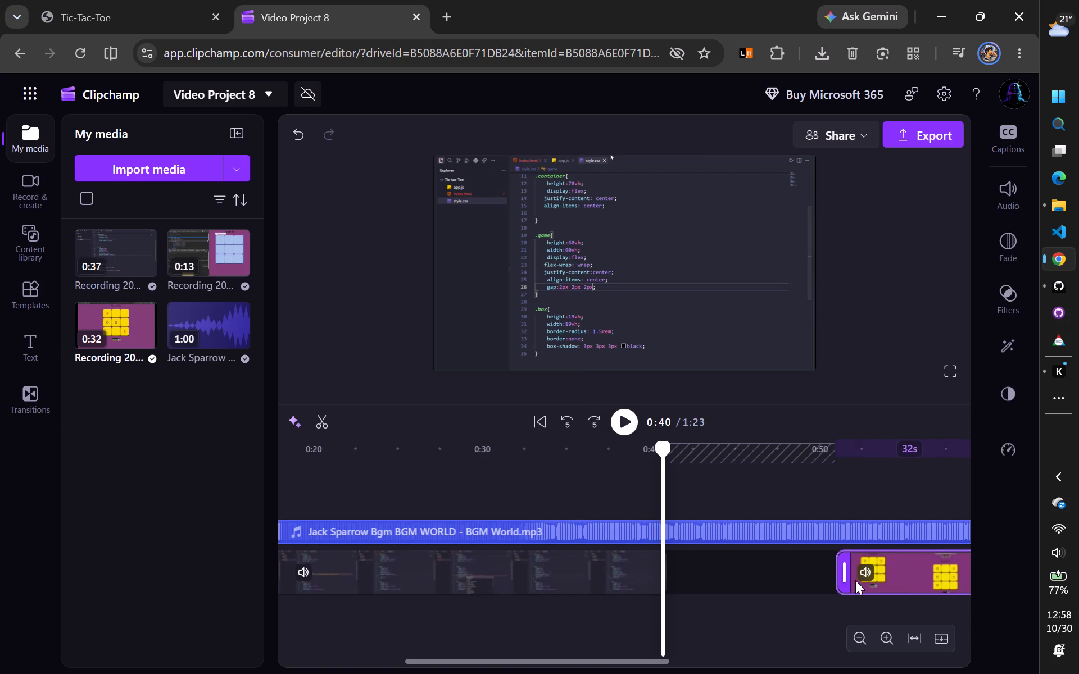
drag(855, 580, 721, 584)
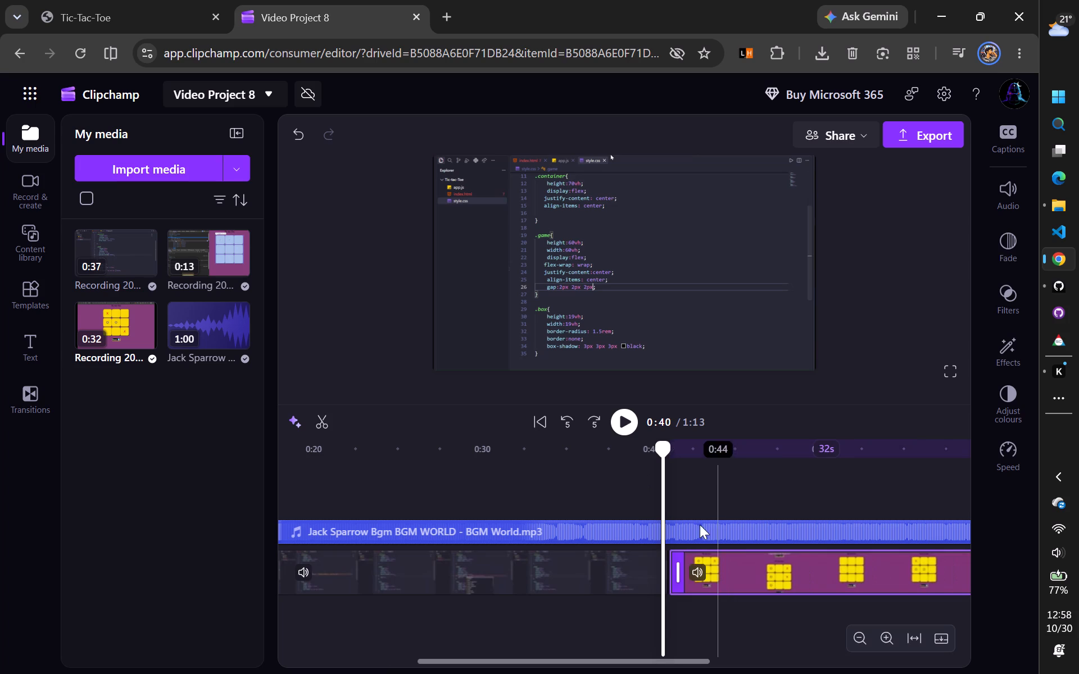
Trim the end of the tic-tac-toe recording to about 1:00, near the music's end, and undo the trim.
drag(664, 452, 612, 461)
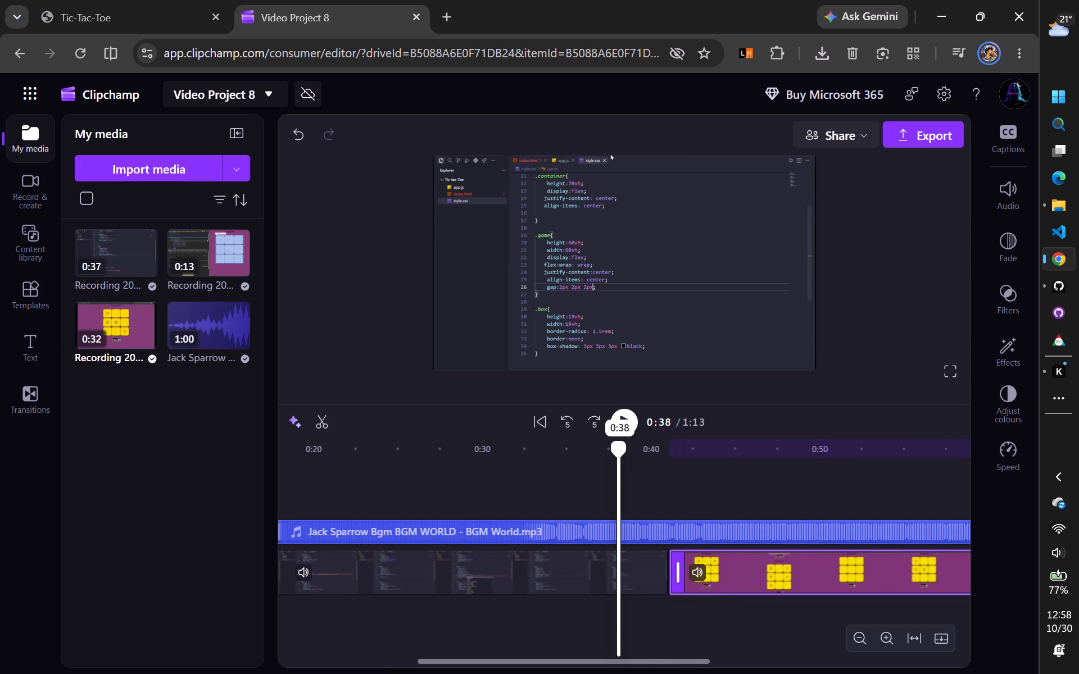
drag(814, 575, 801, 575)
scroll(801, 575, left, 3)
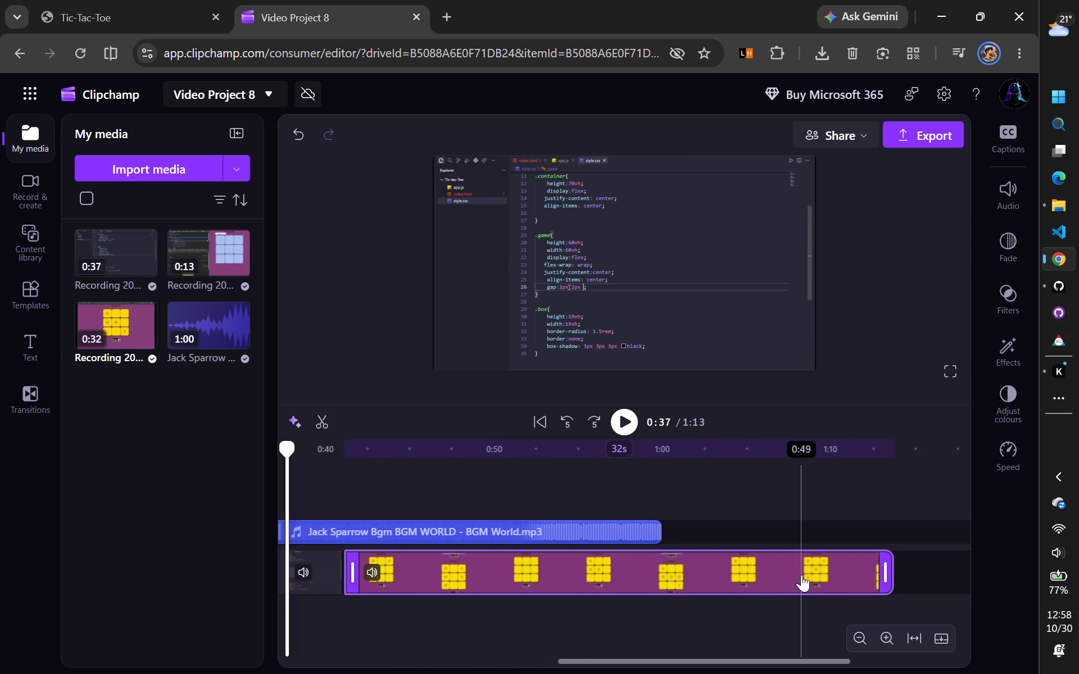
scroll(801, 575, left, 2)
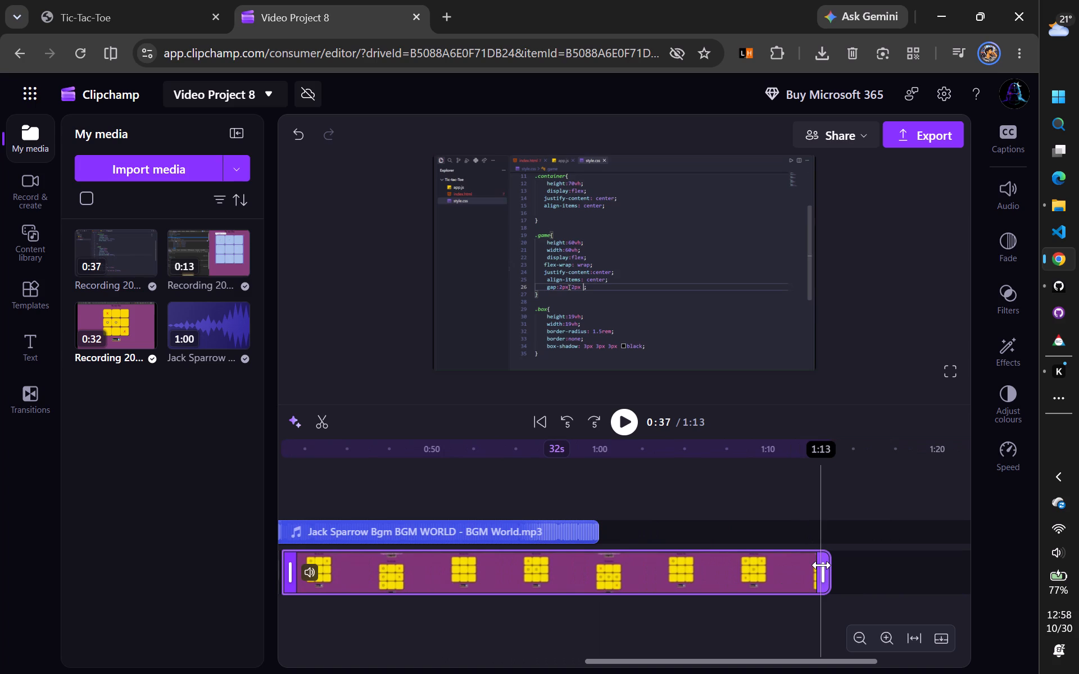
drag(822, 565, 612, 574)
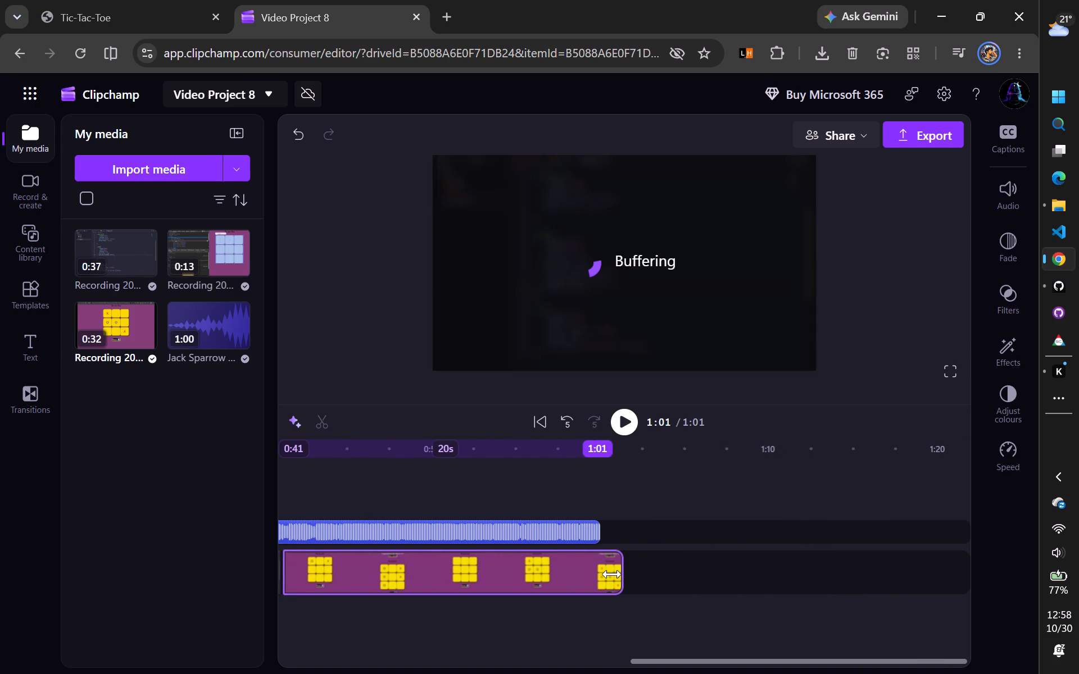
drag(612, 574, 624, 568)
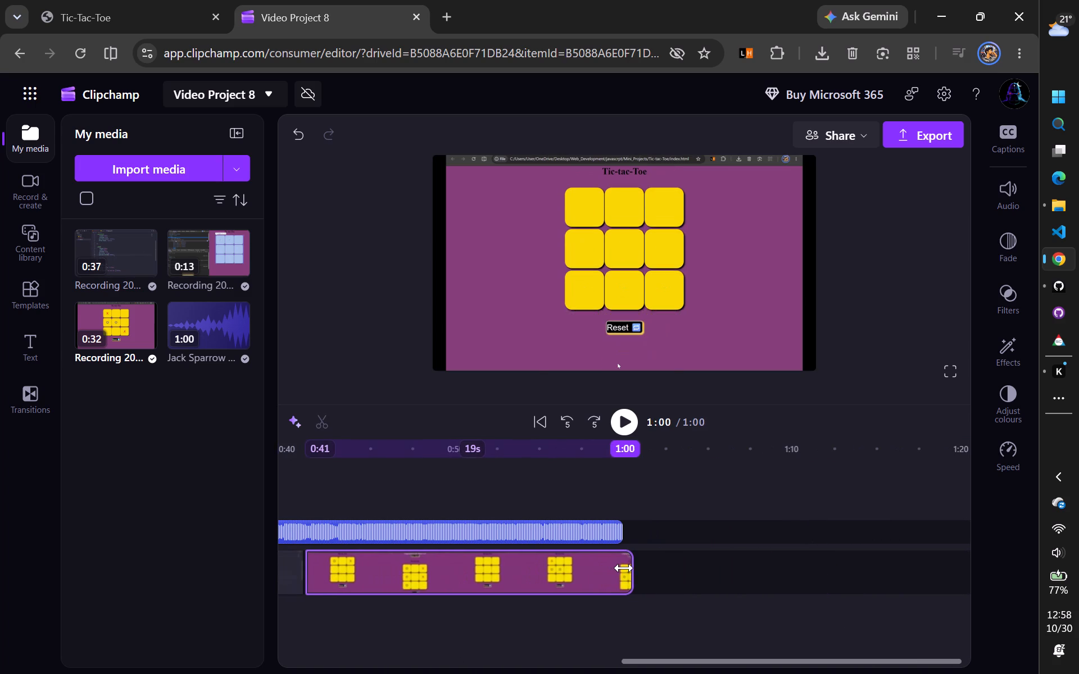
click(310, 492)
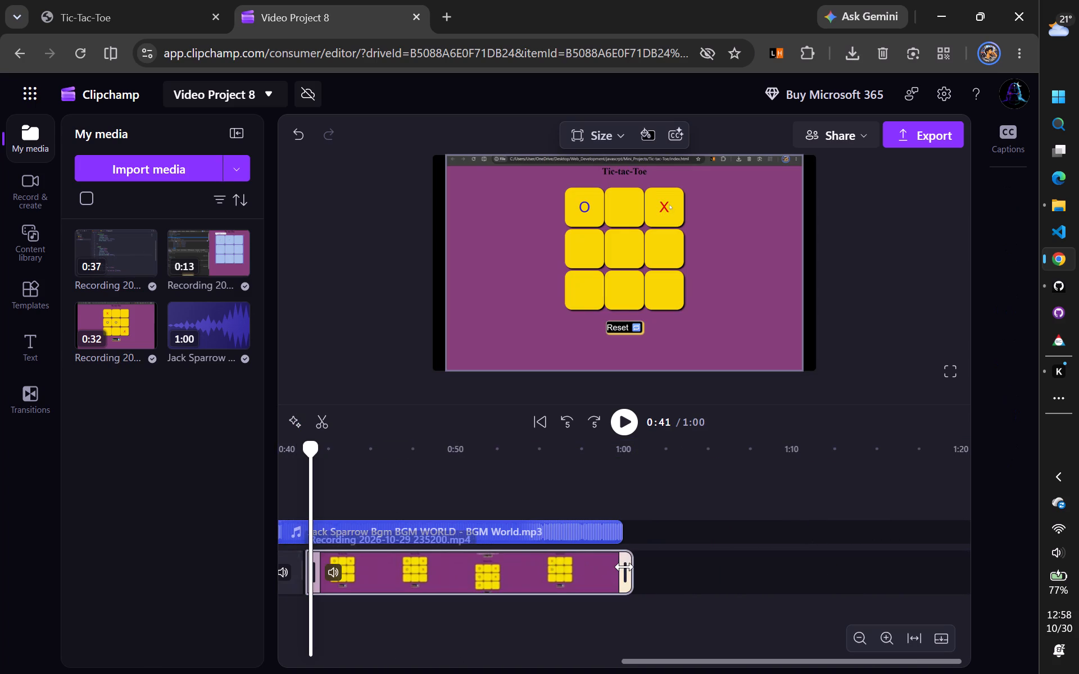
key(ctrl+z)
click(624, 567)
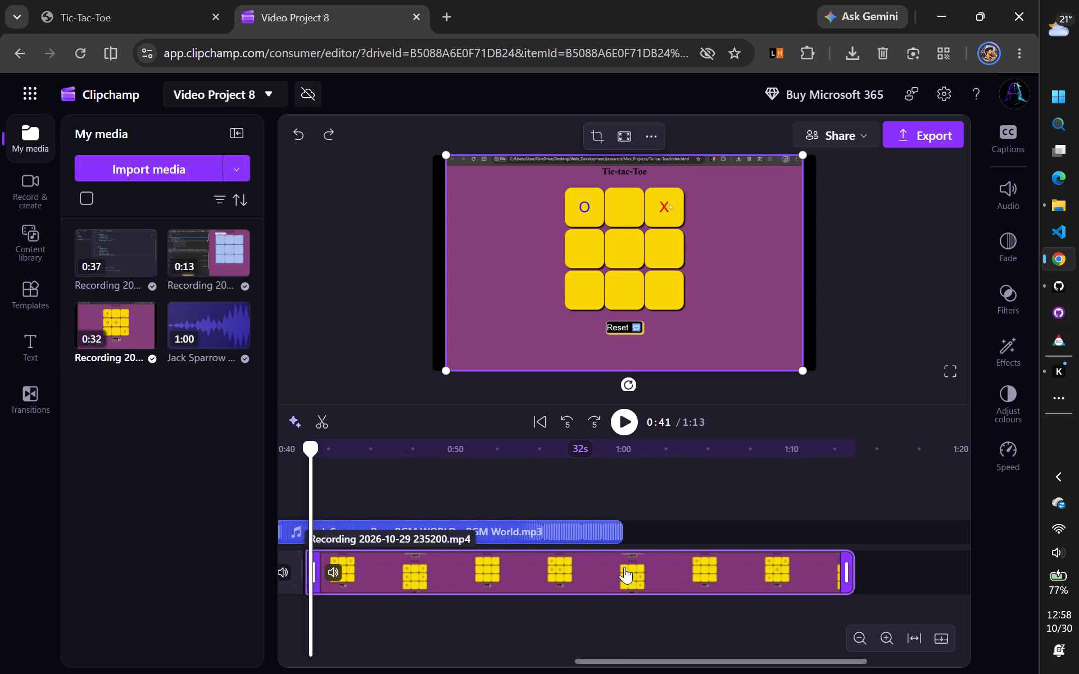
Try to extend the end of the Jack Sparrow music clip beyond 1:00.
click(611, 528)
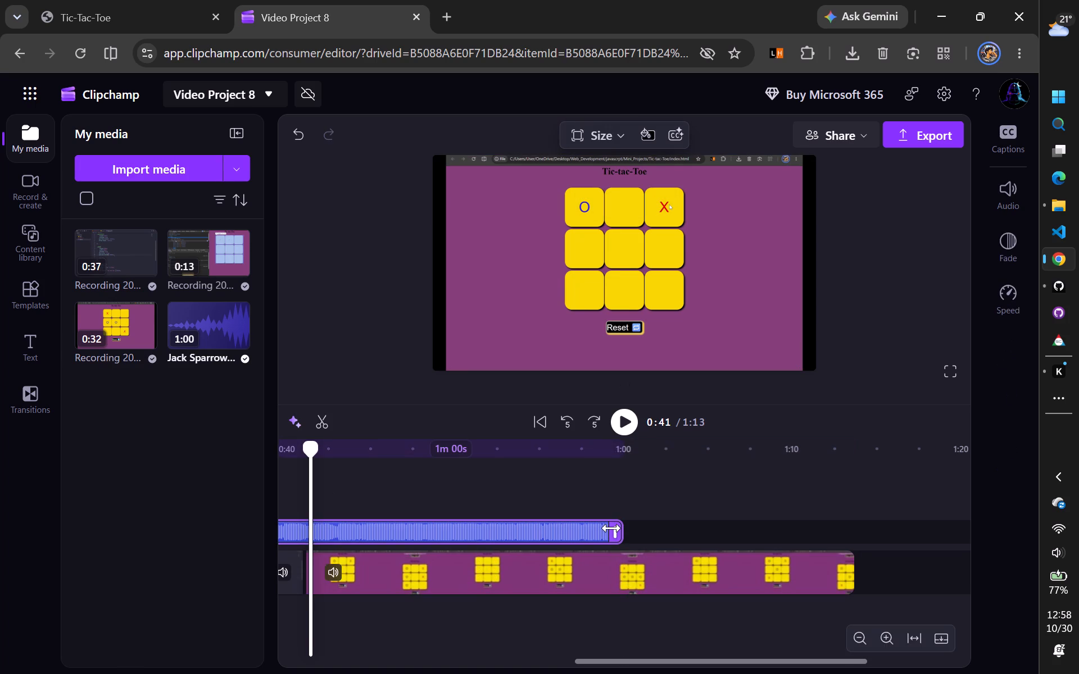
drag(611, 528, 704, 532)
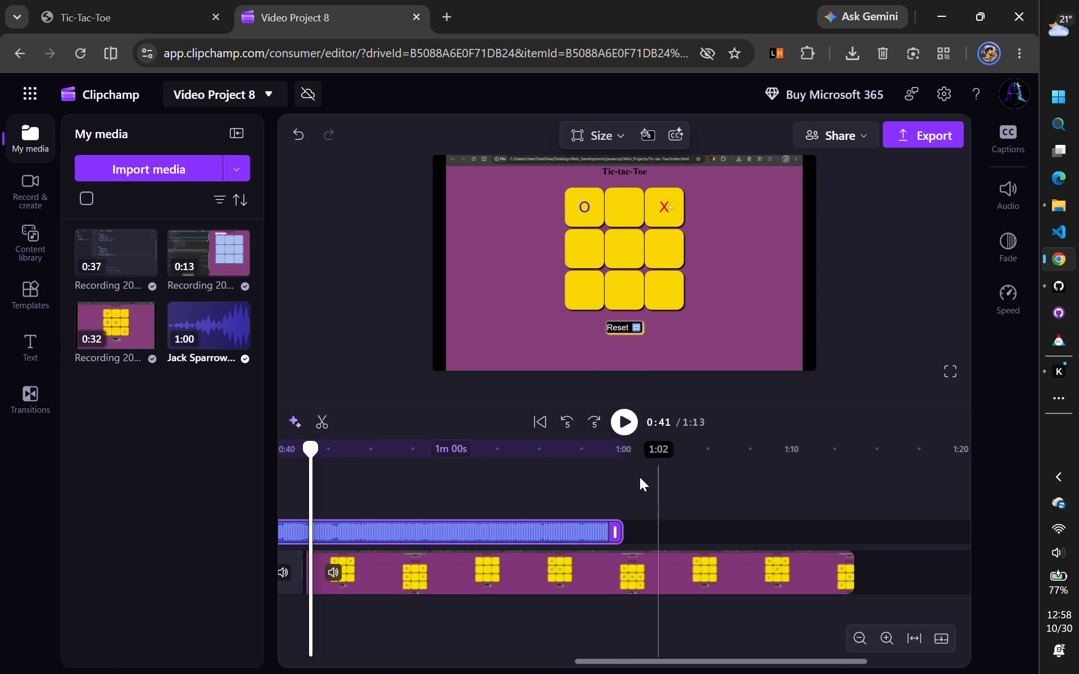
Play the timeline from 0:41 to about 1:09 to review the tic-tac-toe recording past the end of the music.
click(629, 423)
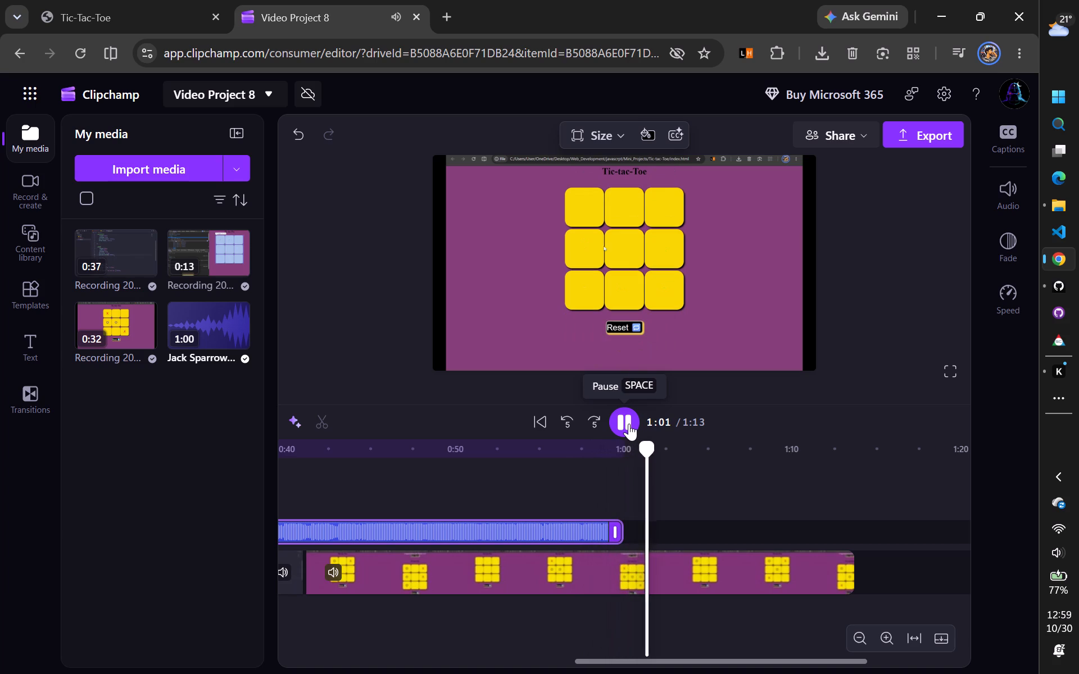
click(629, 423)
click(629, 423)
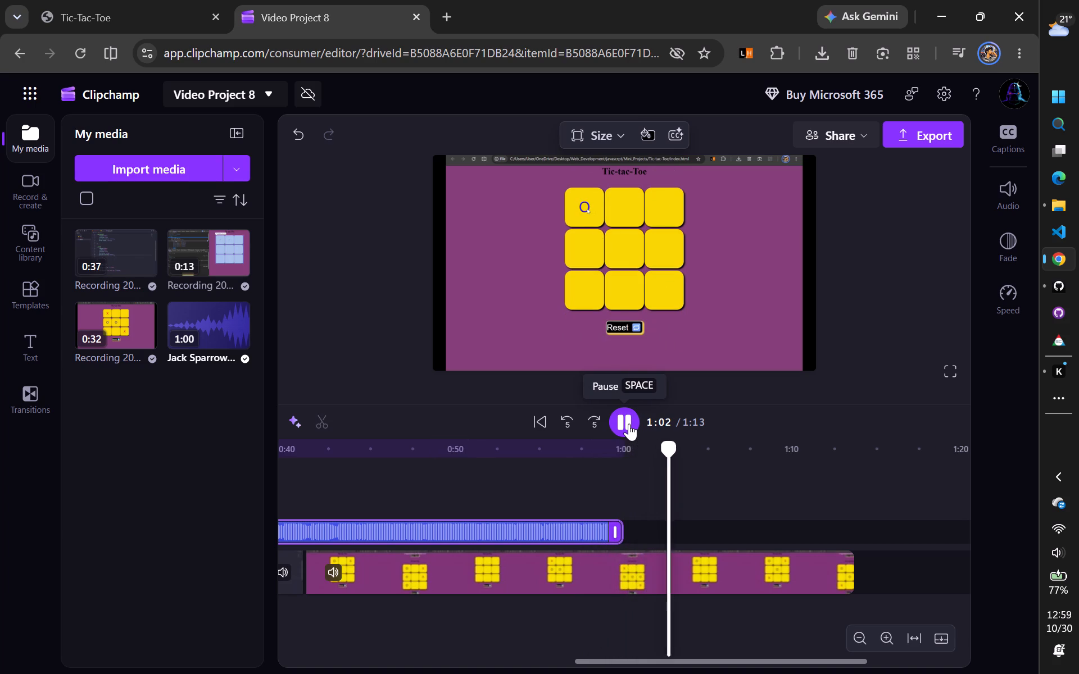
click(629, 423)
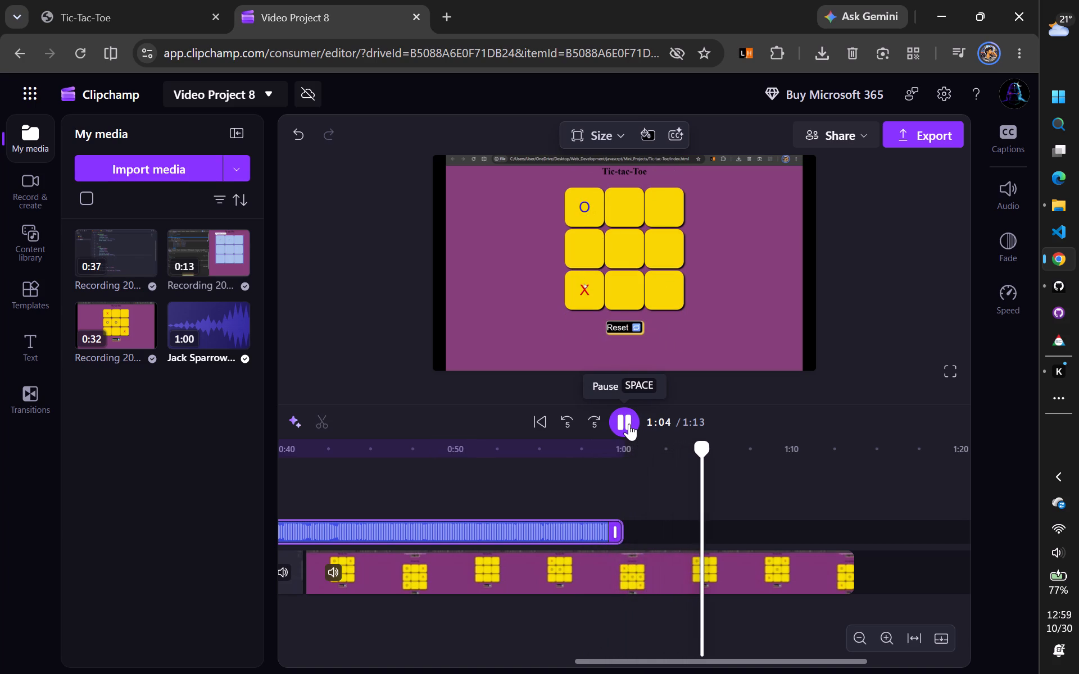
click(629, 423)
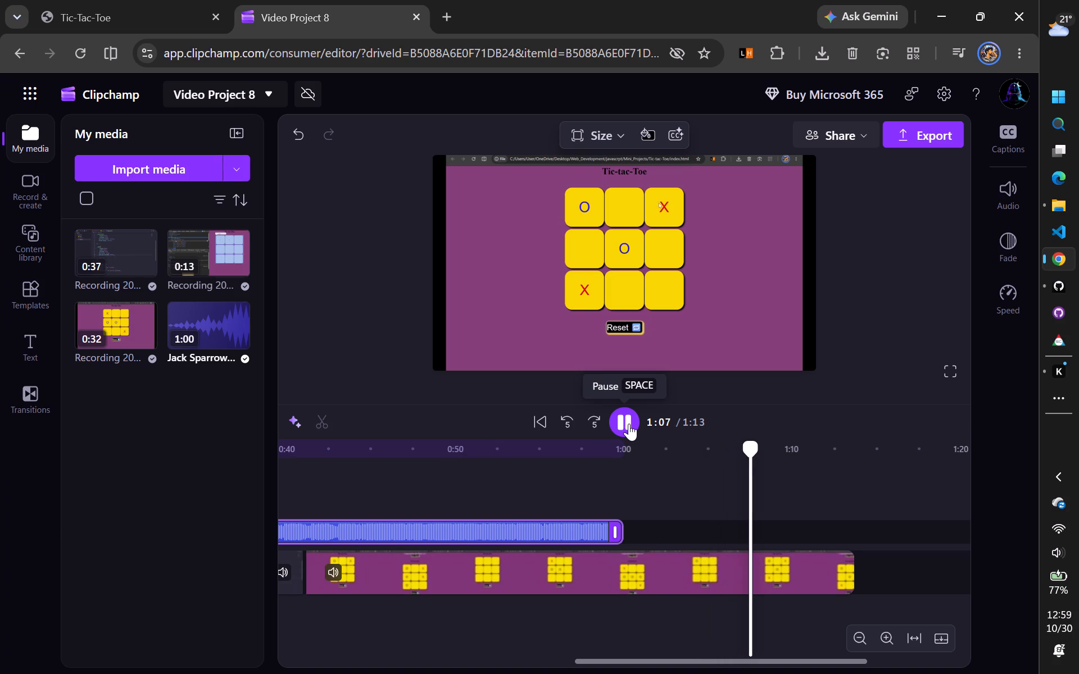
click(629, 423)
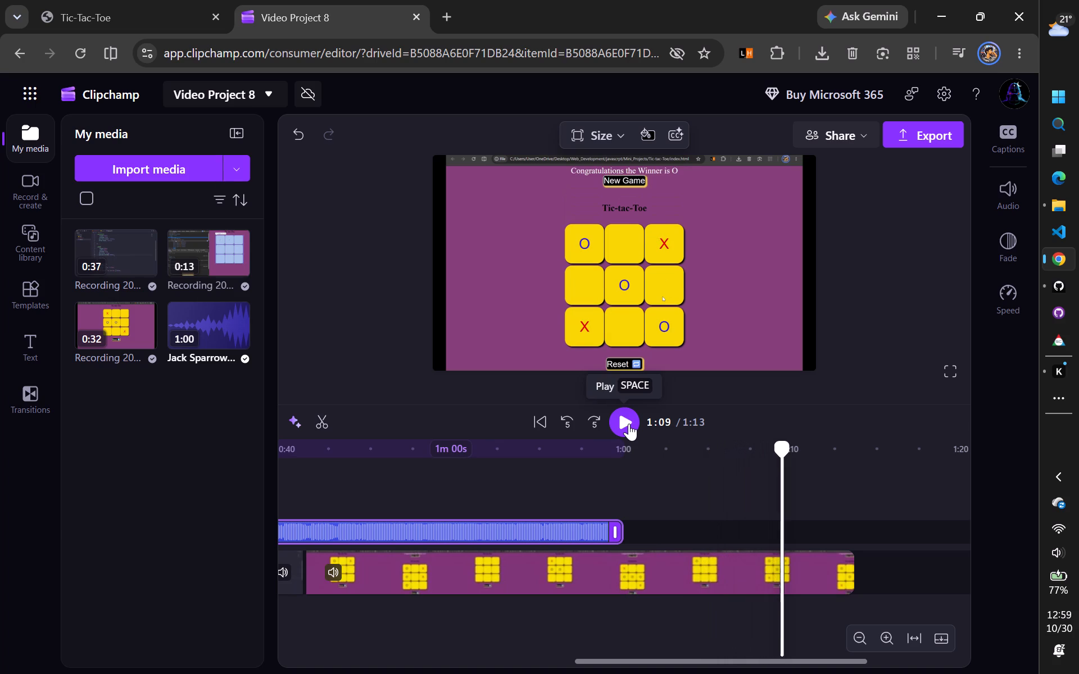
Return the playhead to the start of the timeline at 0:00.
scroll(569, 505, right, 9)
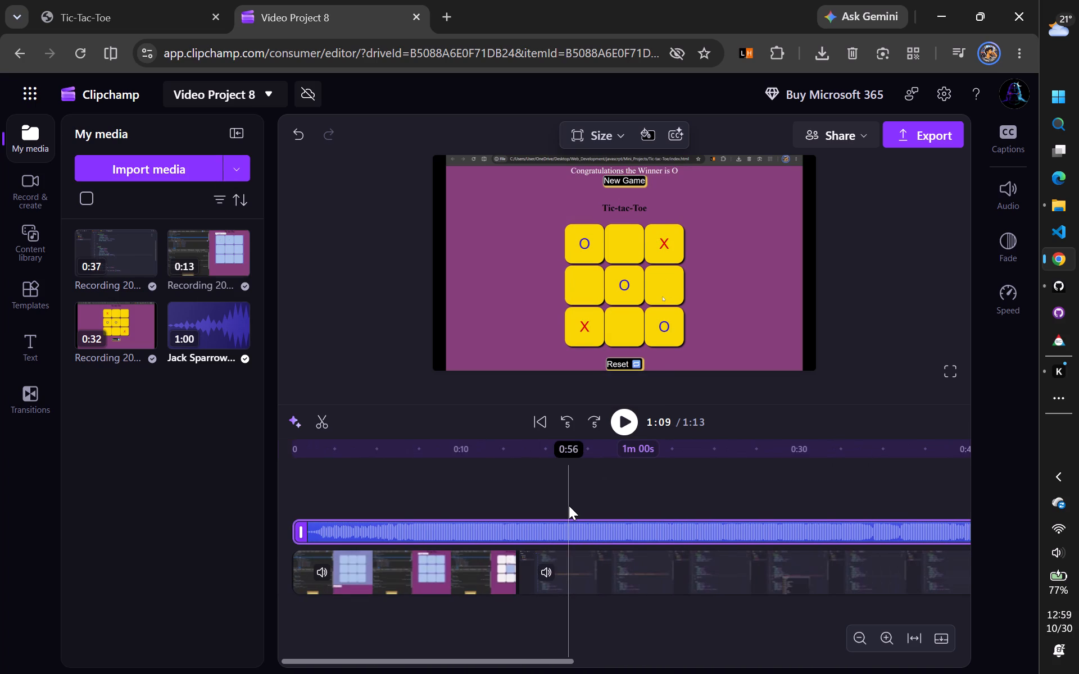
scroll(569, 505, right, 1)
click(484, 481)
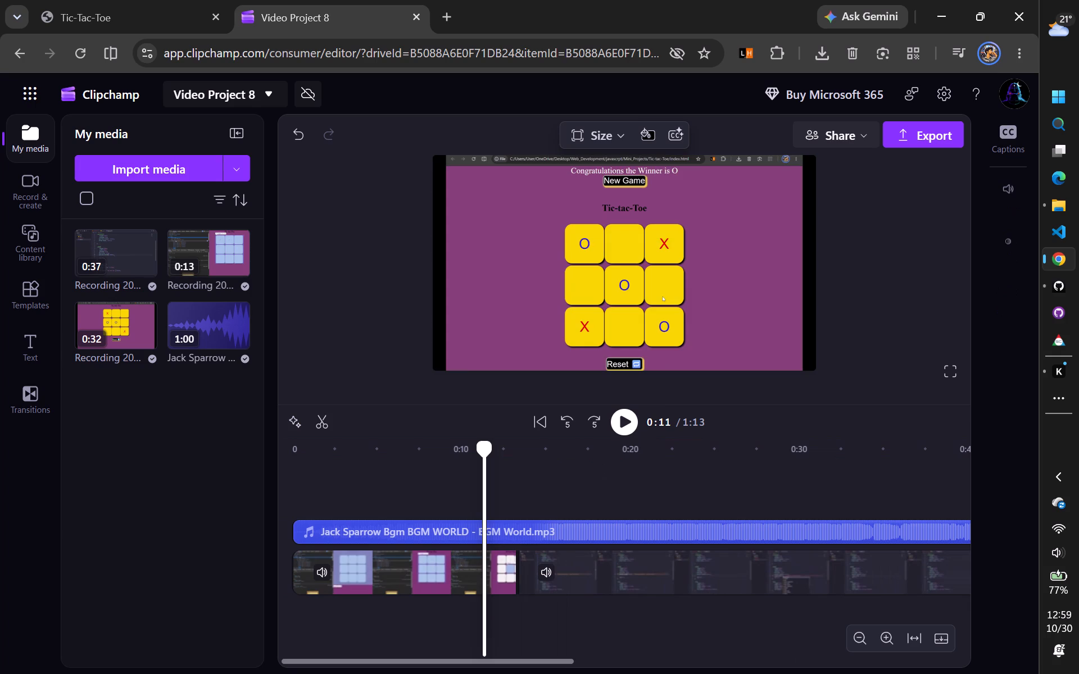
drag(486, 454, 337, 463)
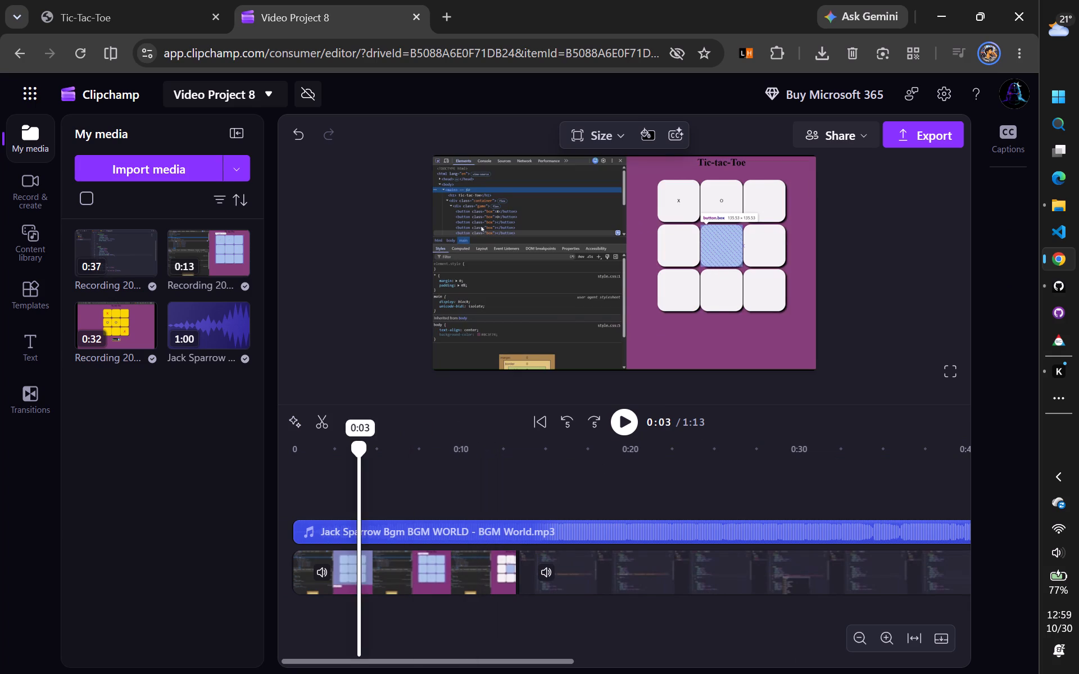
drag(337, 463, 279, 456)
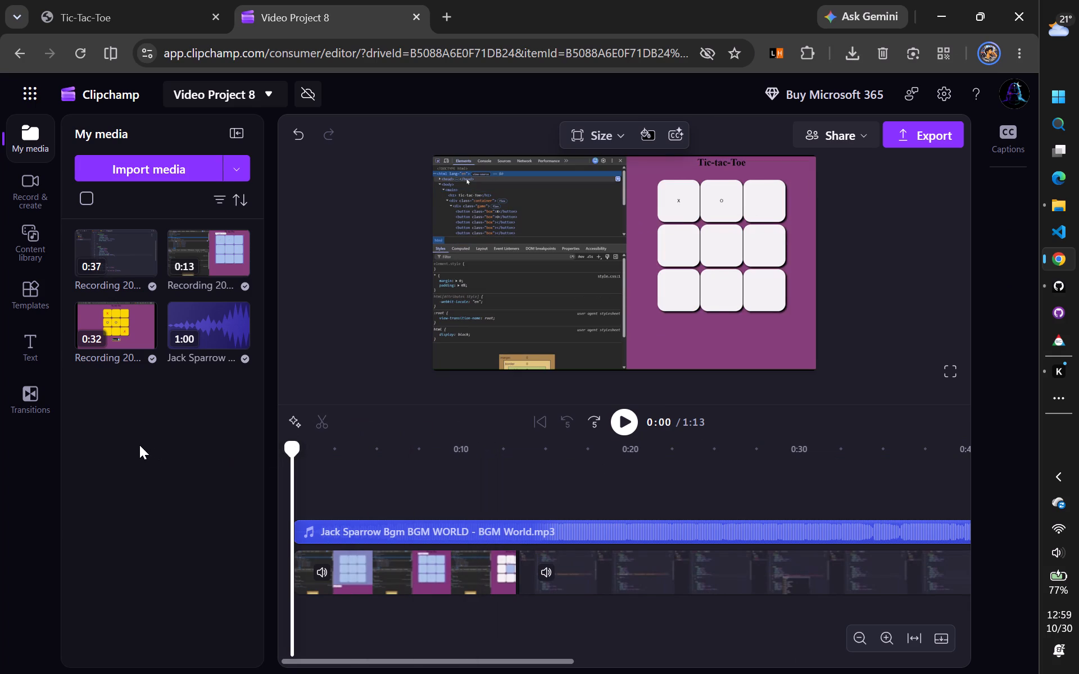
Open the collection of transitions available for placing between the timeline clips.
click(26, 394)
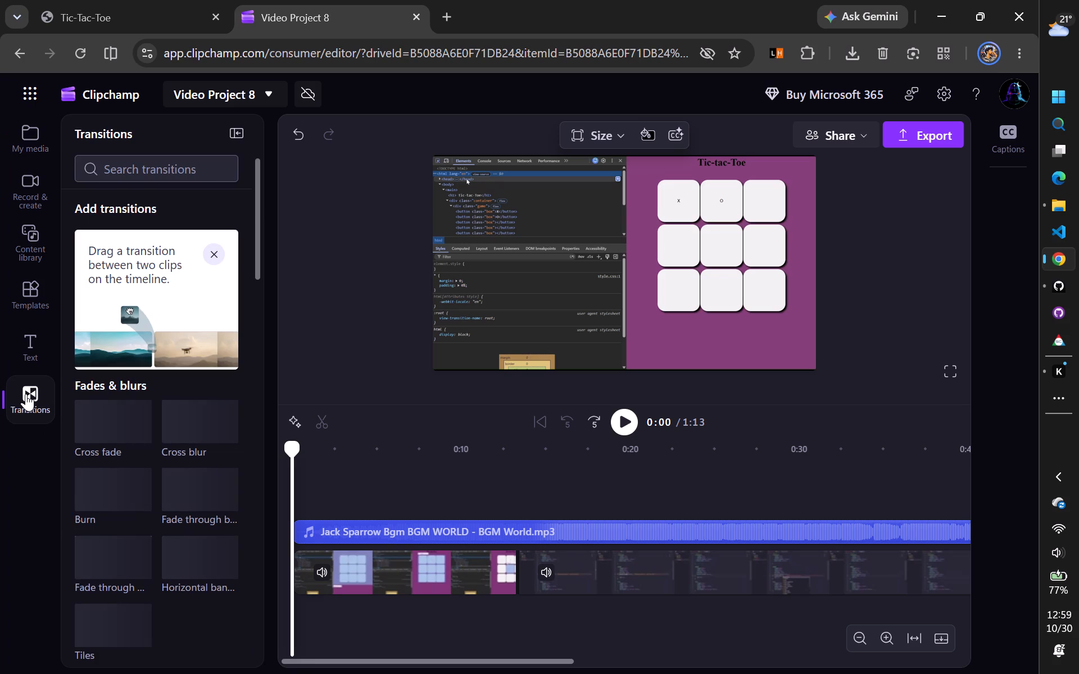
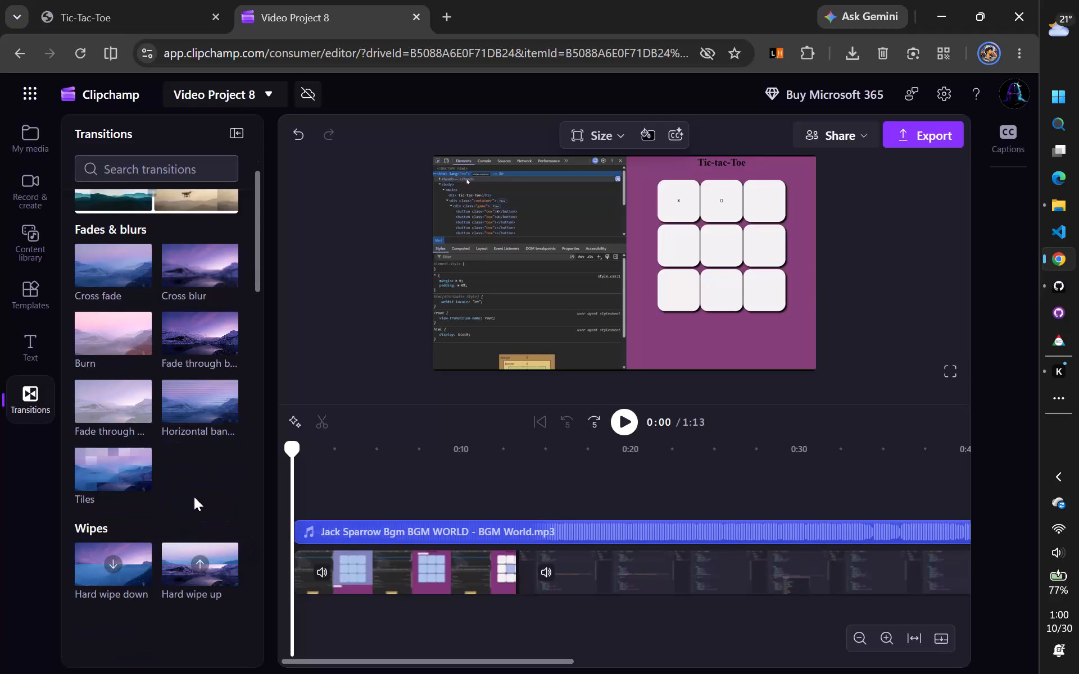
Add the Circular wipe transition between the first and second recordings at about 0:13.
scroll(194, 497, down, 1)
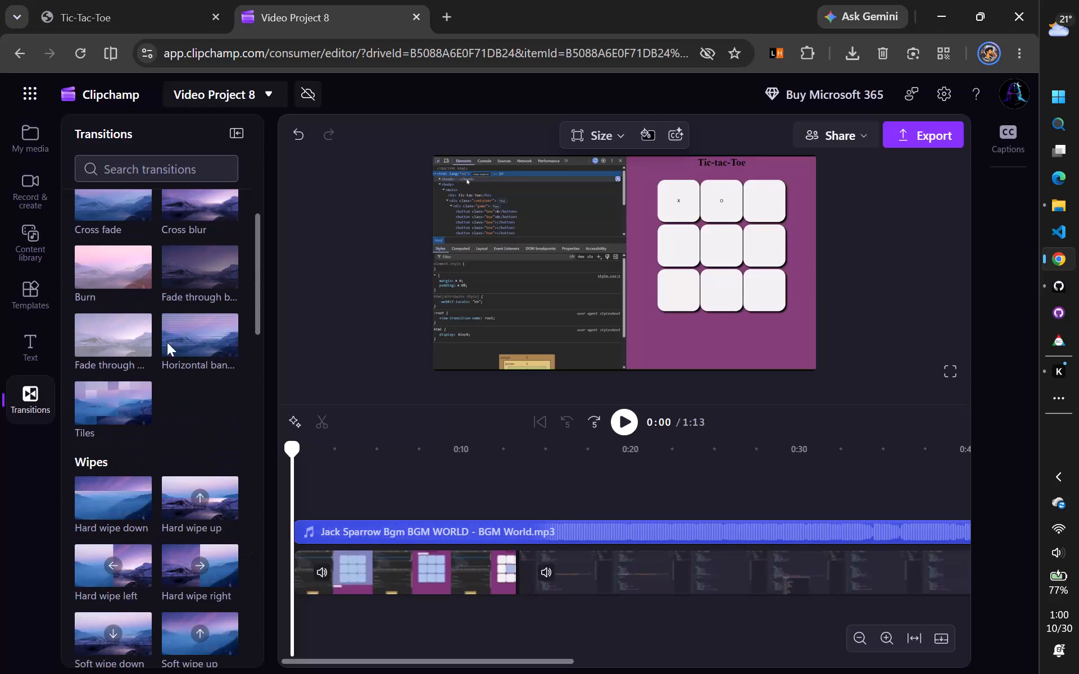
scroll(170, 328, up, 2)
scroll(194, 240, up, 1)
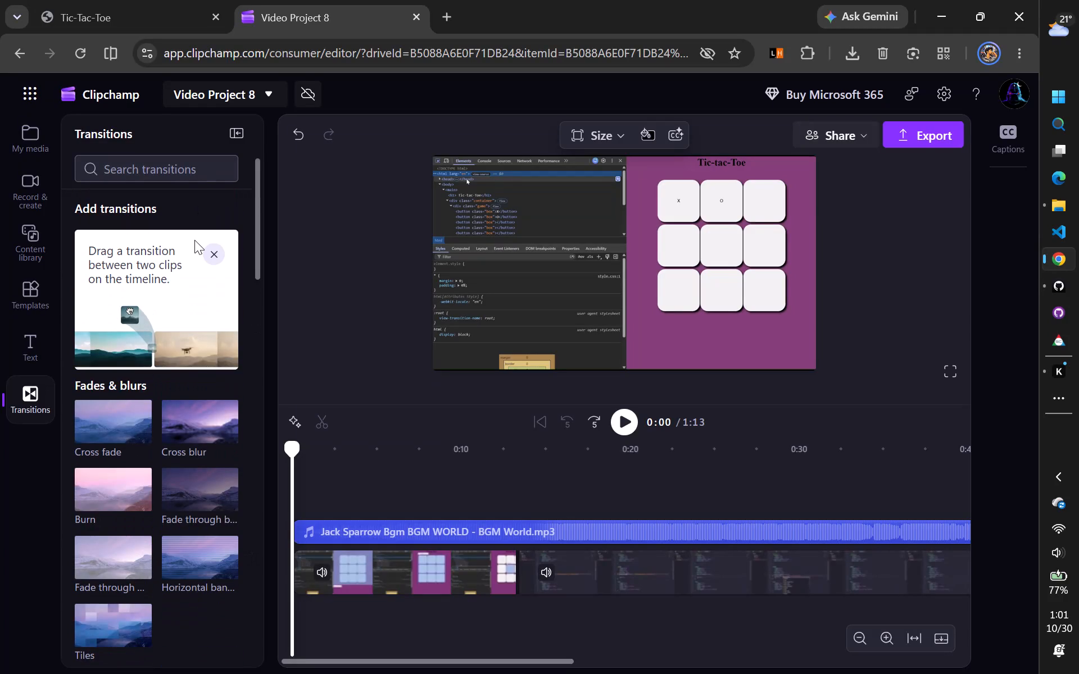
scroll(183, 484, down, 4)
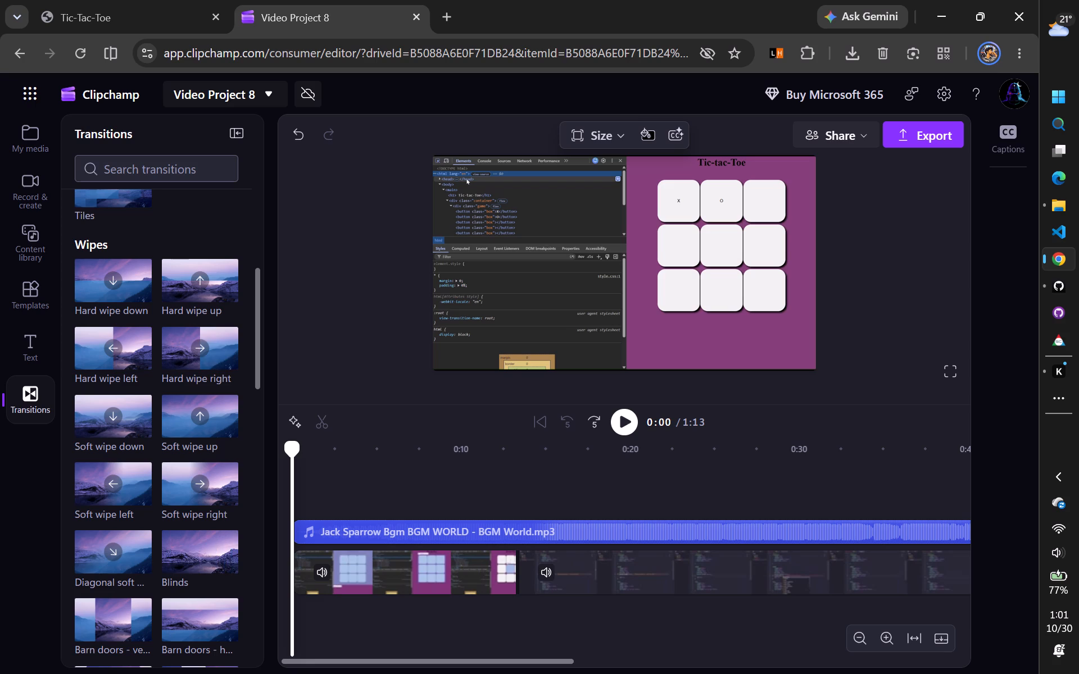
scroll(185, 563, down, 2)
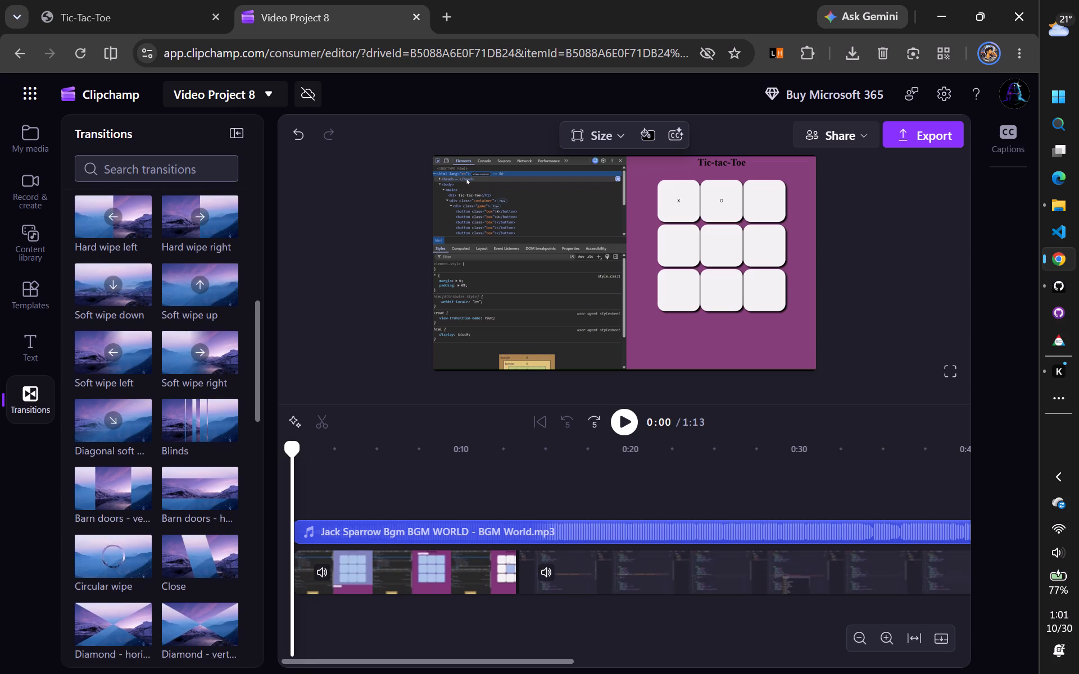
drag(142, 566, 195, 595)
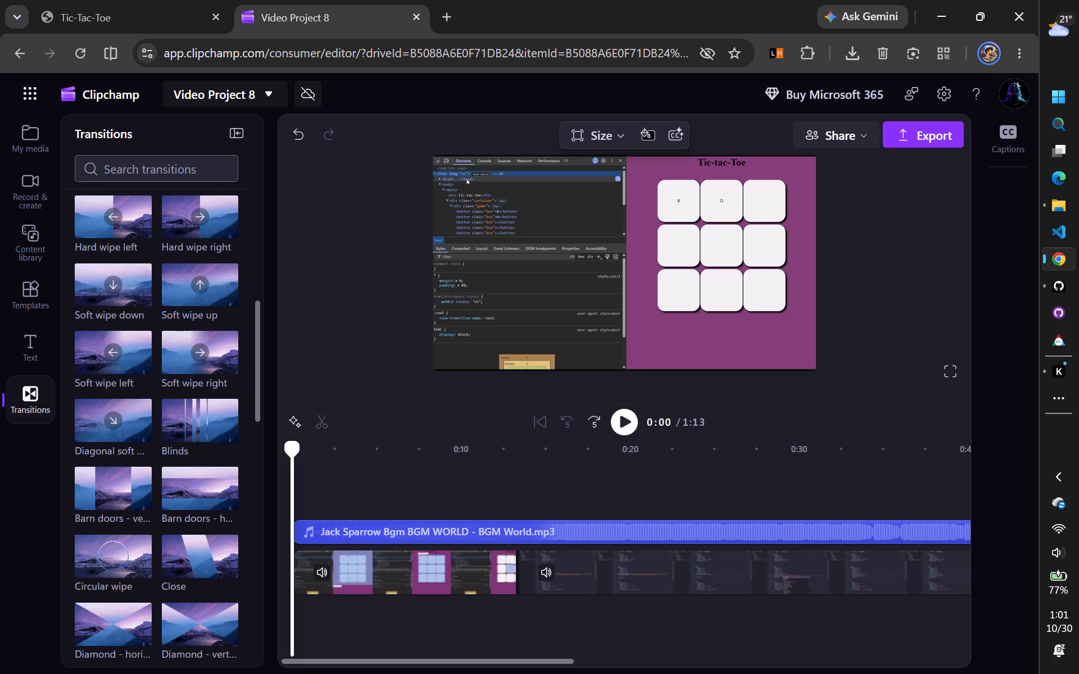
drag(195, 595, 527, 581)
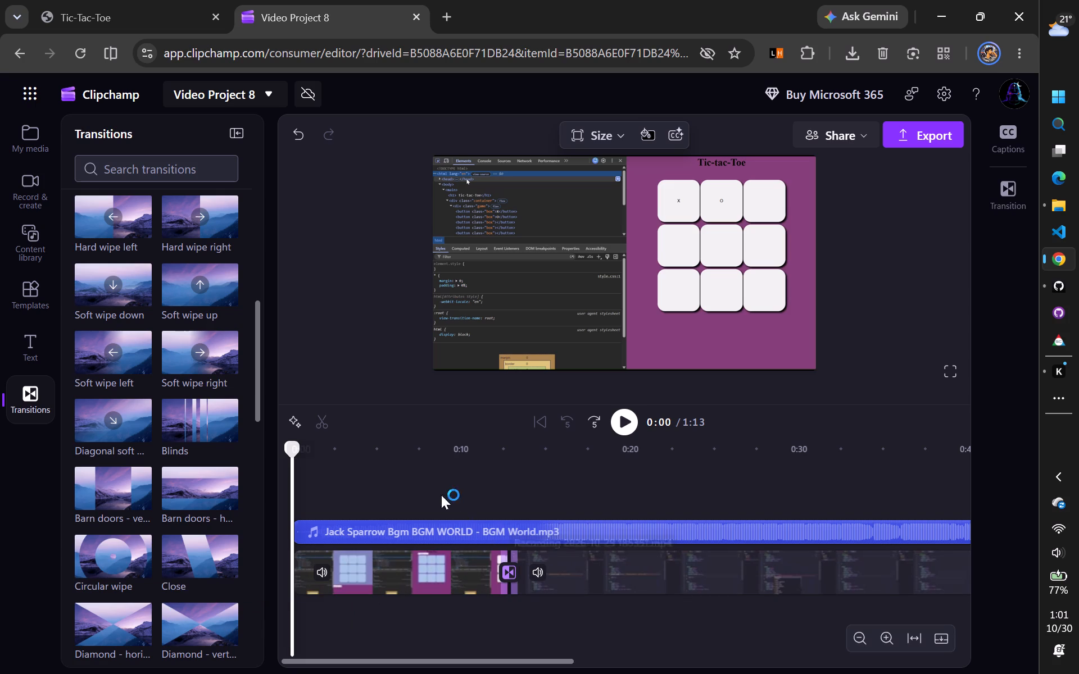
Play the section from about 0:08 to 0:14 repeatedly to preview the Circular wipe between the first two recordings.
click(428, 478)
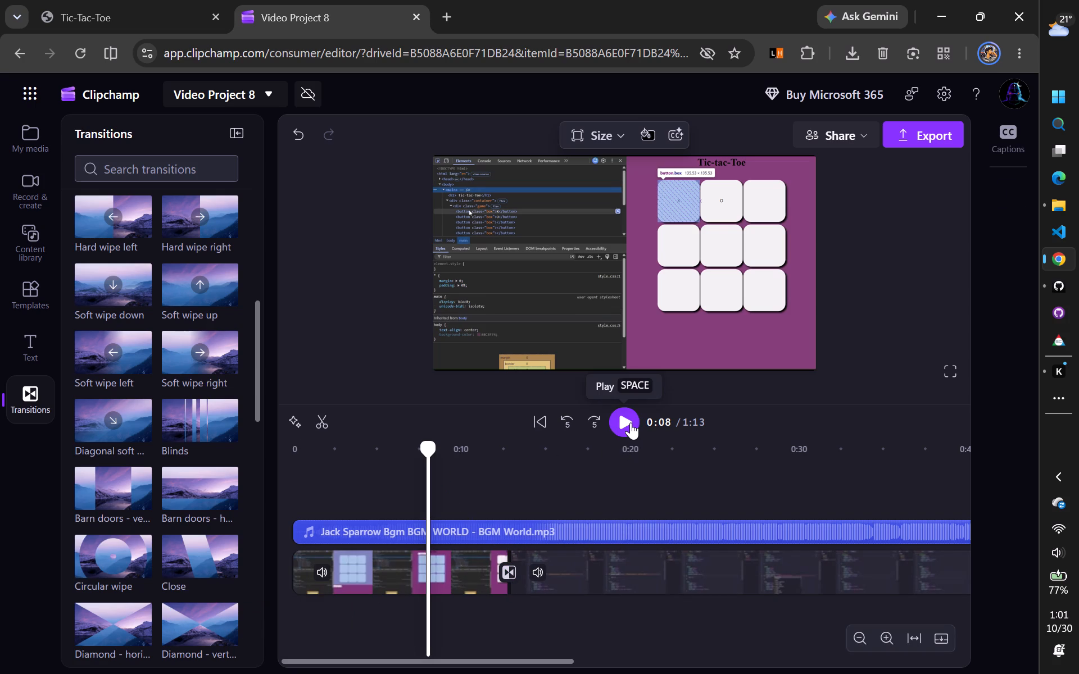
click(631, 422)
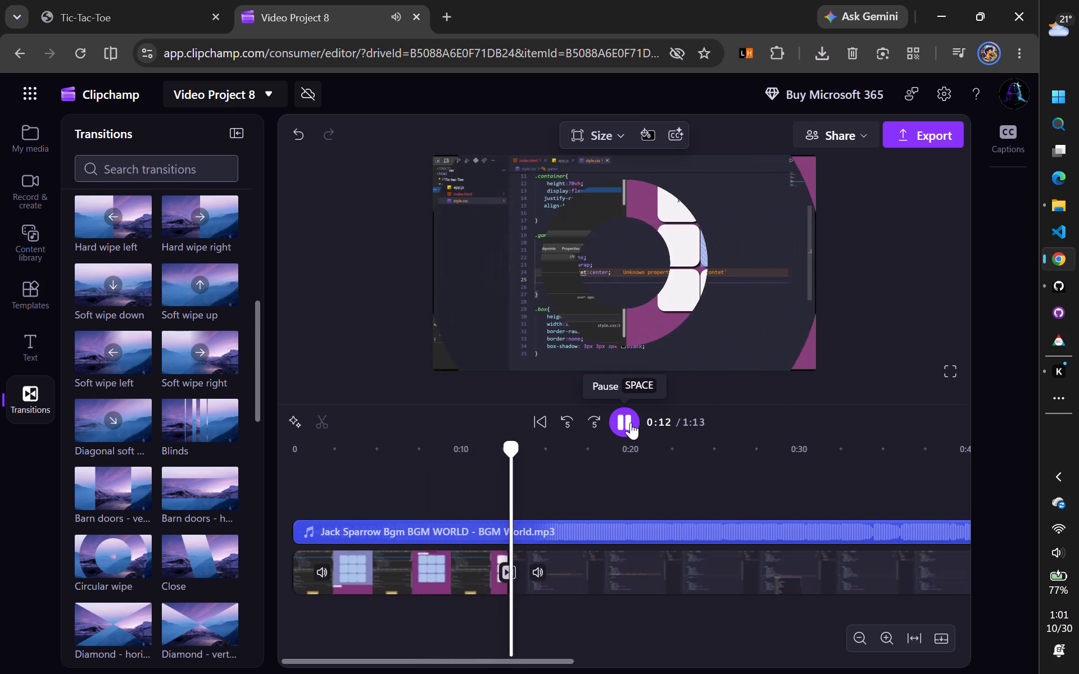
click(631, 422)
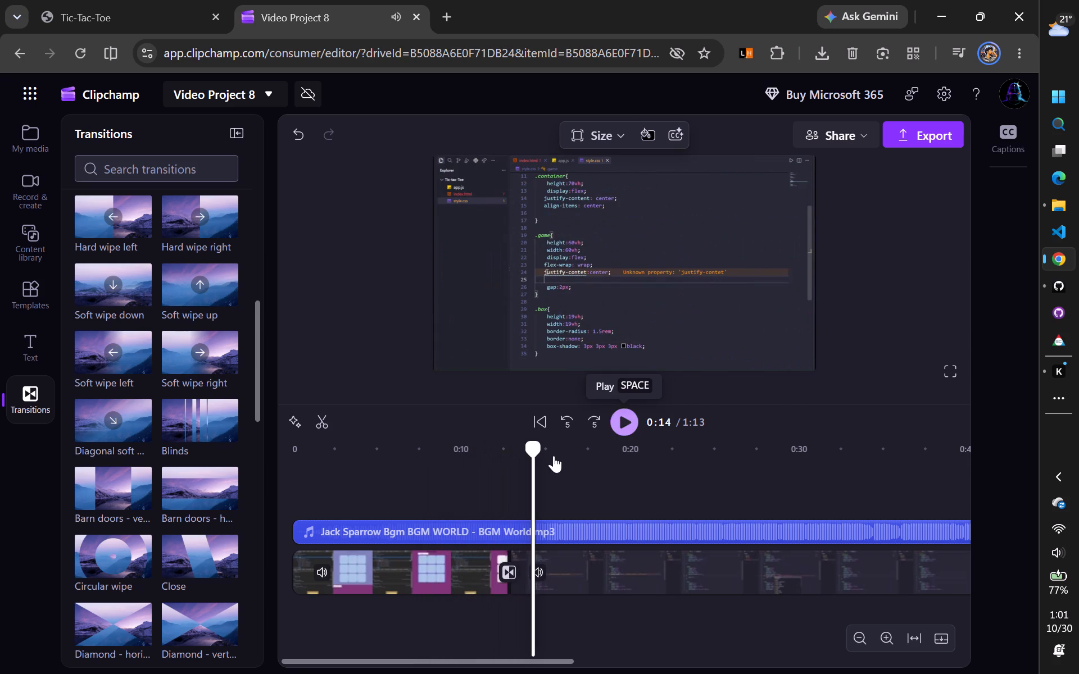
drag(530, 449, 528, 450)
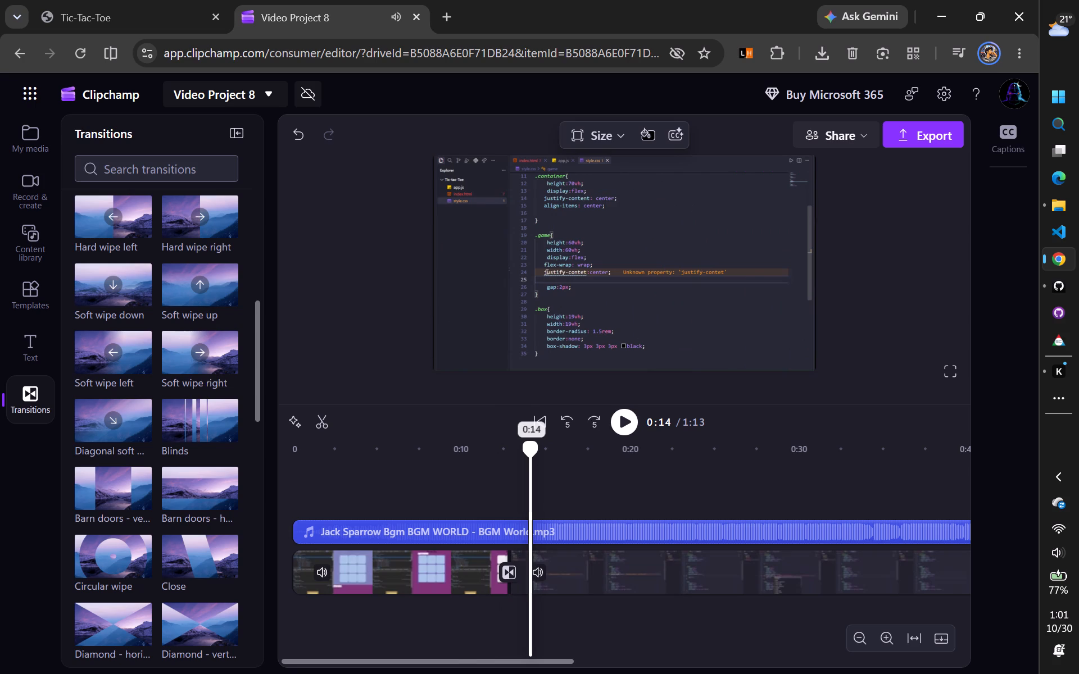
drag(528, 450, 457, 455)
click(624, 419)
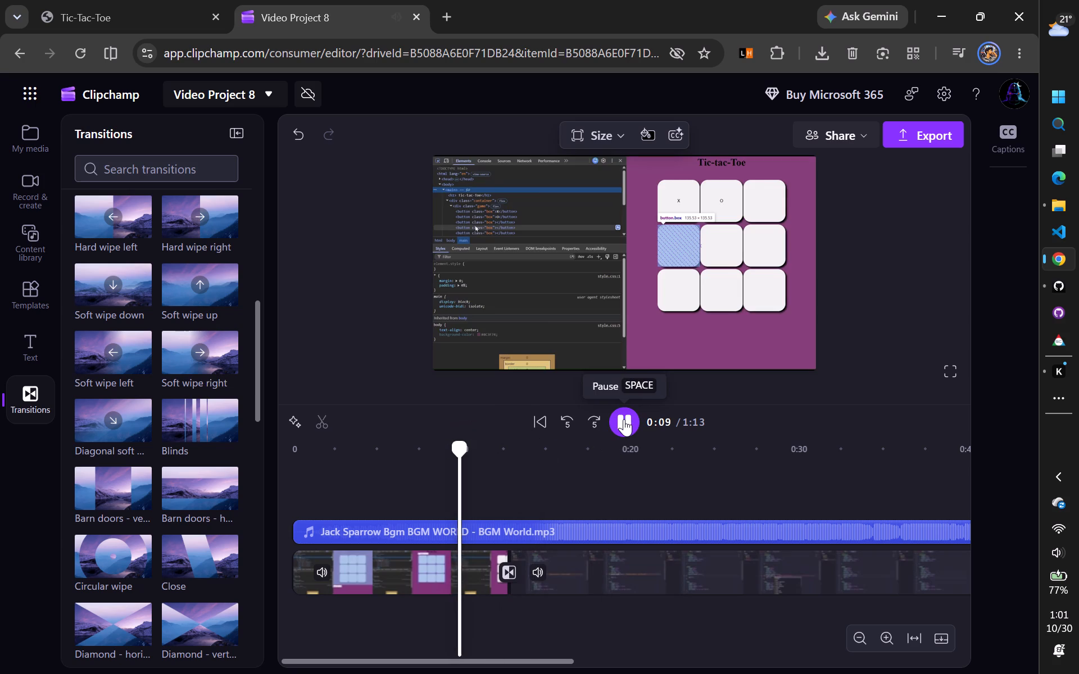
click(479, 445)
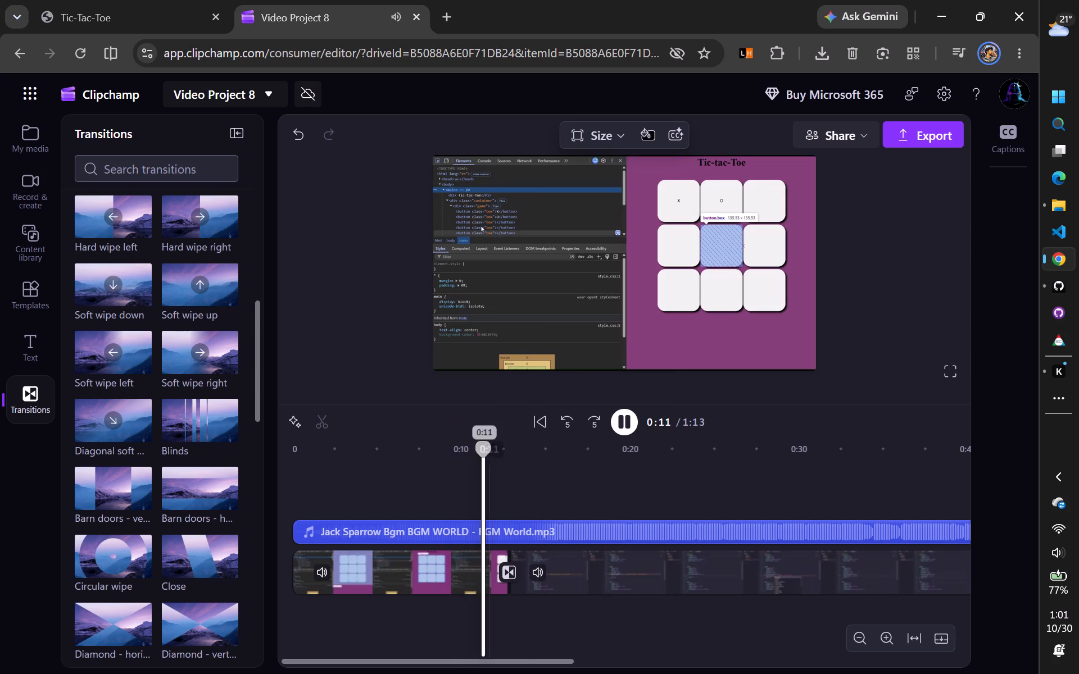
drag(616, 434, 619, 428)
click(619, 428)
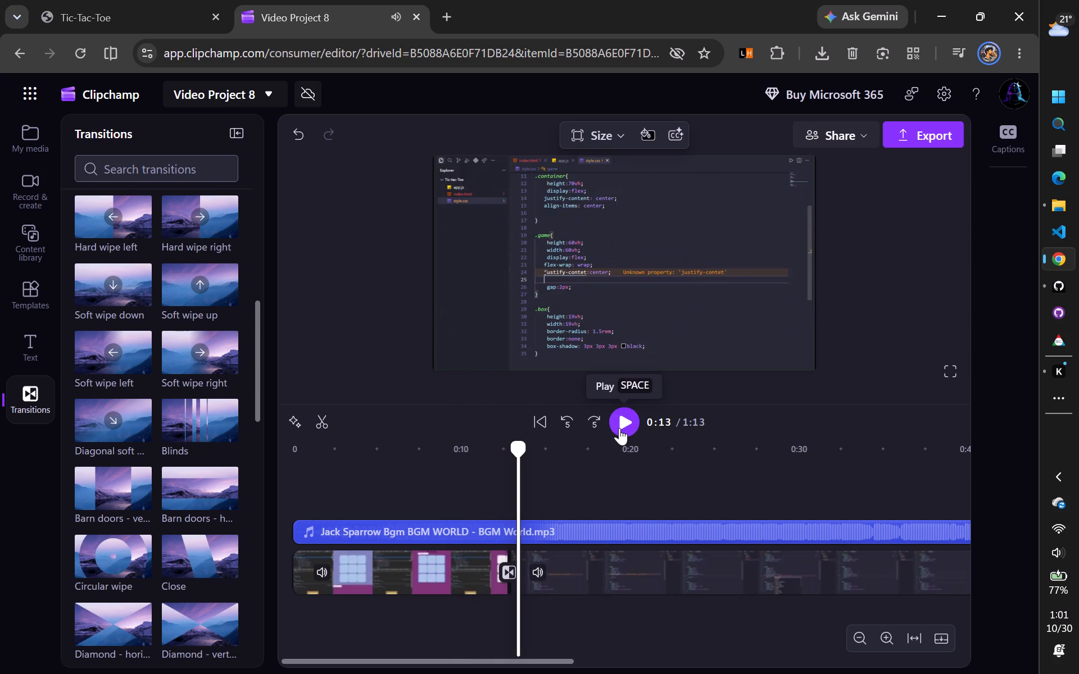
drag(523, 450, 416, 459)
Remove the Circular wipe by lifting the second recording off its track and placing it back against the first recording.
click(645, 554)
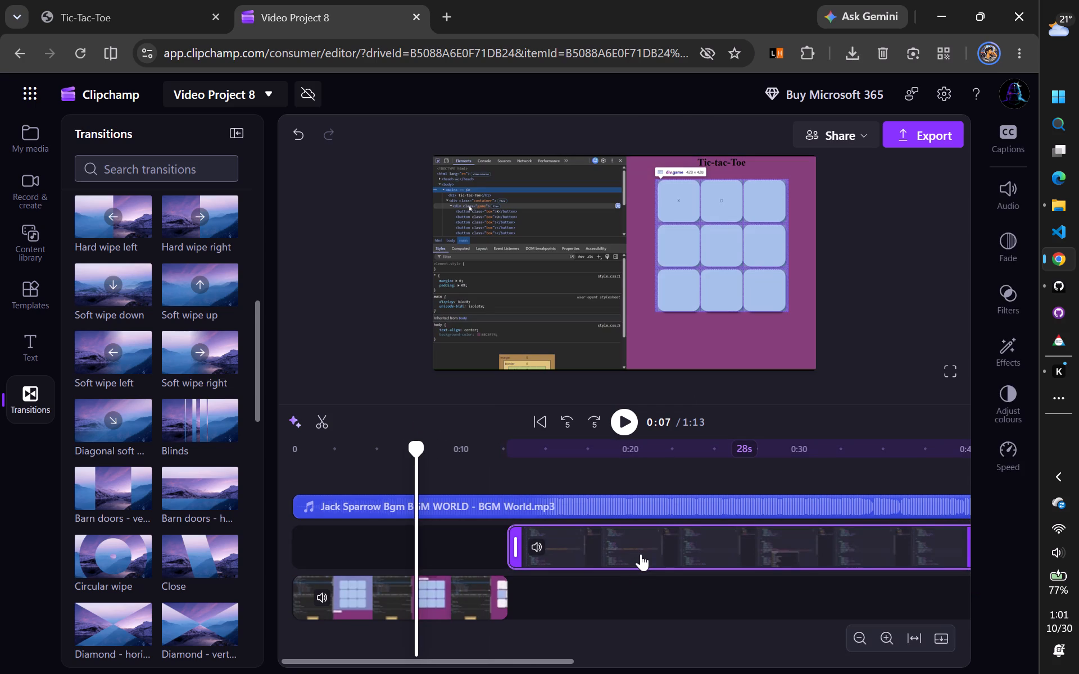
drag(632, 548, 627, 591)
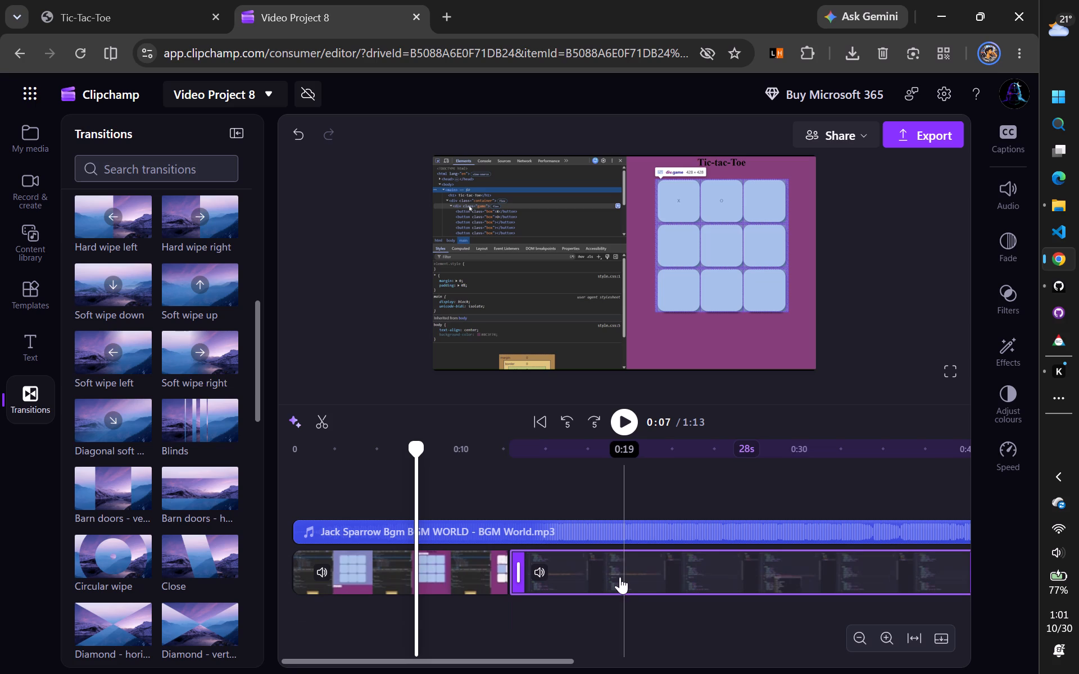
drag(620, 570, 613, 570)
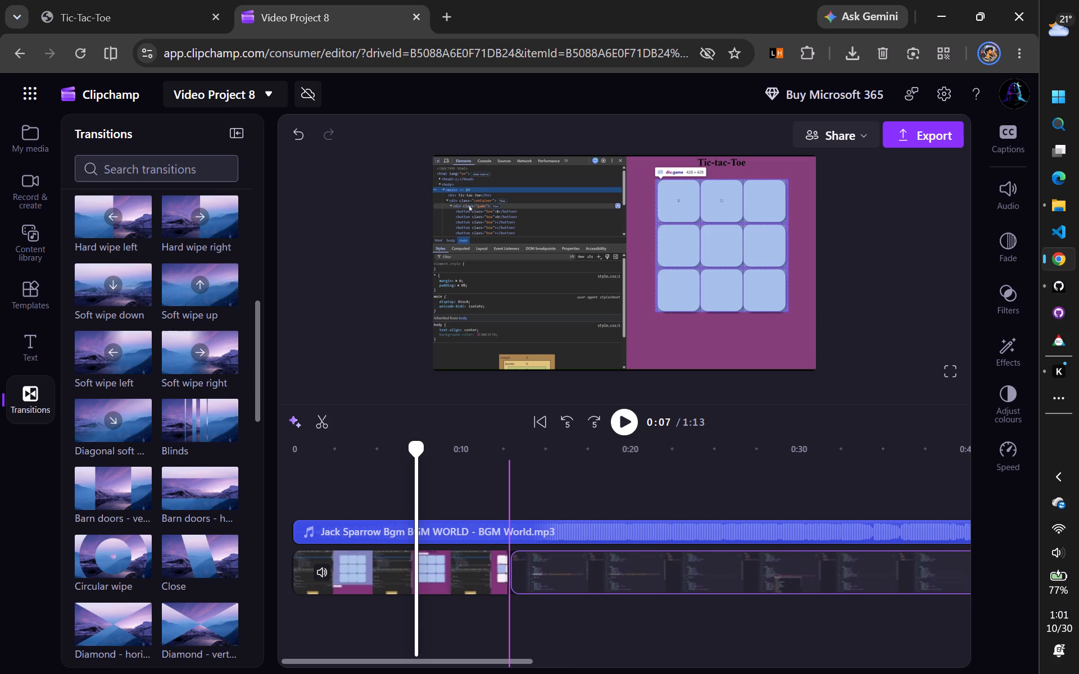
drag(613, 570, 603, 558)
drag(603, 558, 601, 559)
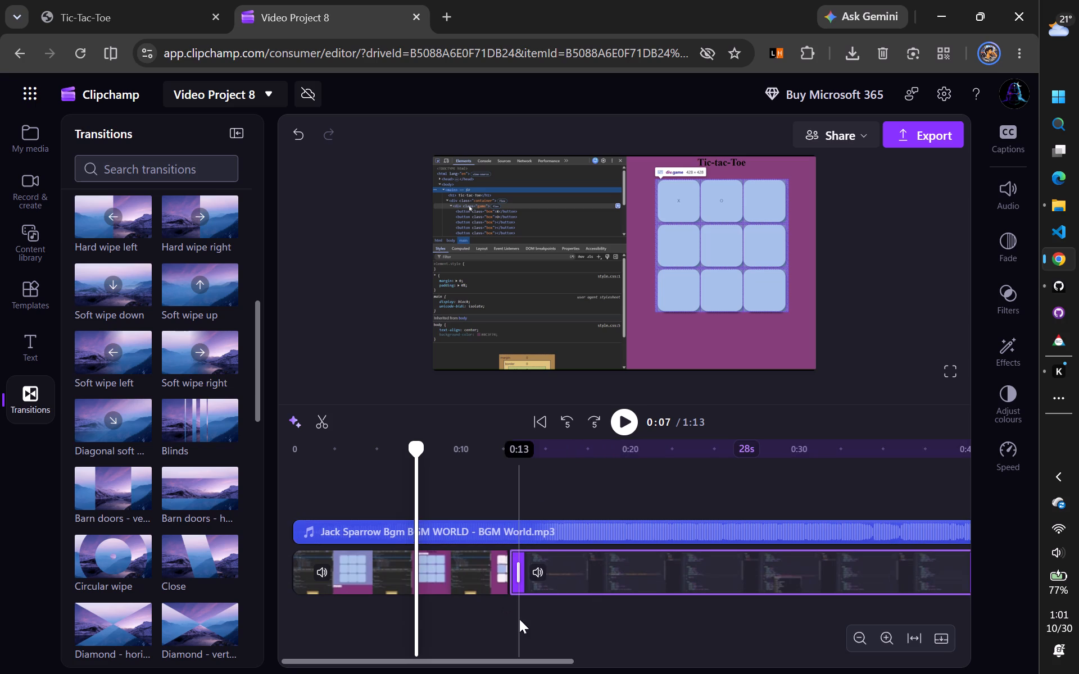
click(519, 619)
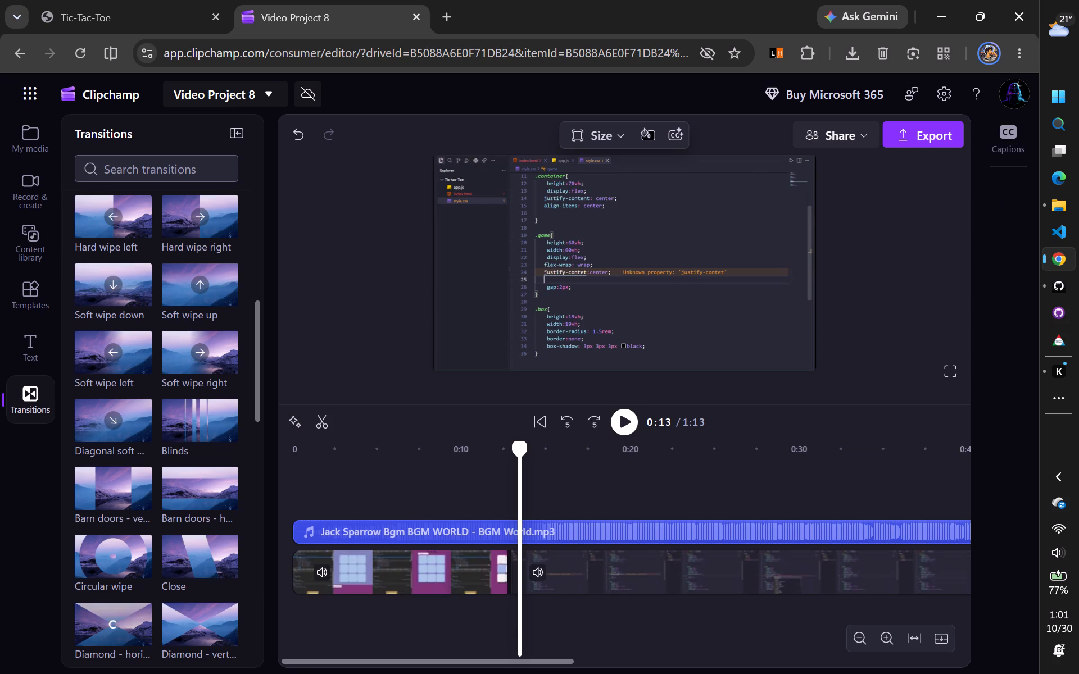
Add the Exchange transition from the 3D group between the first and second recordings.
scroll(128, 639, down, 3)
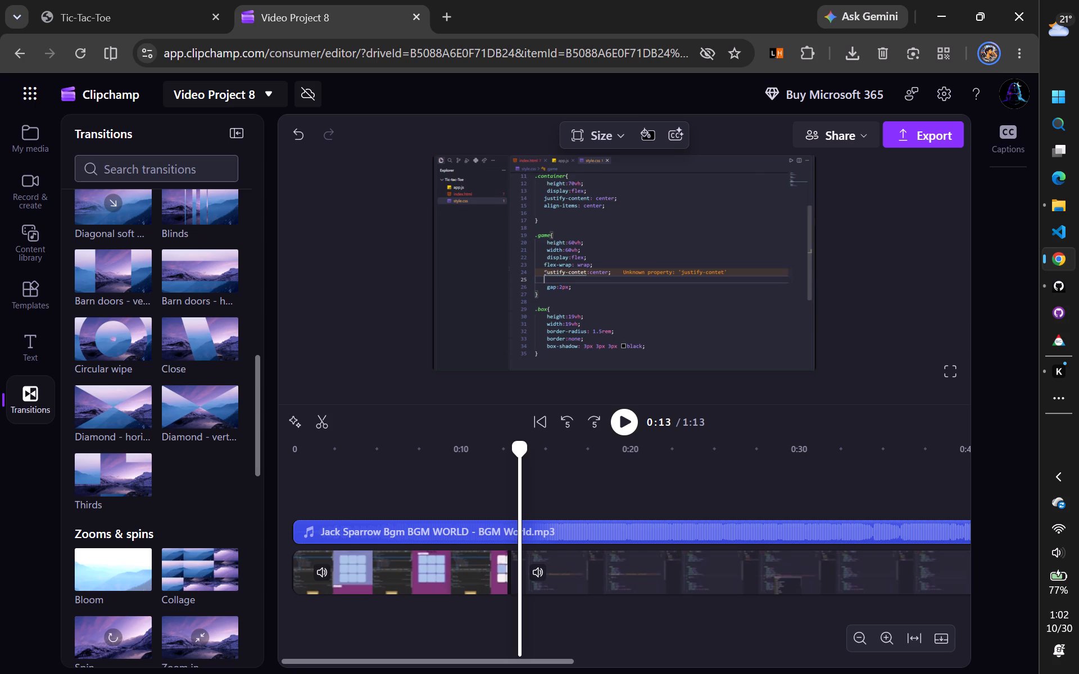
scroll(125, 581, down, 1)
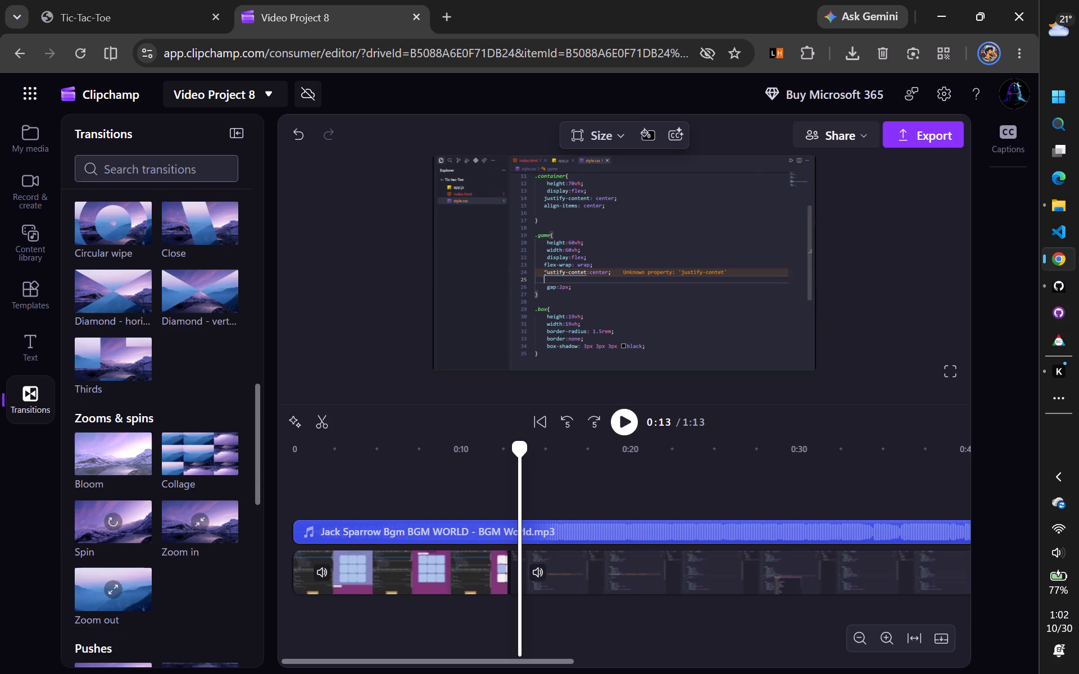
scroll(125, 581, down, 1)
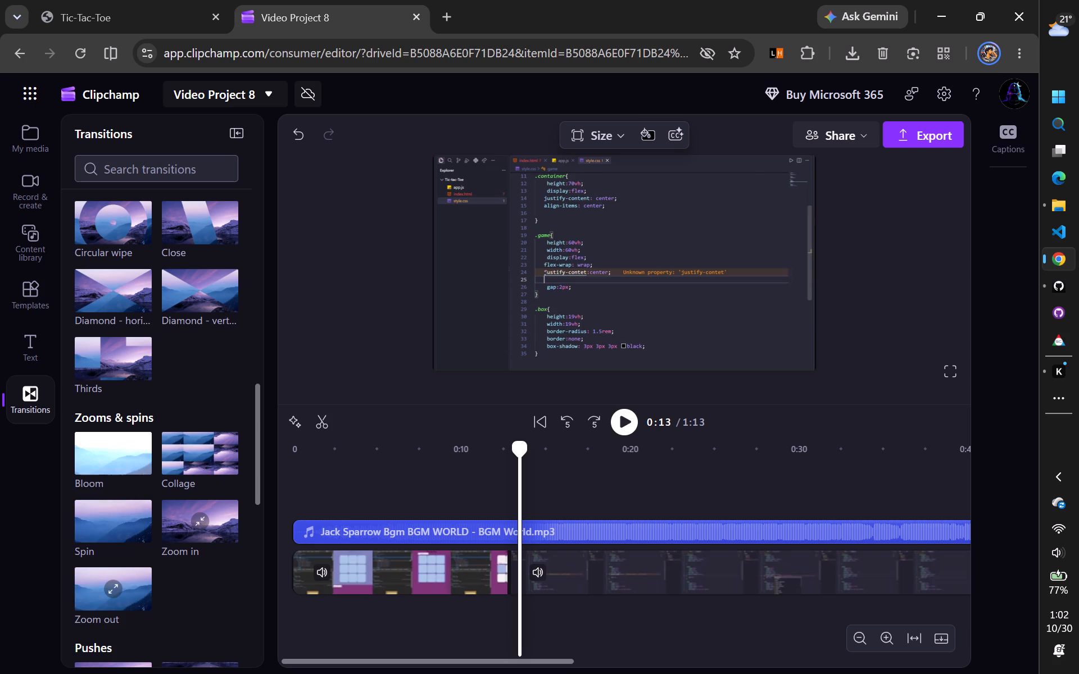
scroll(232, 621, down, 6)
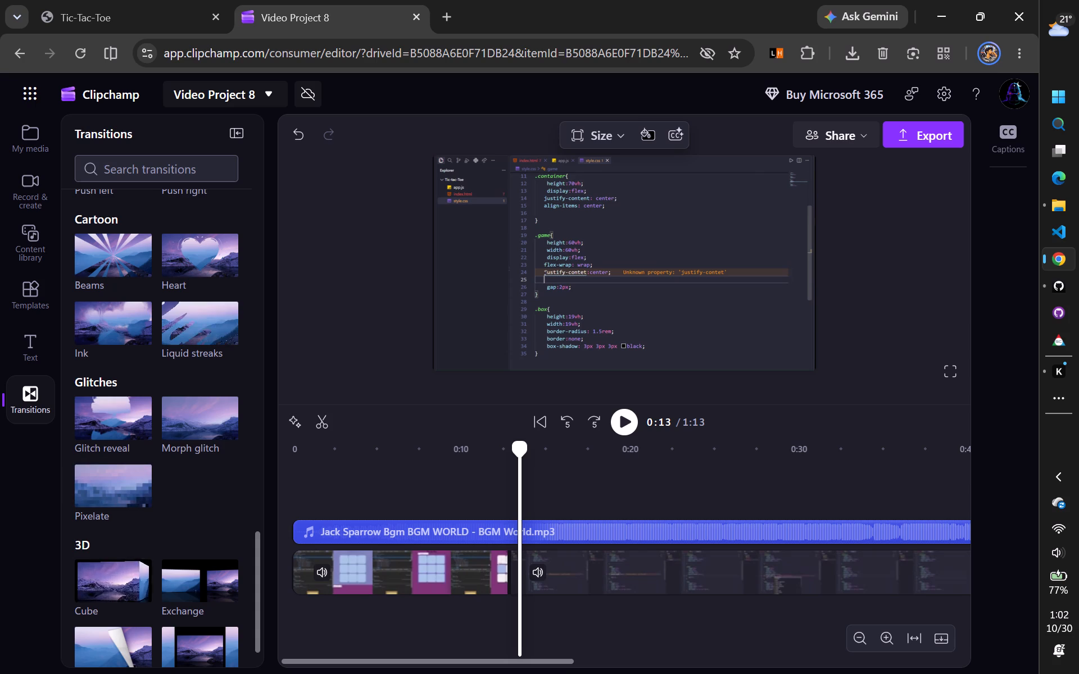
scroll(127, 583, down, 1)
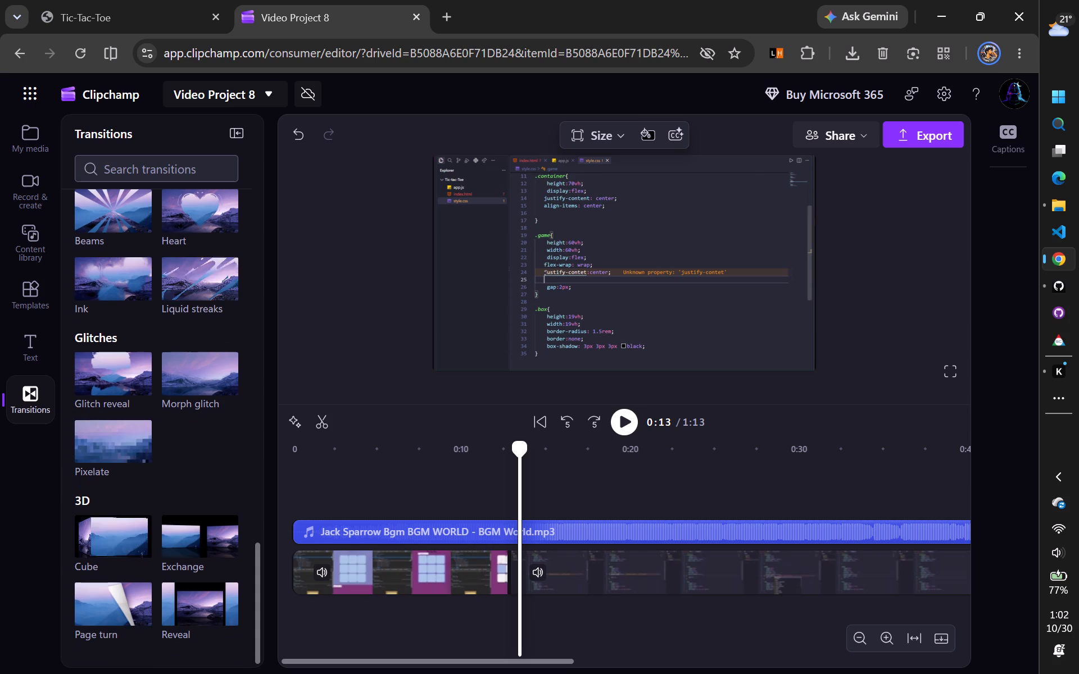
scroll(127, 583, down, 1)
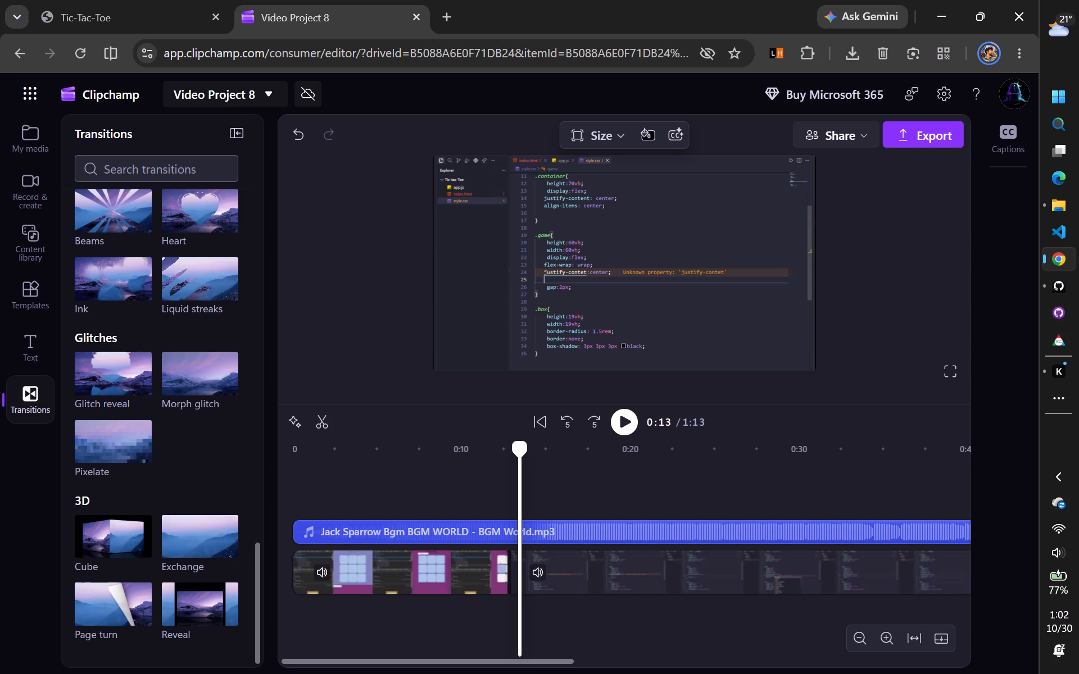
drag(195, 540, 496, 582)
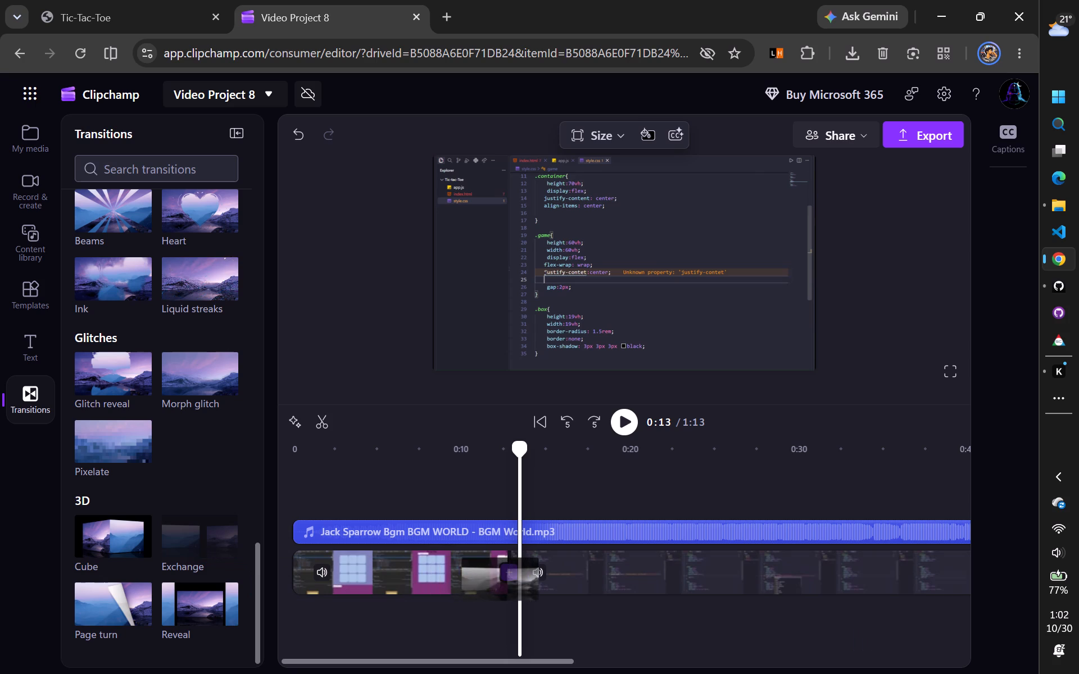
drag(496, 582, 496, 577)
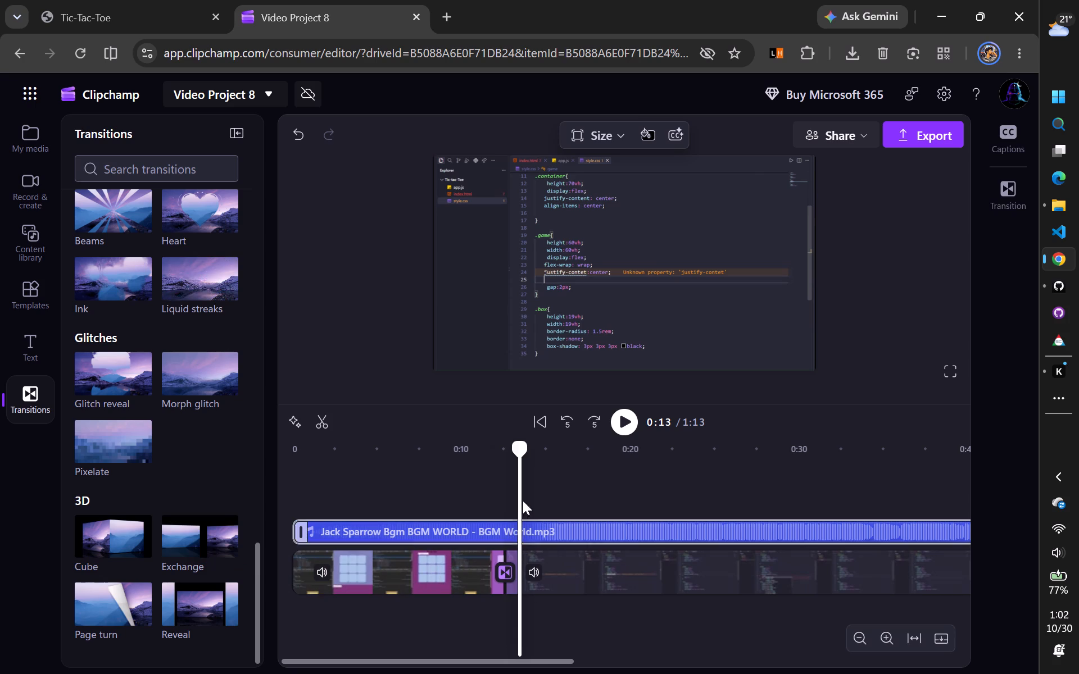
Play the timeline from 0:07 to 0:14 to preview the Exchange transition.
drag(523, 452, 422, 447)
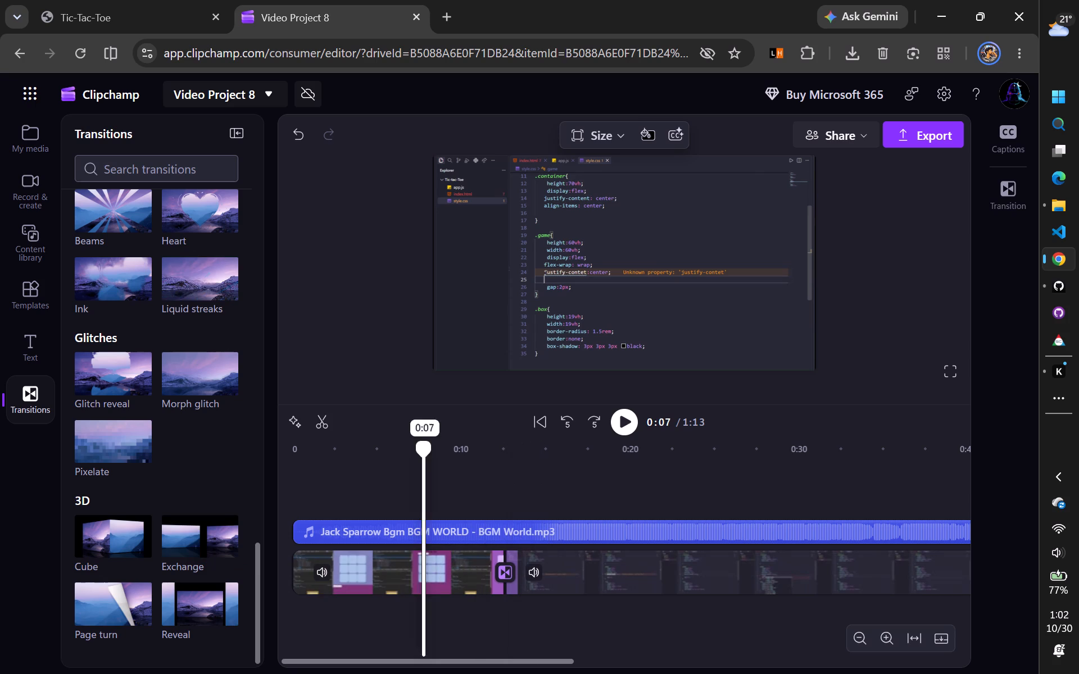
click(629, 427)
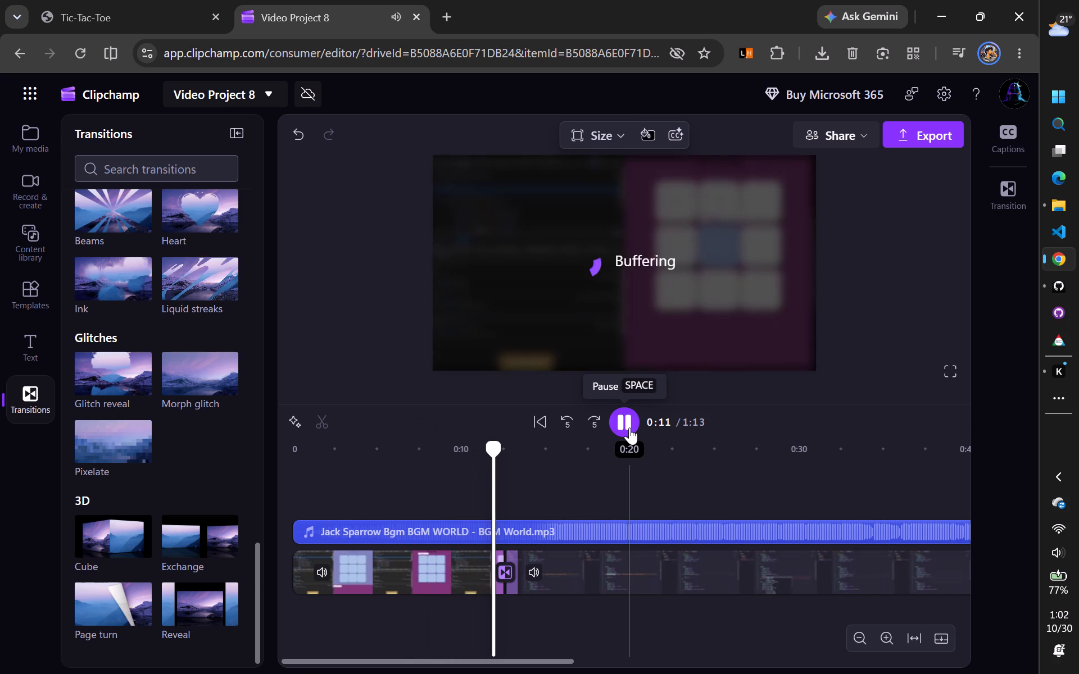
click(629, 427)
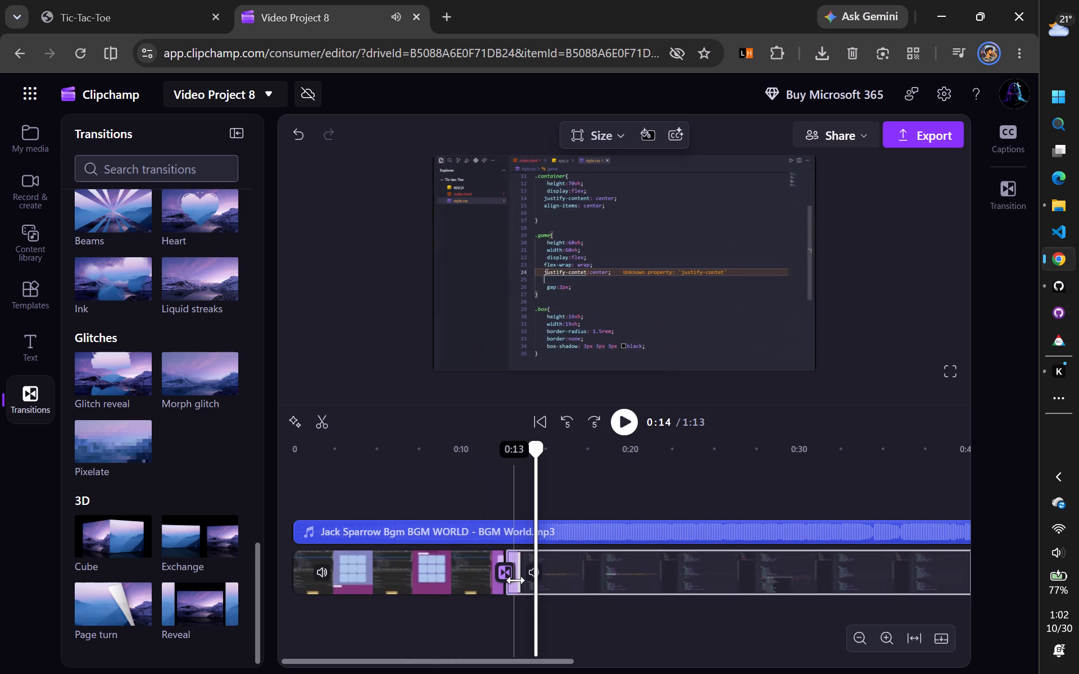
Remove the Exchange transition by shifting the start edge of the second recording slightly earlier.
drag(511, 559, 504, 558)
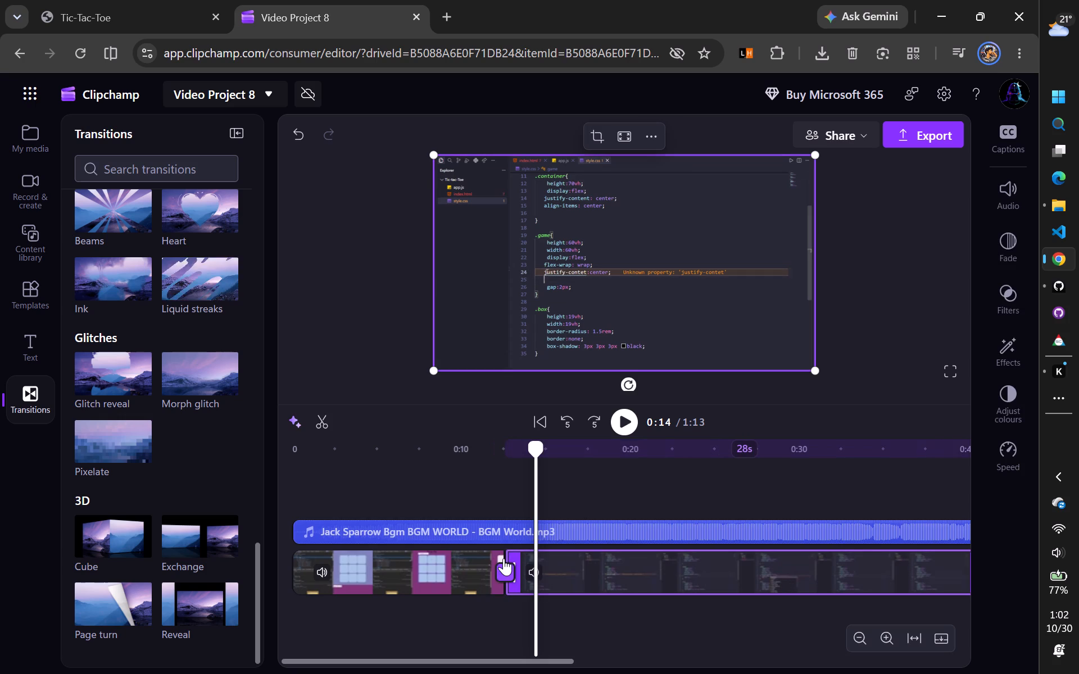
Play the timeline from 0:10 to 0:14 to review the cut between the first two recordings.
click(461, 482)
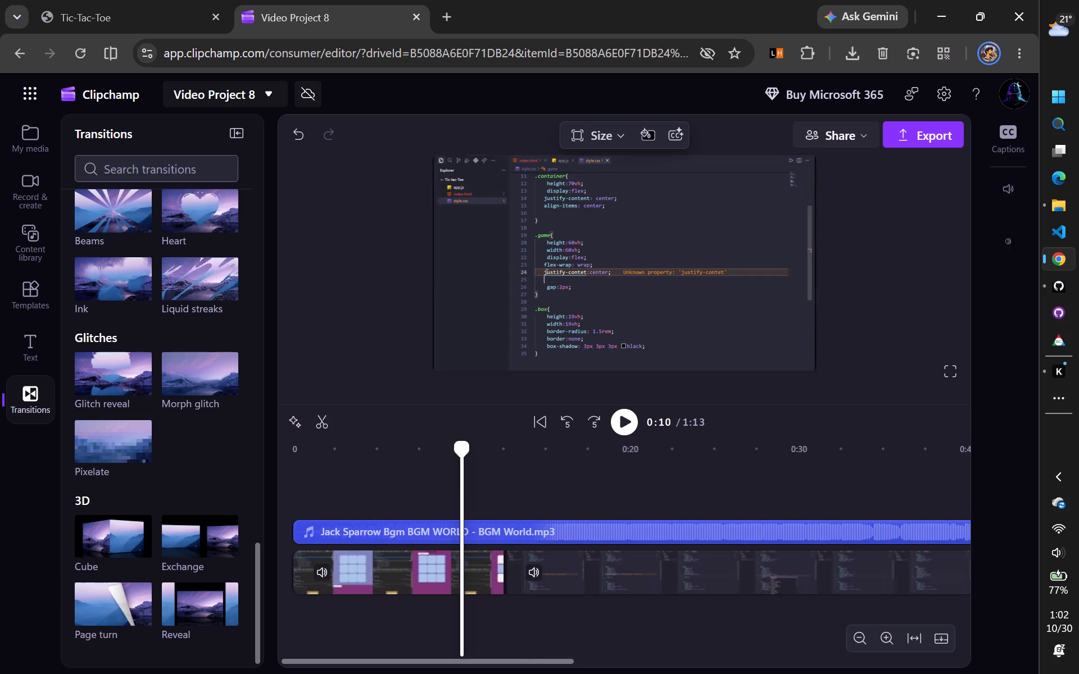
click(615, 420)
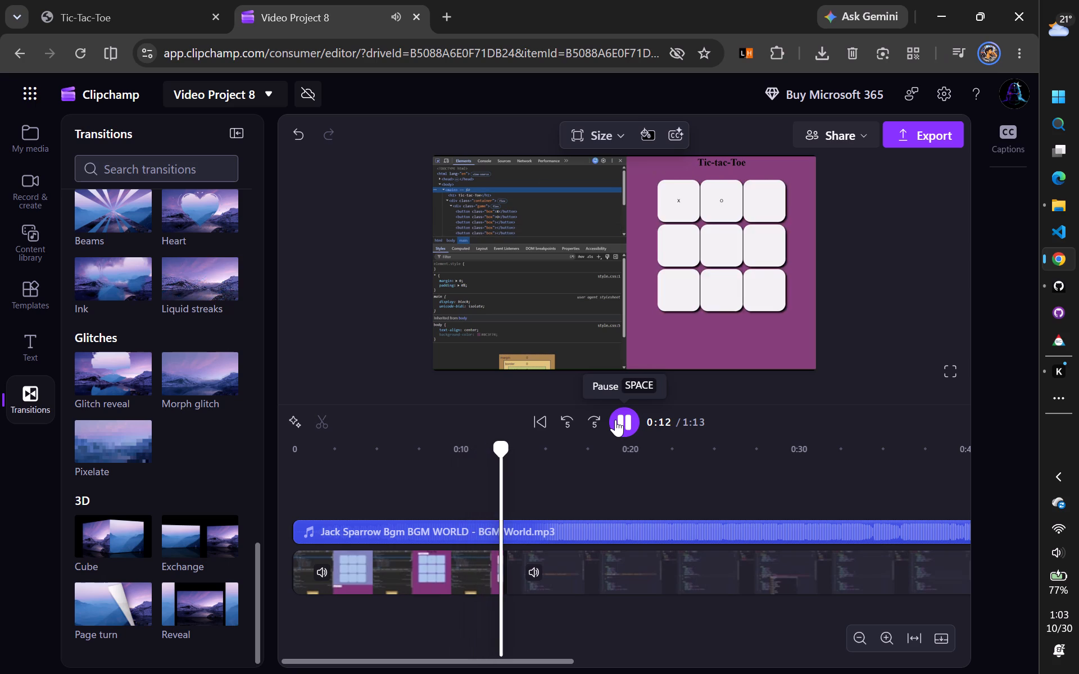
click(615, 420)
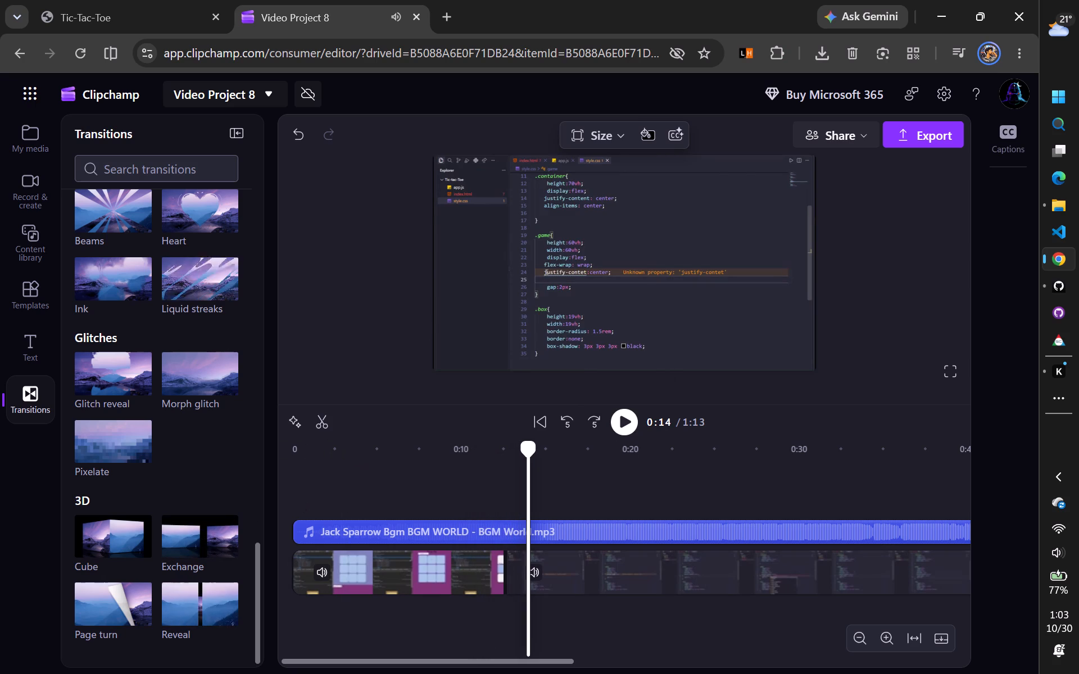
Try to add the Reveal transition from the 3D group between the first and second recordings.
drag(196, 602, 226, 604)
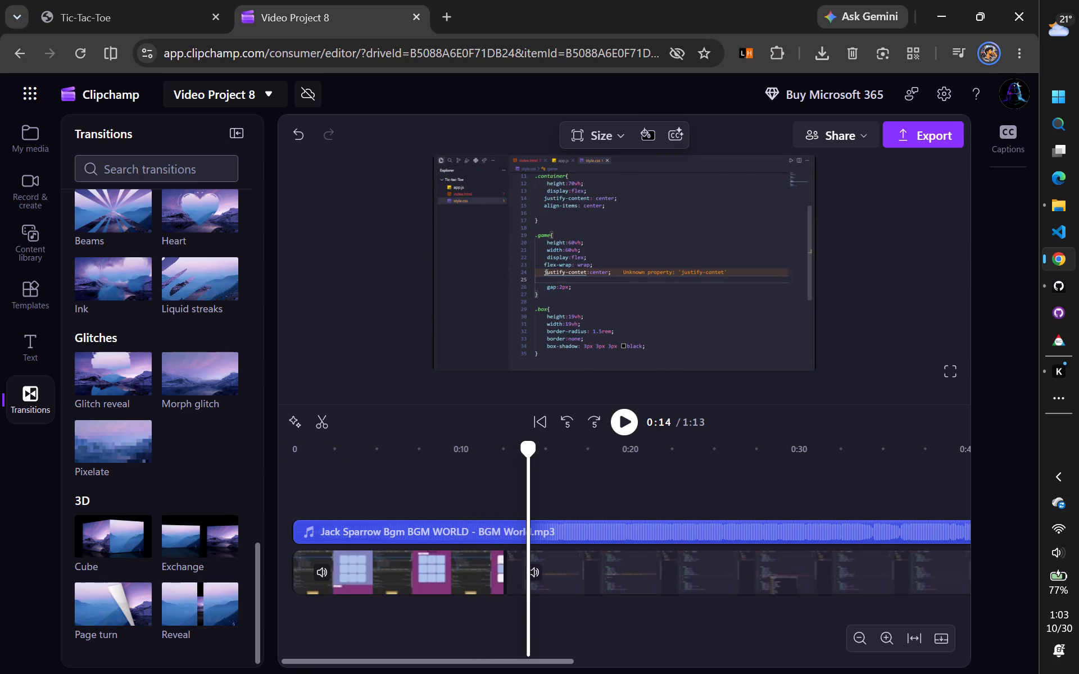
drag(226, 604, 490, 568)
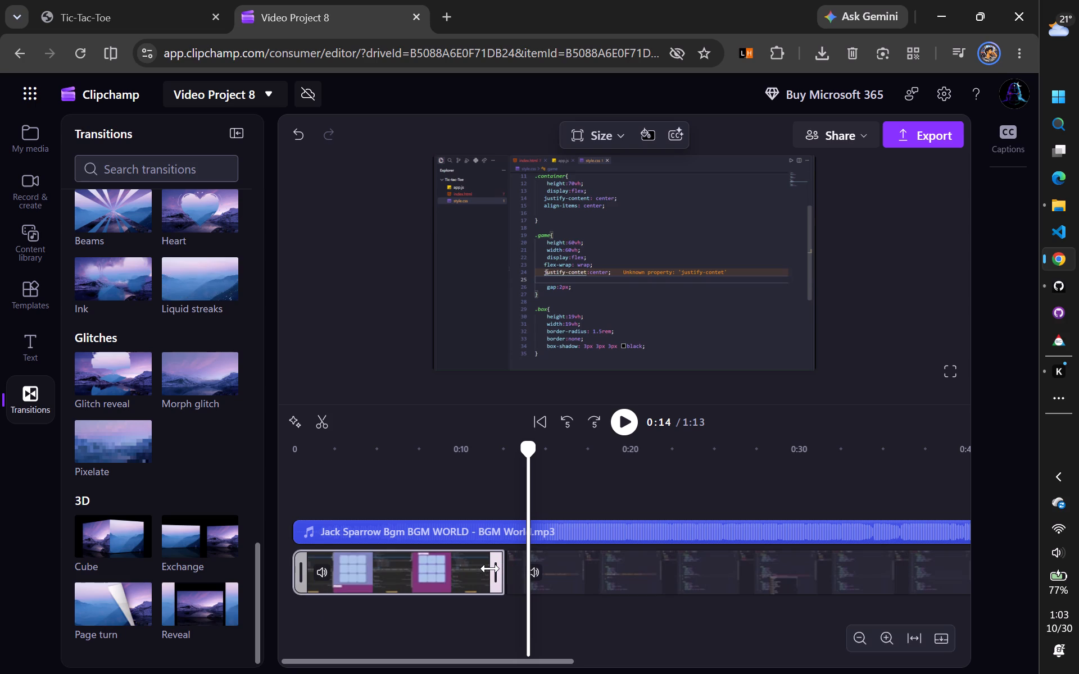
Play the timeline from 0:14 to 0:35 to review the second recording, and look over the remaining clips and music.
key(space)
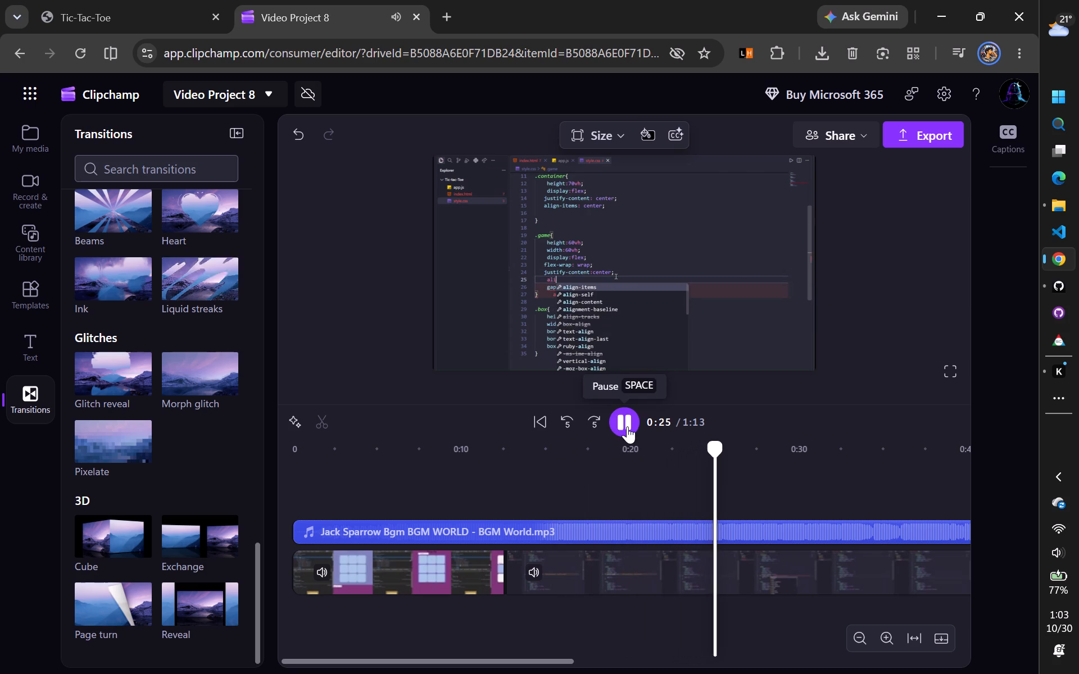
scroll(611, 464, left, 5)
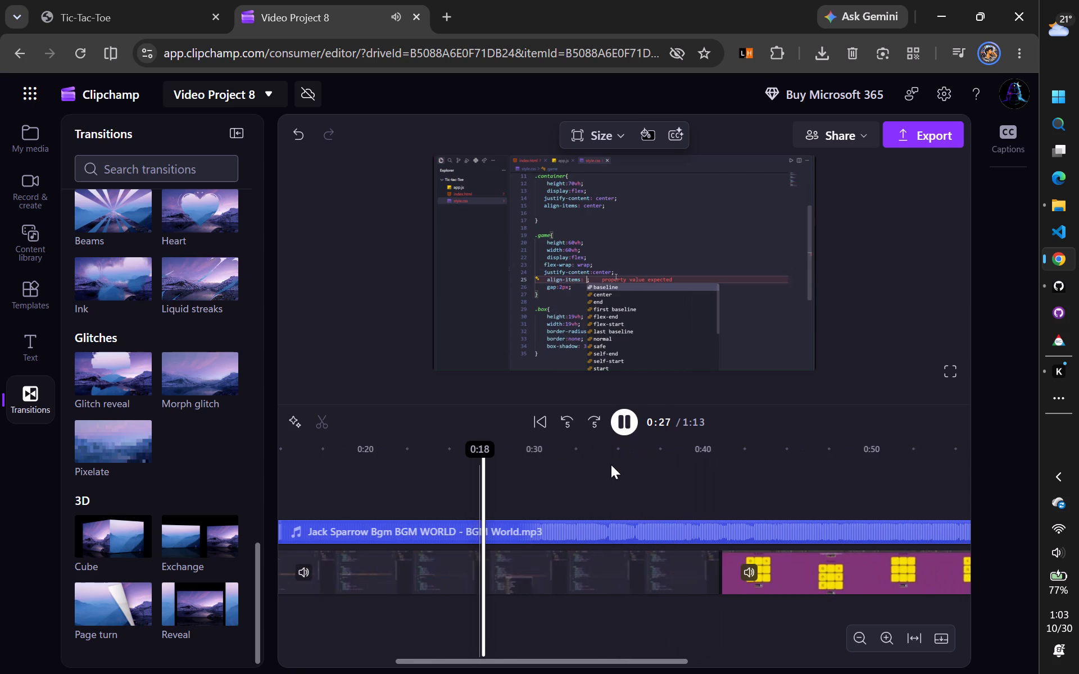
scroll(611, 464, left, 4)
scroll(611, 464, right, 4)
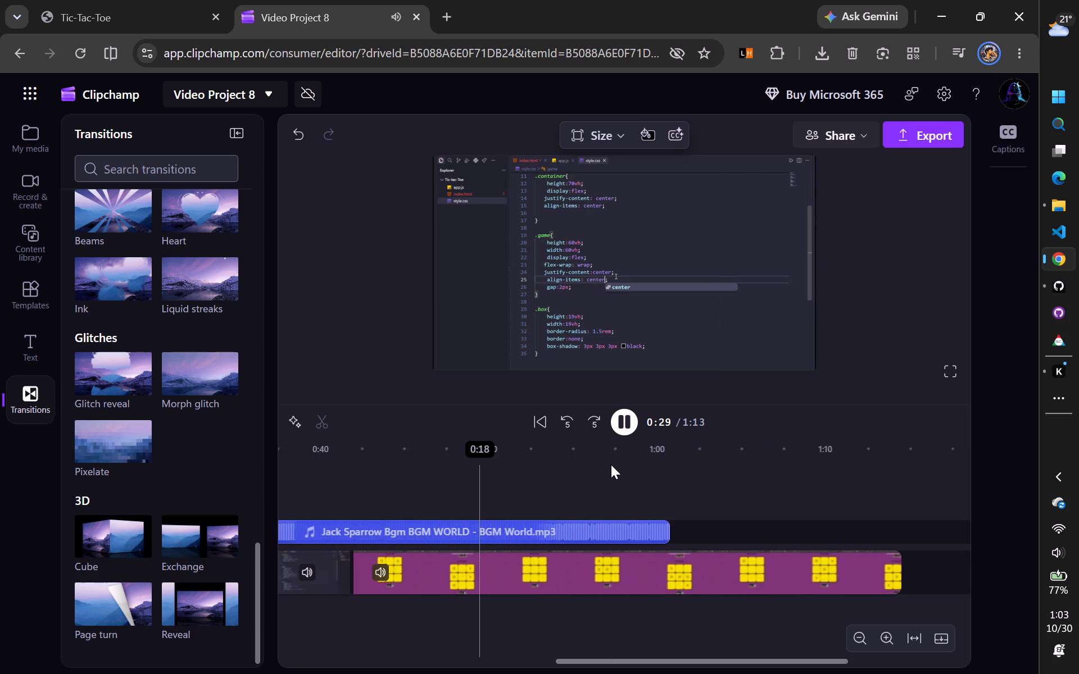
scroll(611, 464, right, 6)
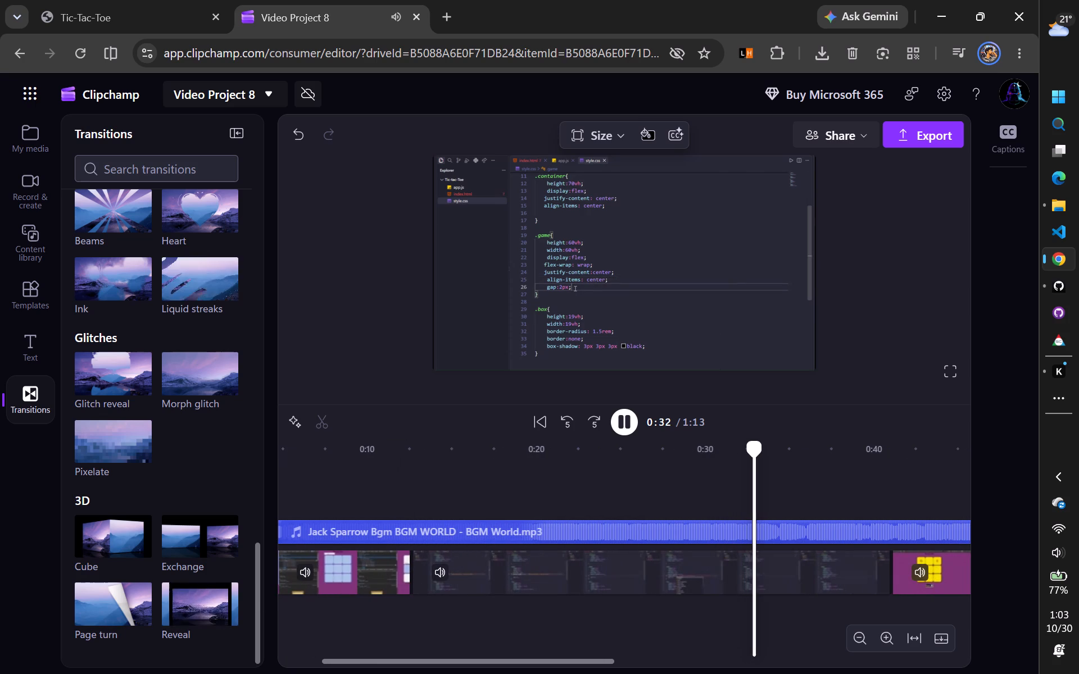
click(627, 418)
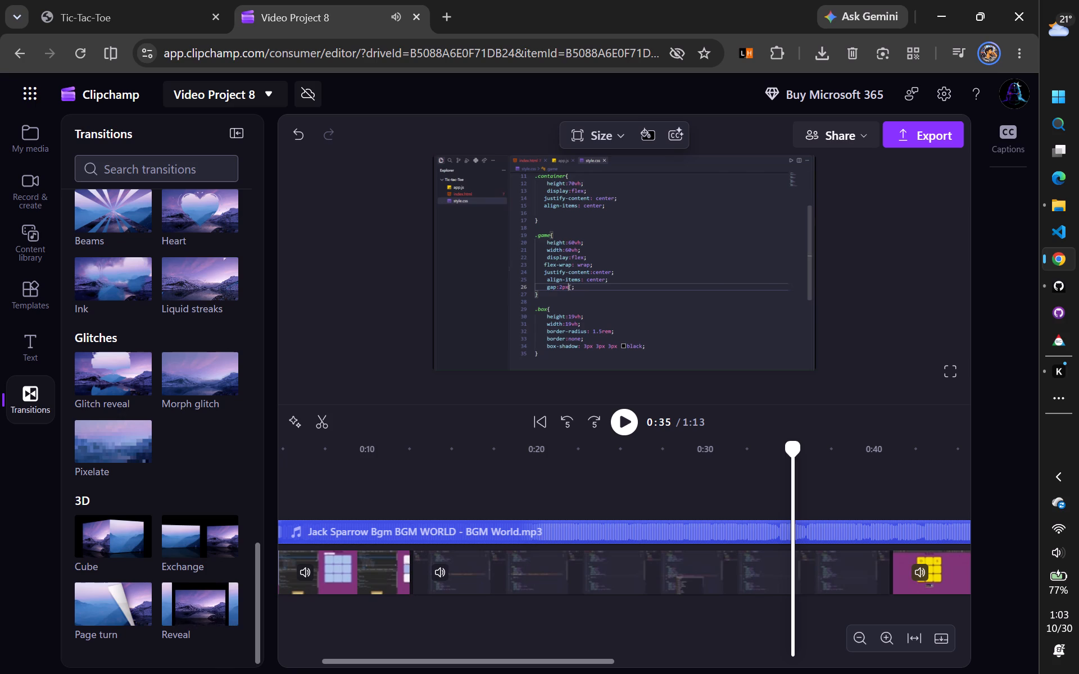
Add the Reveal transition from the 3D group between the first and second recordings.
drag(214, 603, 460, 584)
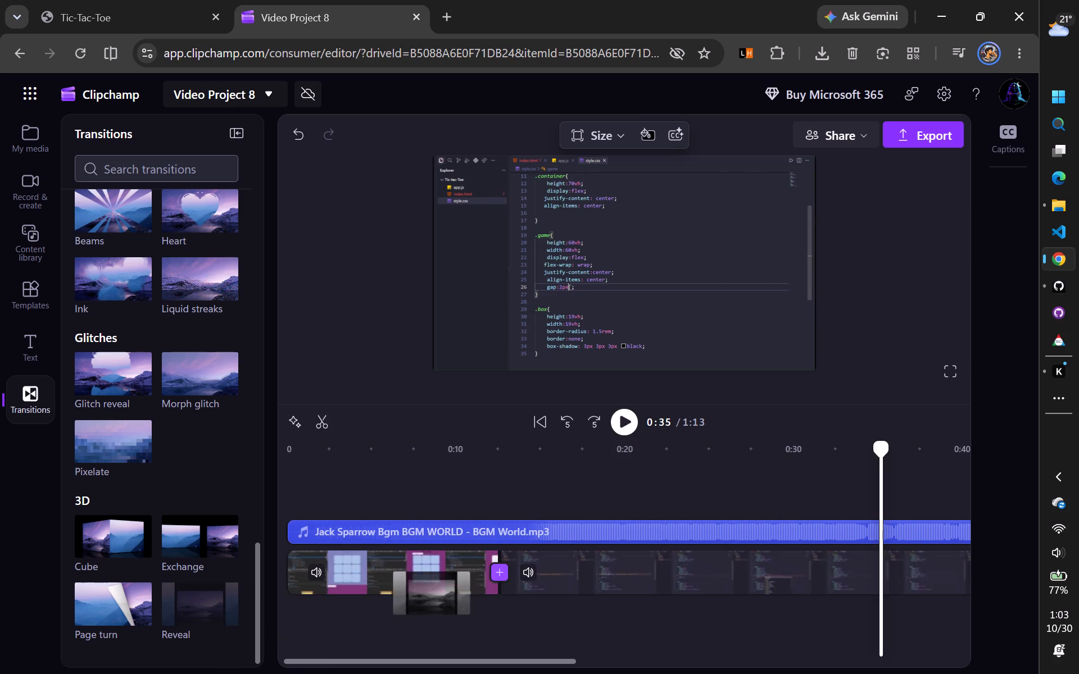
drag(460, 584, 502, 574)
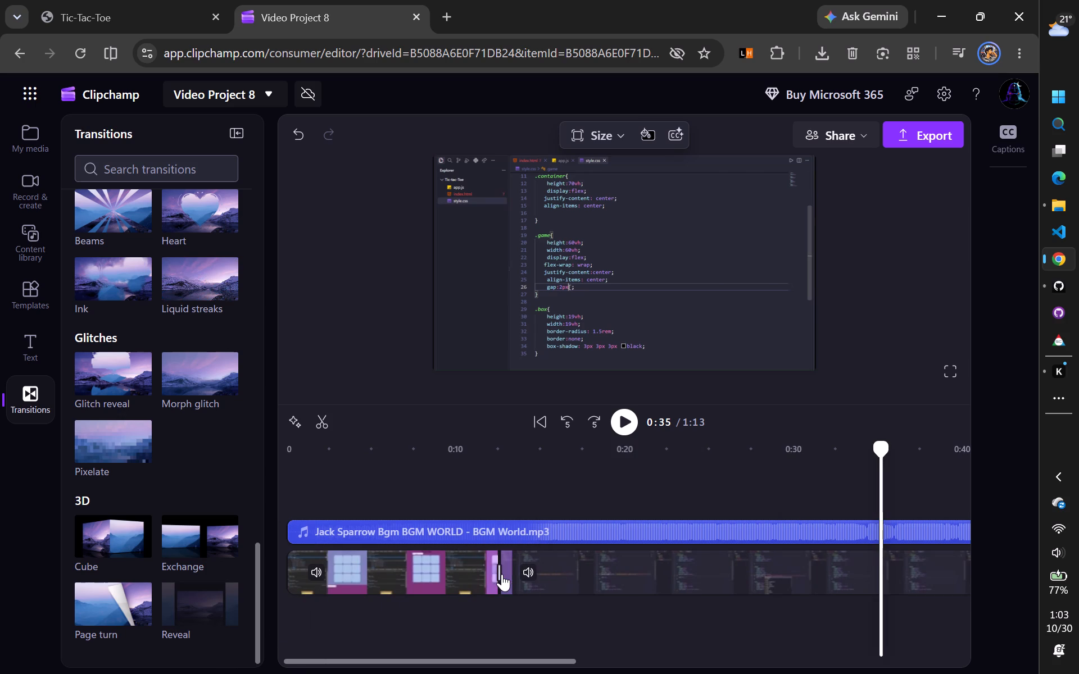
Play the timeline from 0:08 to 0:14 to preview the Reveal transition.
click(430, 478)
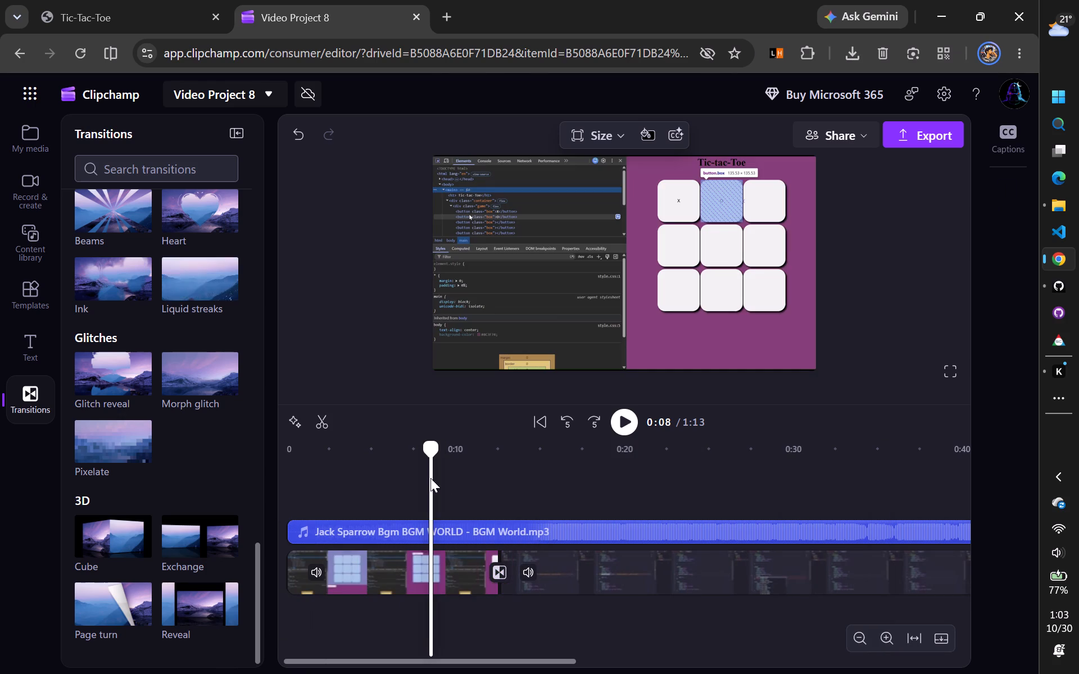
click(628, 429)
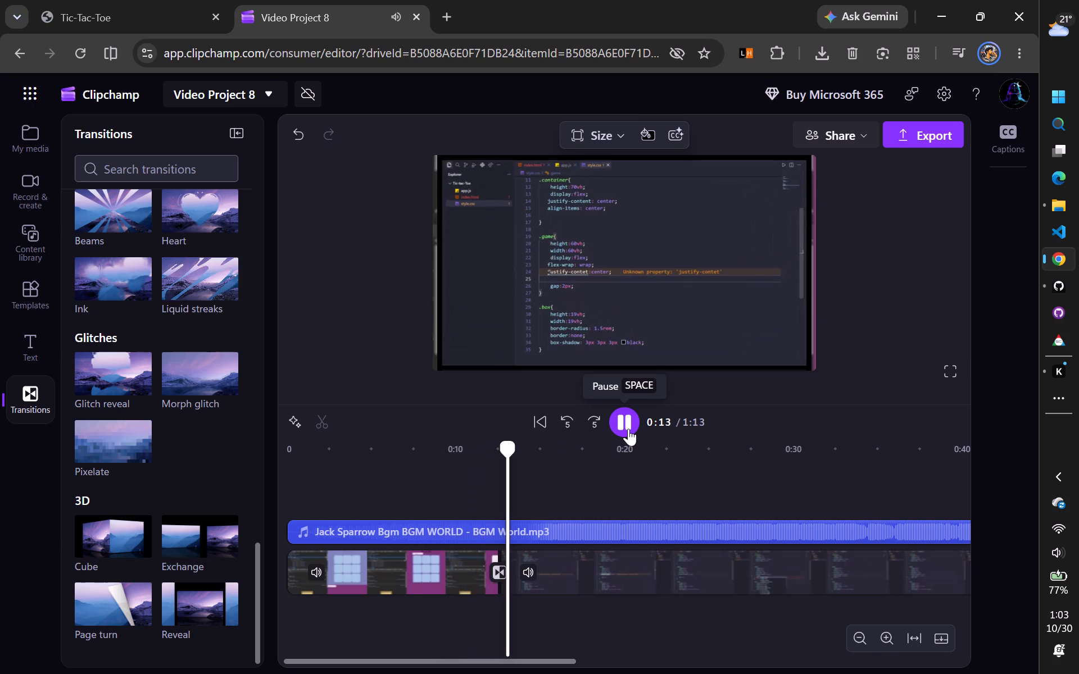
click(628, 429)
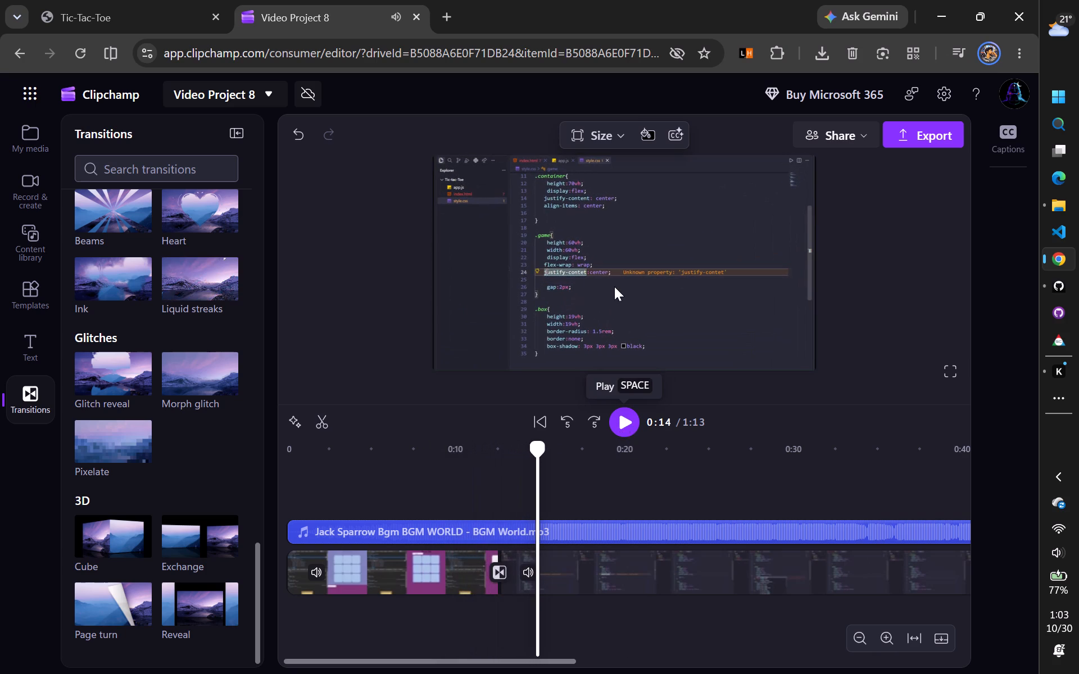
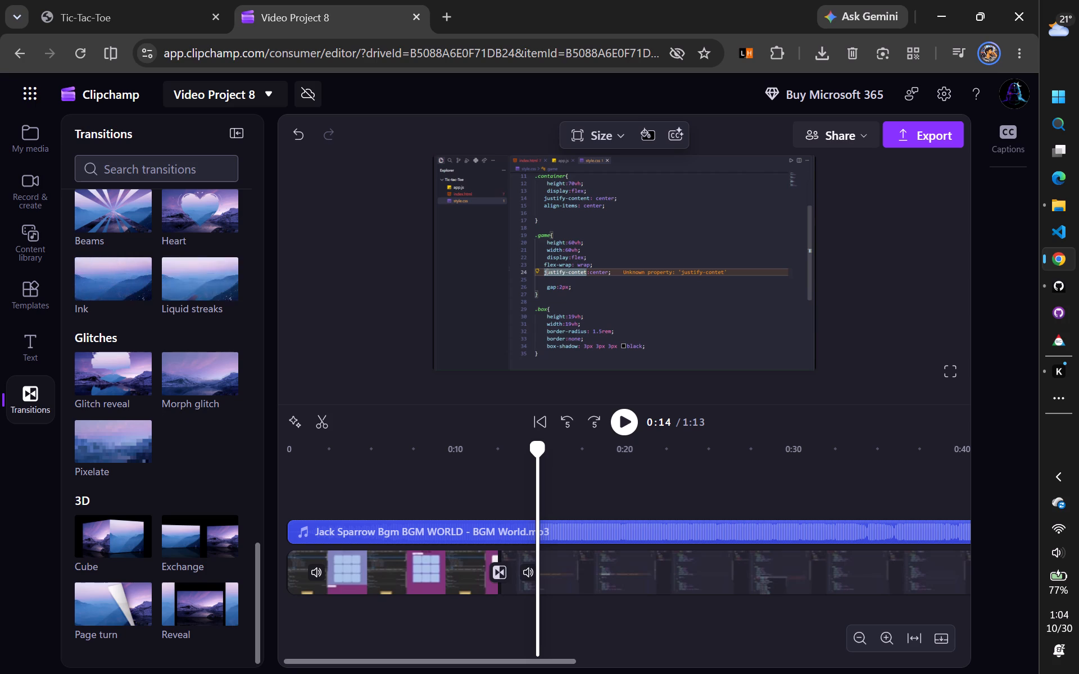
Replay the timeline from 0:08 to 0:14 to check the Reveal transition between the first two recordings.
scroll(141, 284, up, 1)
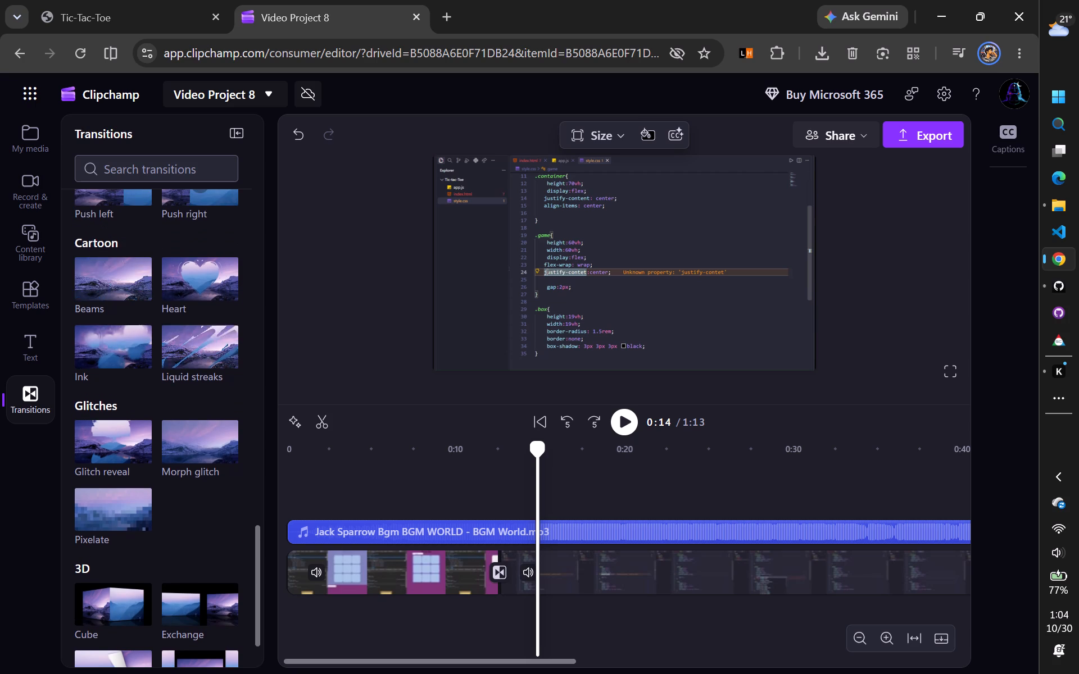
click(436, 488)
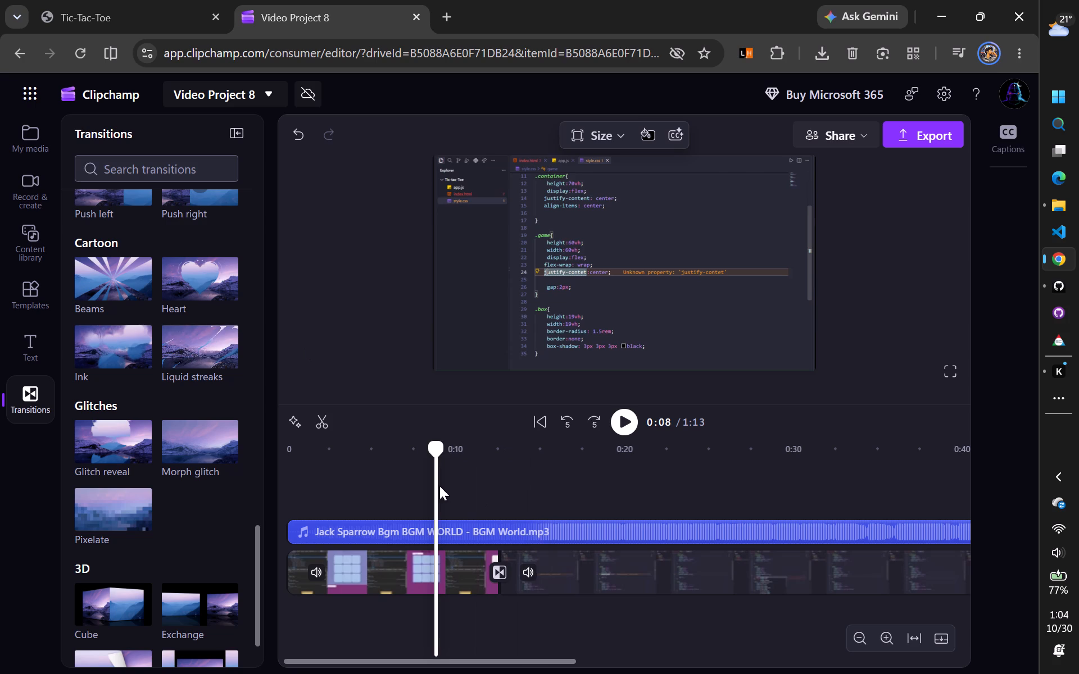
click(630, 428)
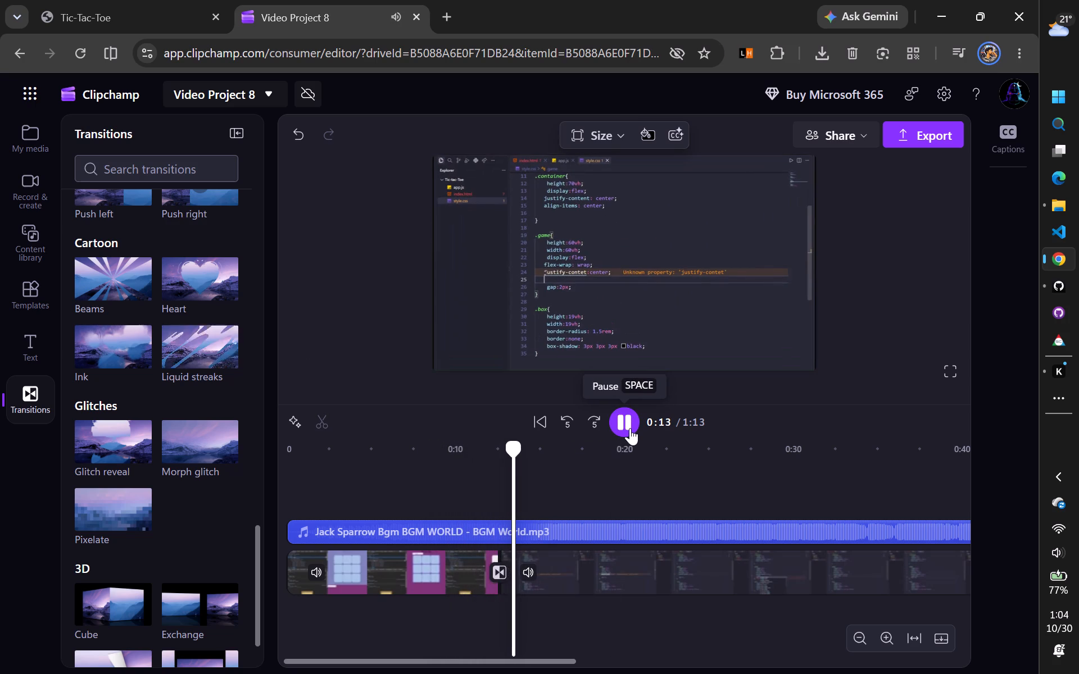
click(630, 428)
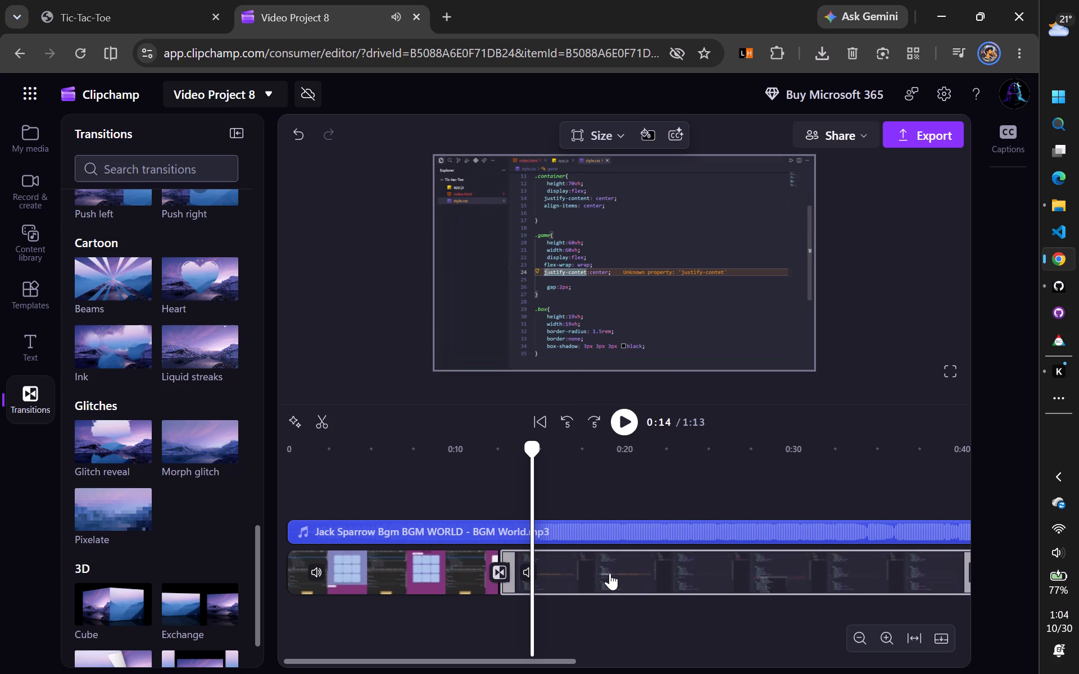
scroll(610, 573, right, 3)
drag(602, 573, 588, 582)
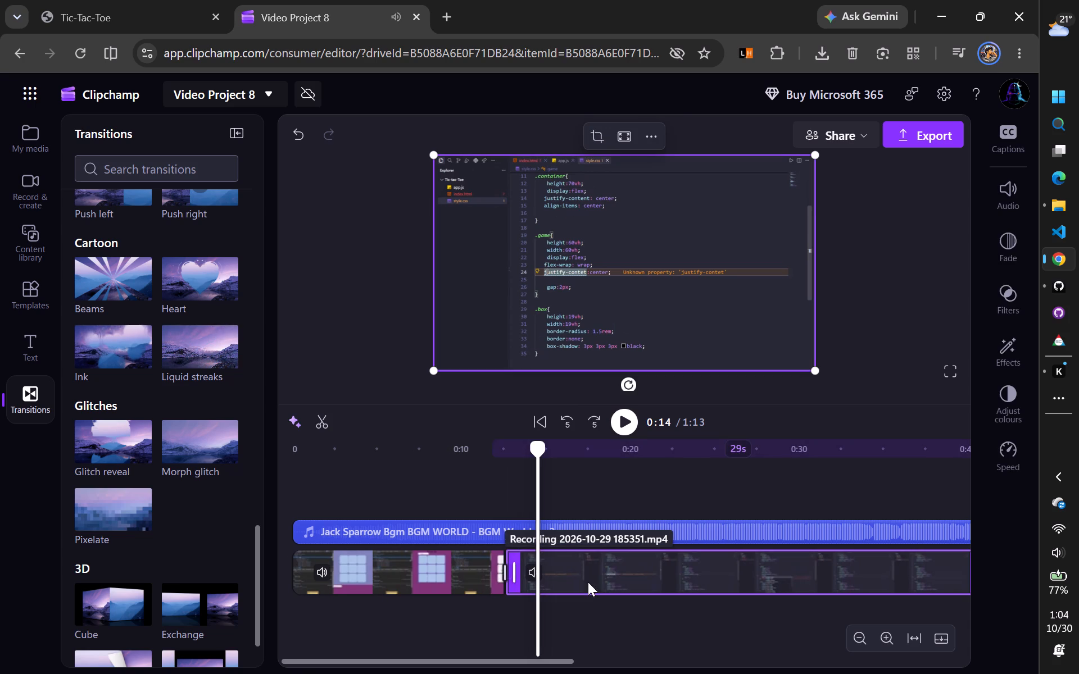
drag(588, 582, 385, 626)
drag(445, 552, 793, 594)
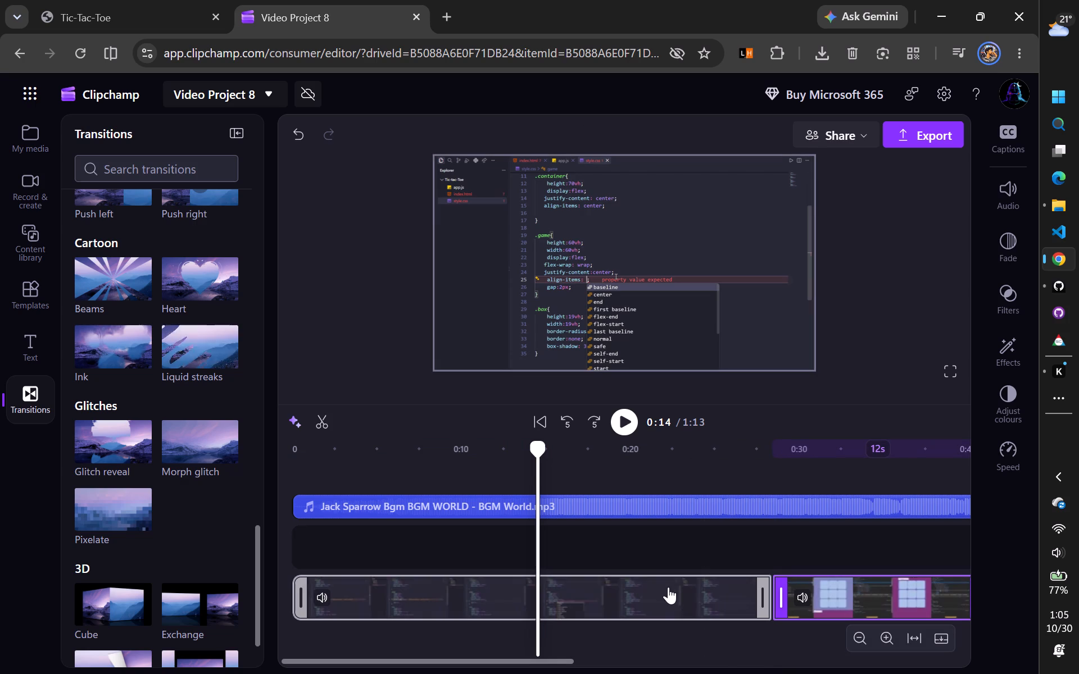
drag(668, 587, 647, 551)
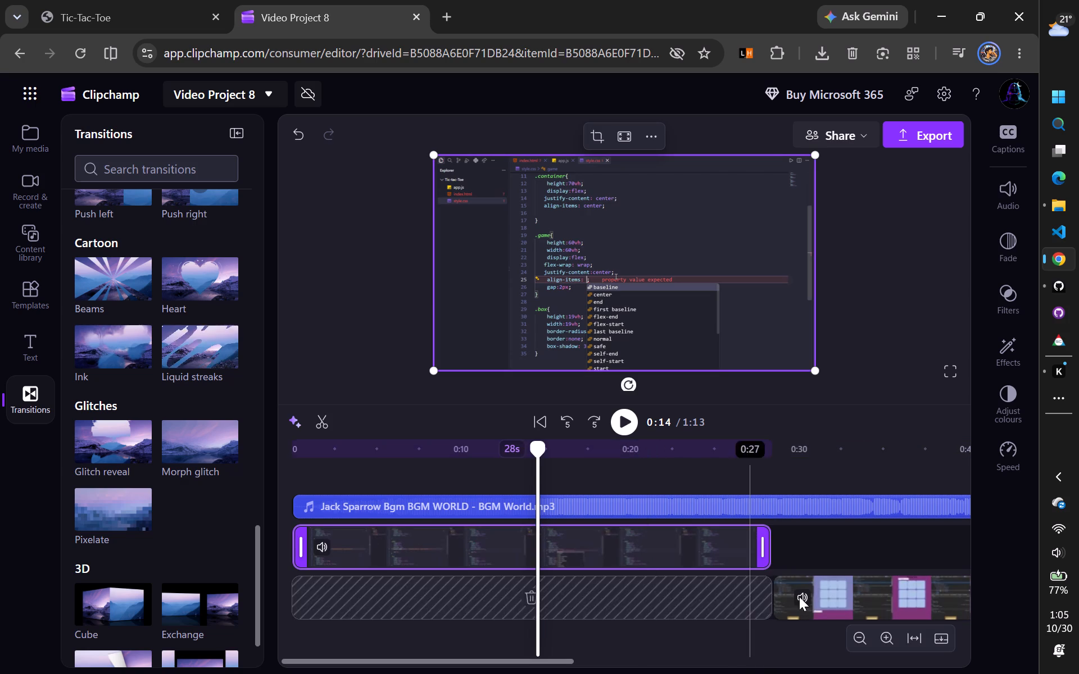
drag(826, 595, 820, 548)
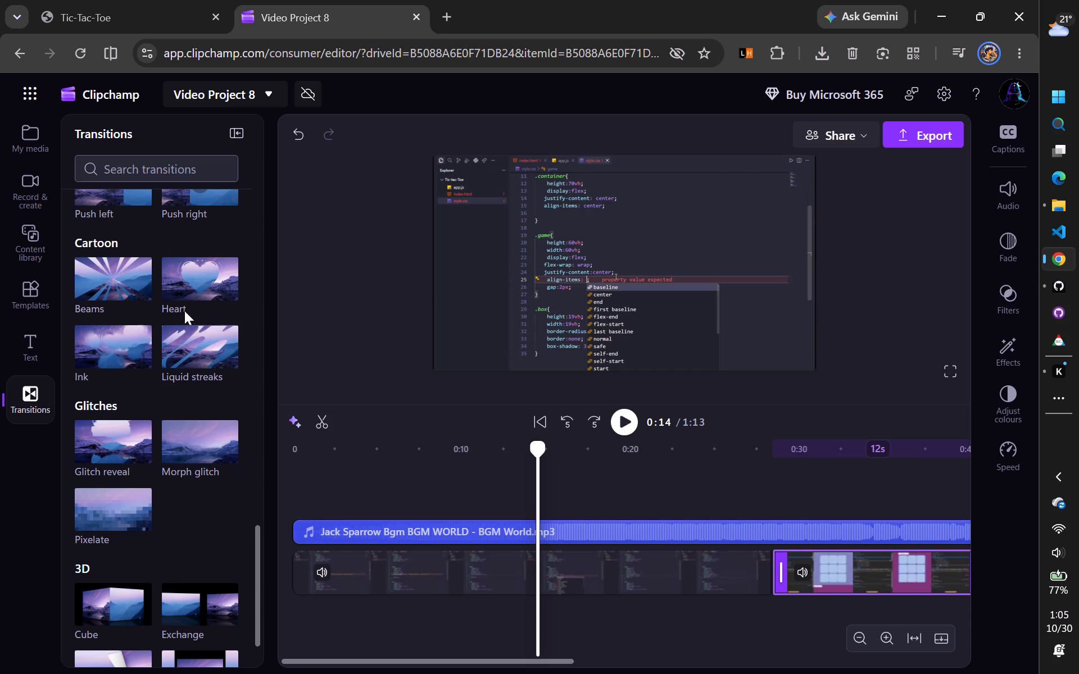
Add the Exchange transition from the 3D group between the code editor recording and recording 190026.
scroll(121, 386, up, 1)
scroll(121, 386, down, 1)
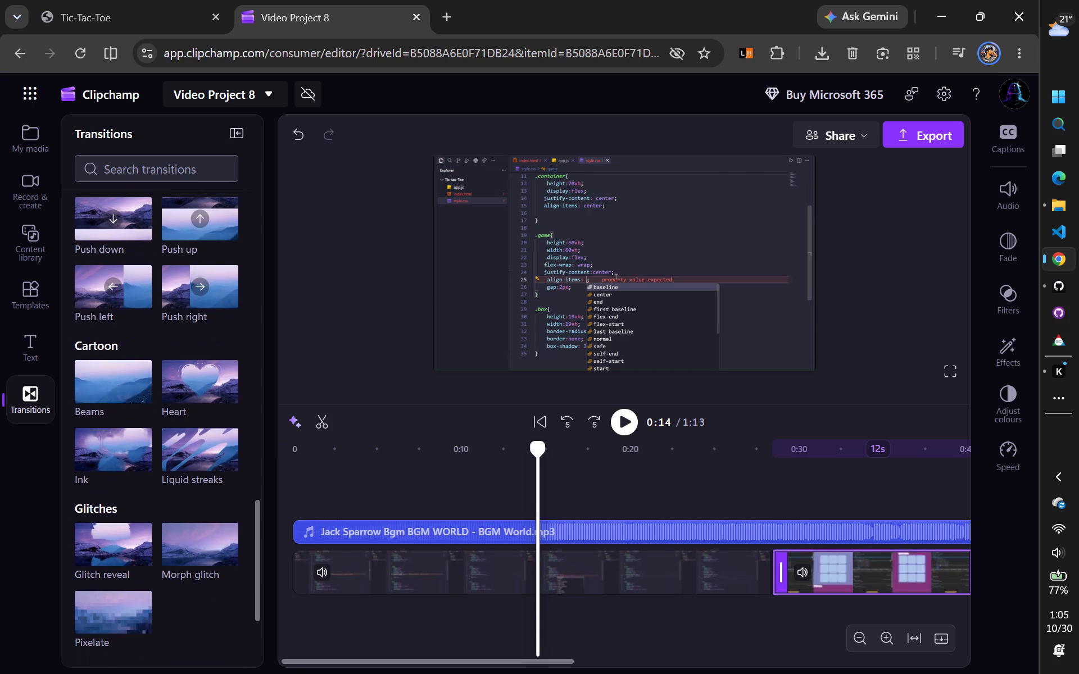
scroll(121, 386, down, 1)
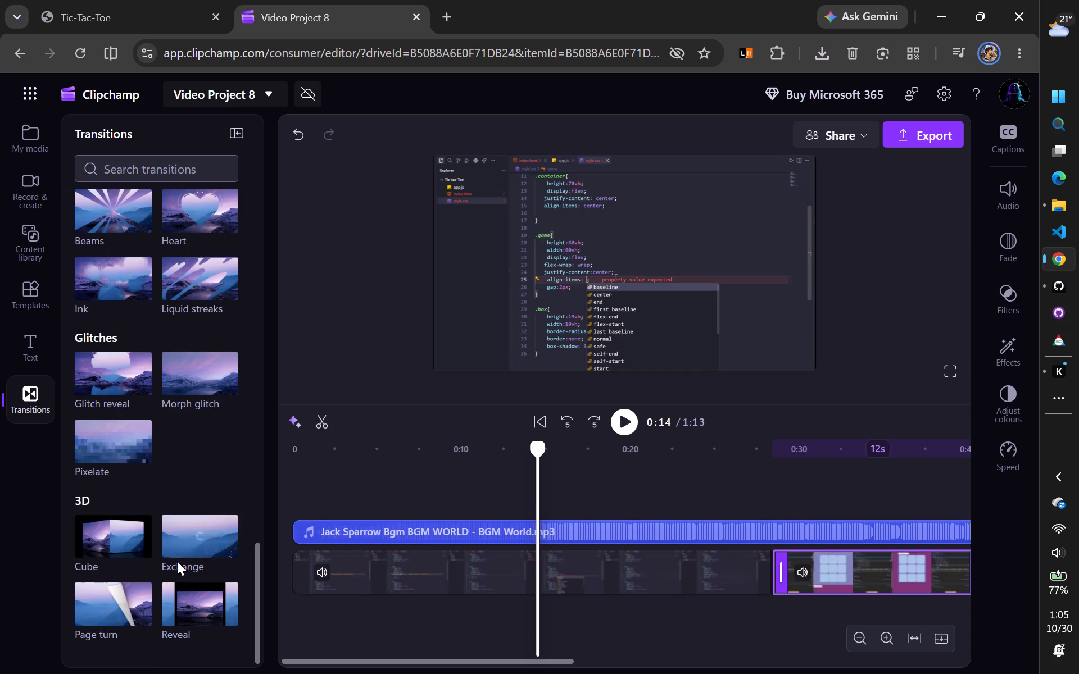
drag(197, 541, 493, 591)
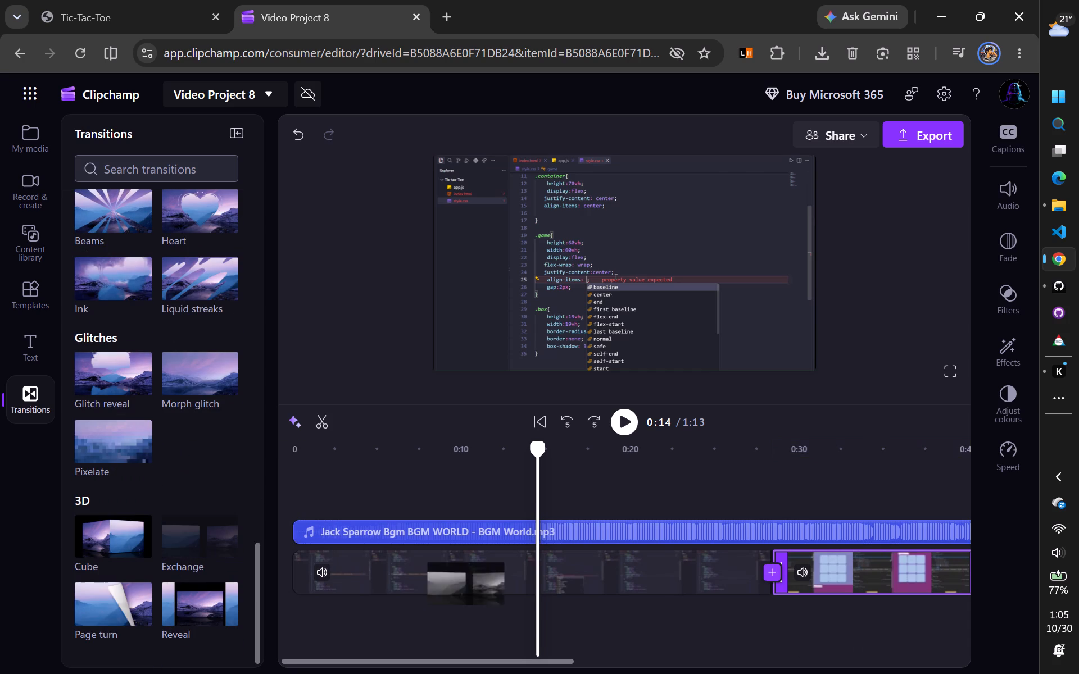
drag(493, 591, 775, 569)
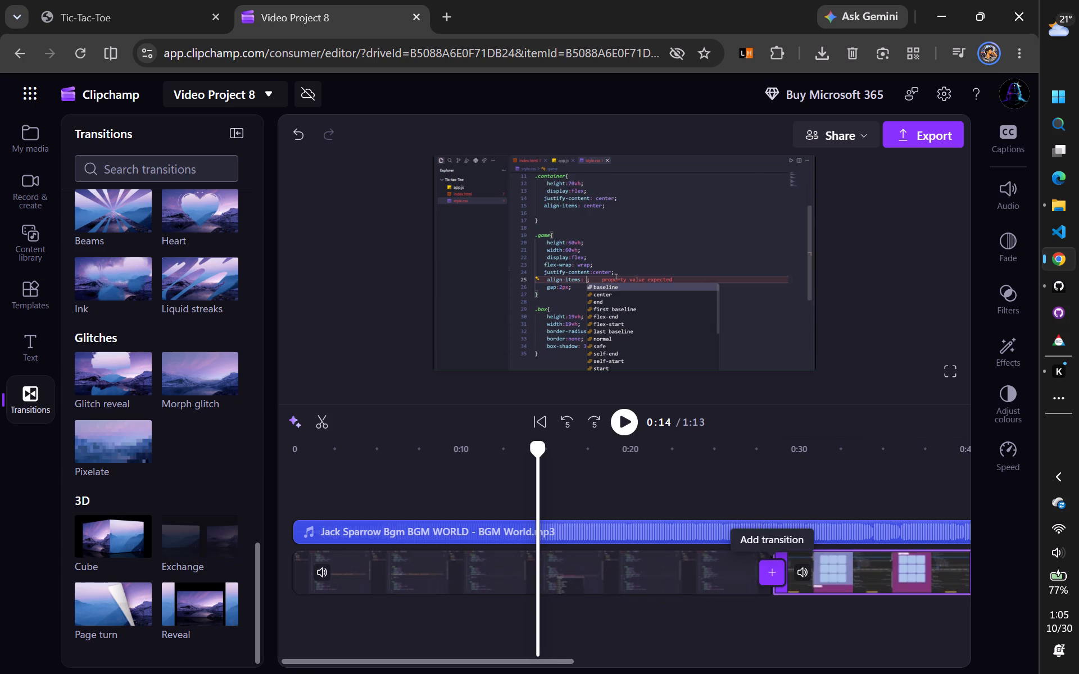
drag(775, 569, 774, 569)
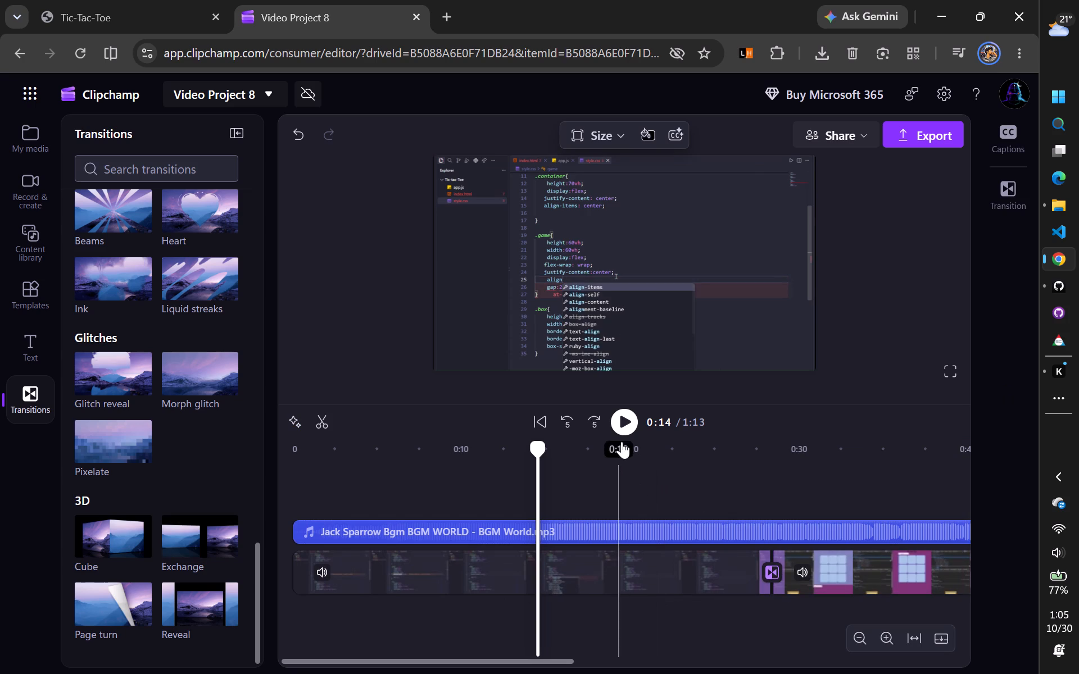
Play the timeline from 0:14 to 0:31 to preview the Exchange transition.
click(628, 426)
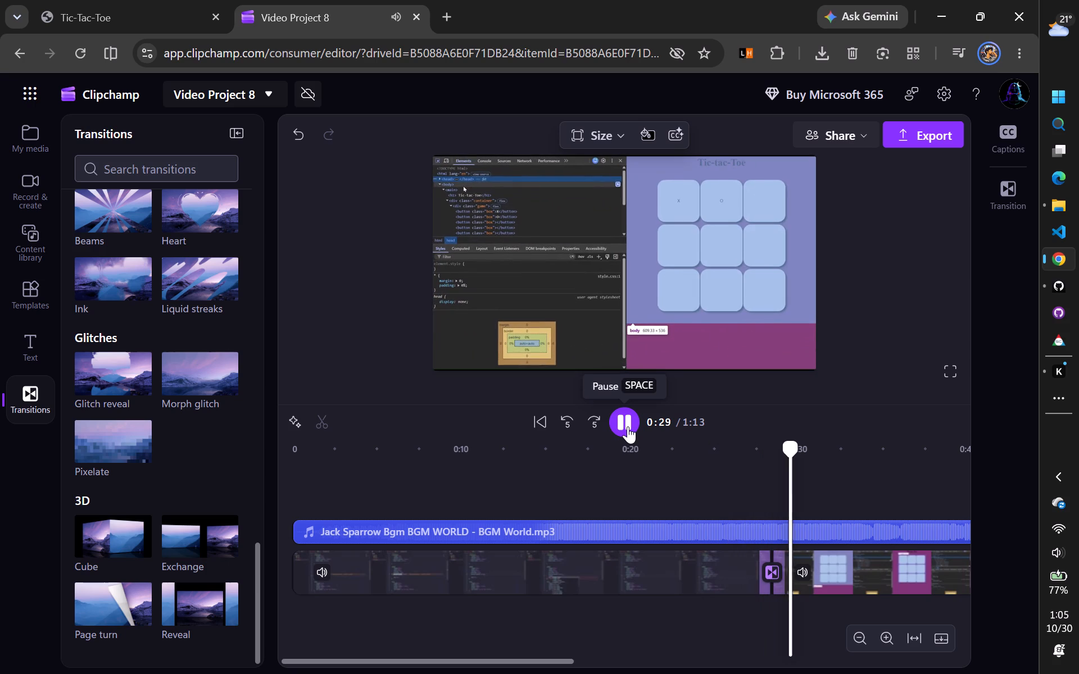
click(628, 426)
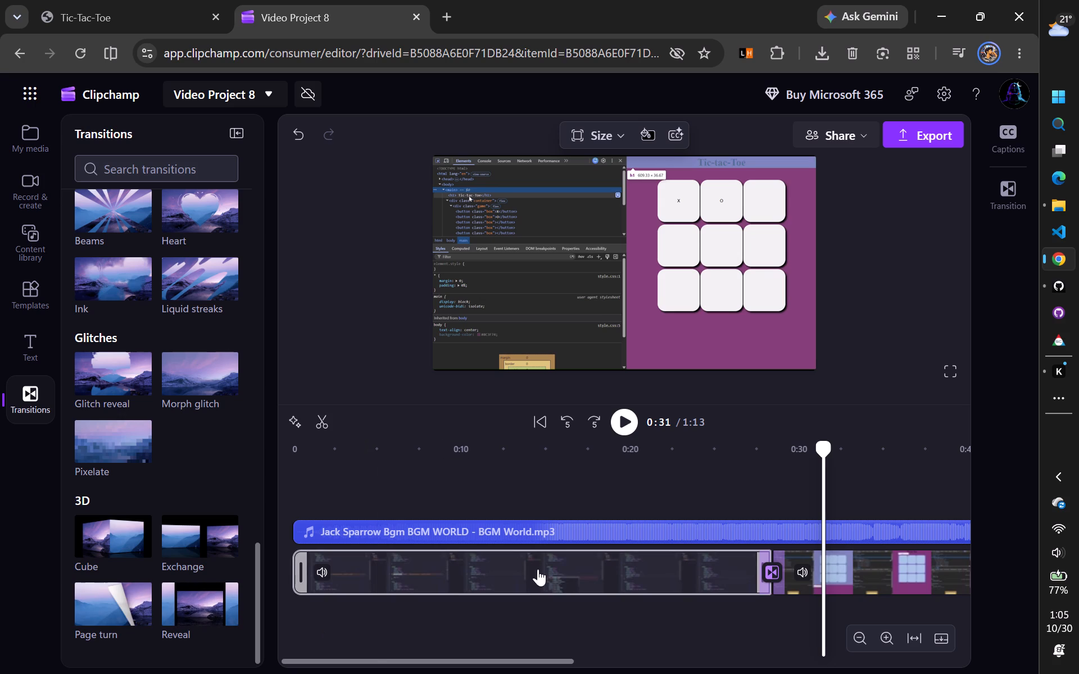
Add the Page turn transition from the 3D group between recording 190026 and the yellow-board game recording.
scroll(538, 569, left, 5)
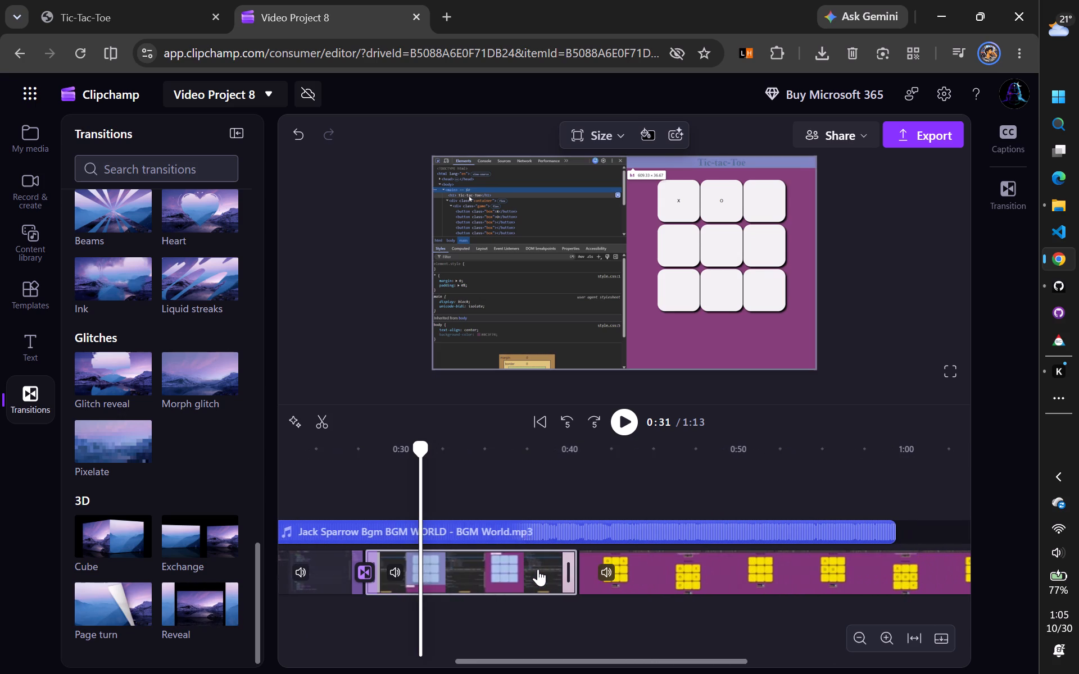
scroll(538, 569, left, 1)
scroll(478, 566, left, 1)
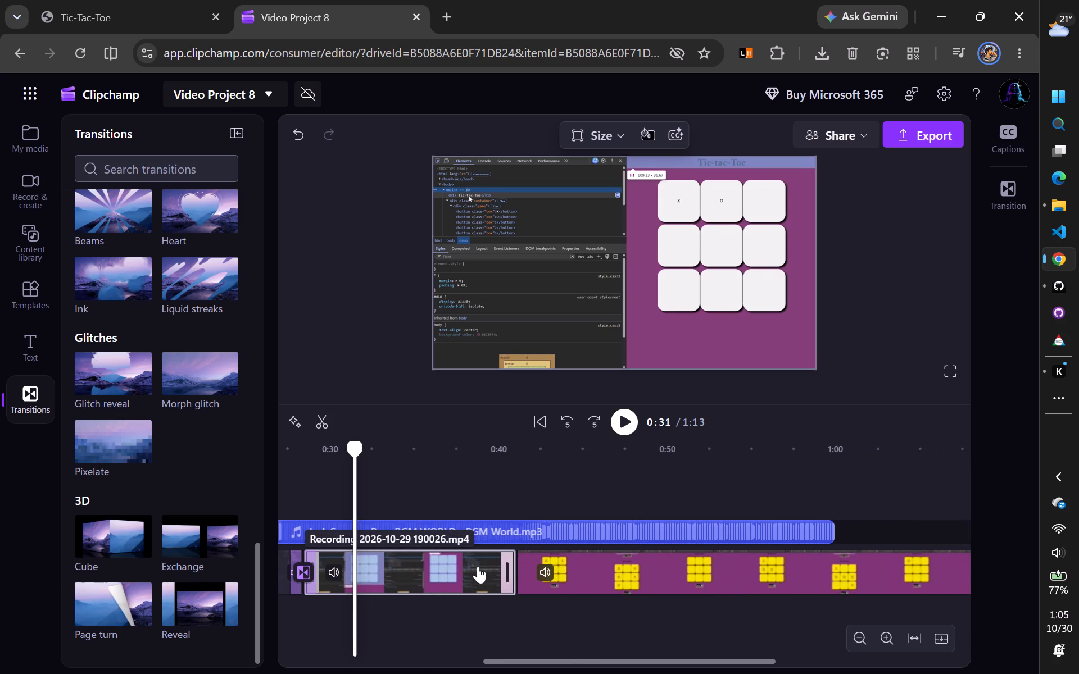
click(574, 576)
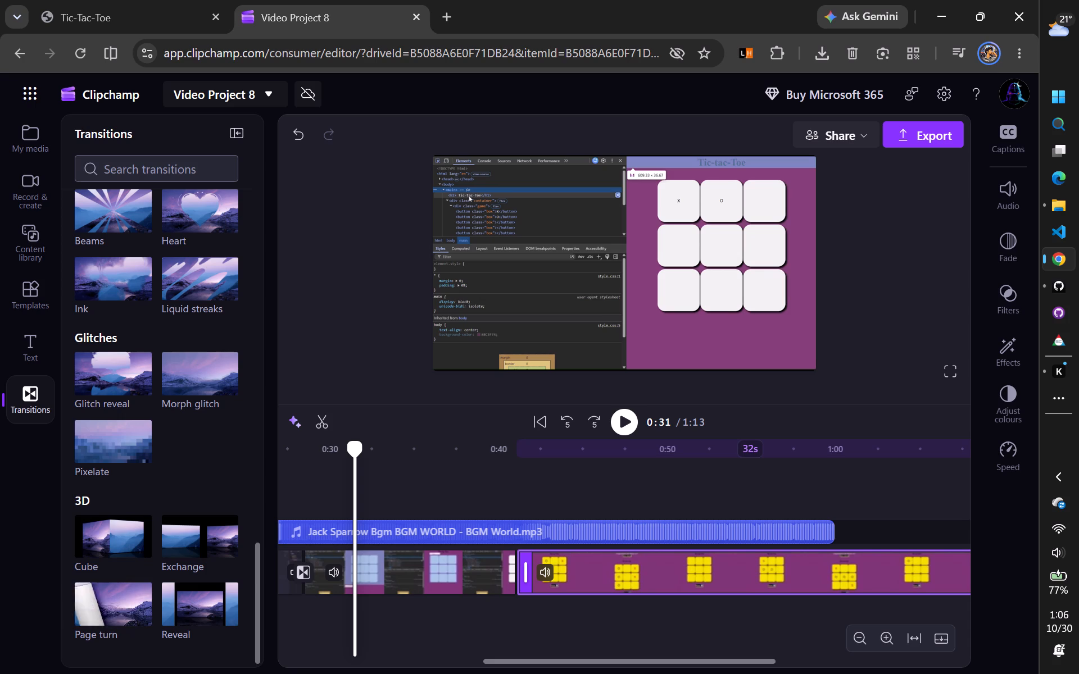
drag(130, 608, 351, 599)
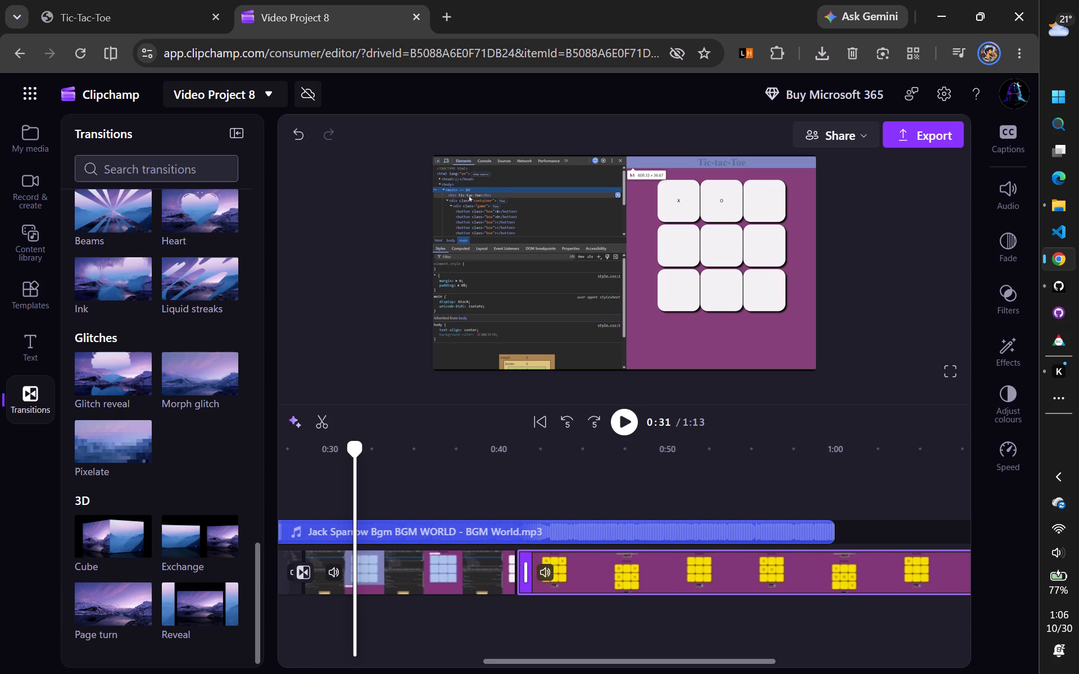
drag(351, 599, 564, 579)
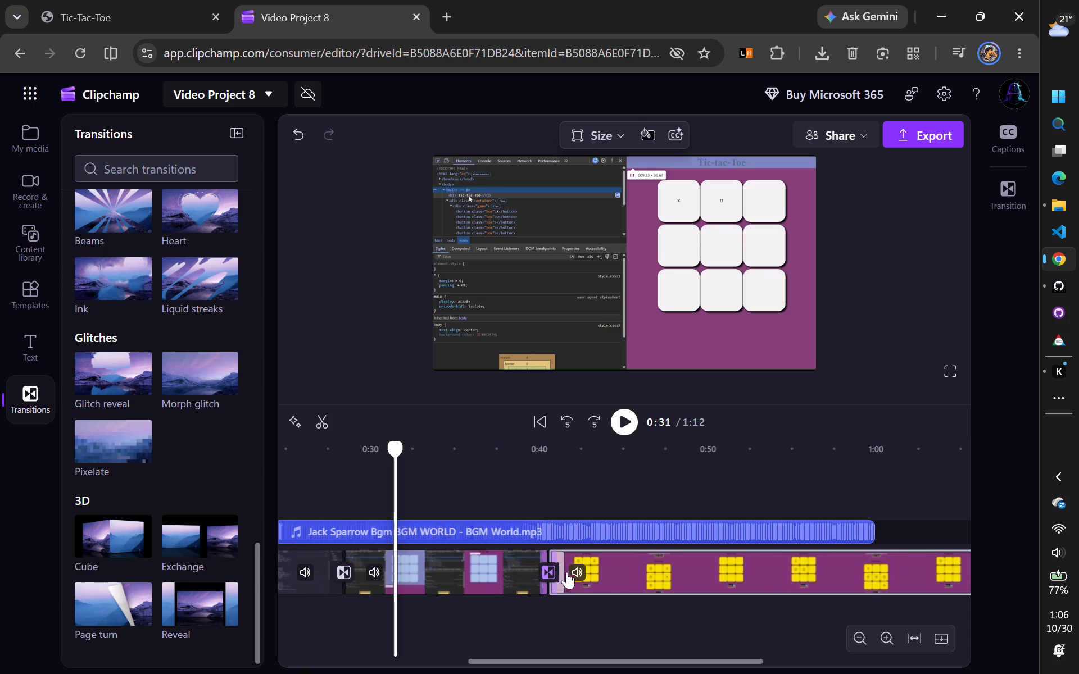
Play the timeline from 0:31, replaying from about 0:37 to 0:45, to preview the Page turn transition.
click(629, 417)
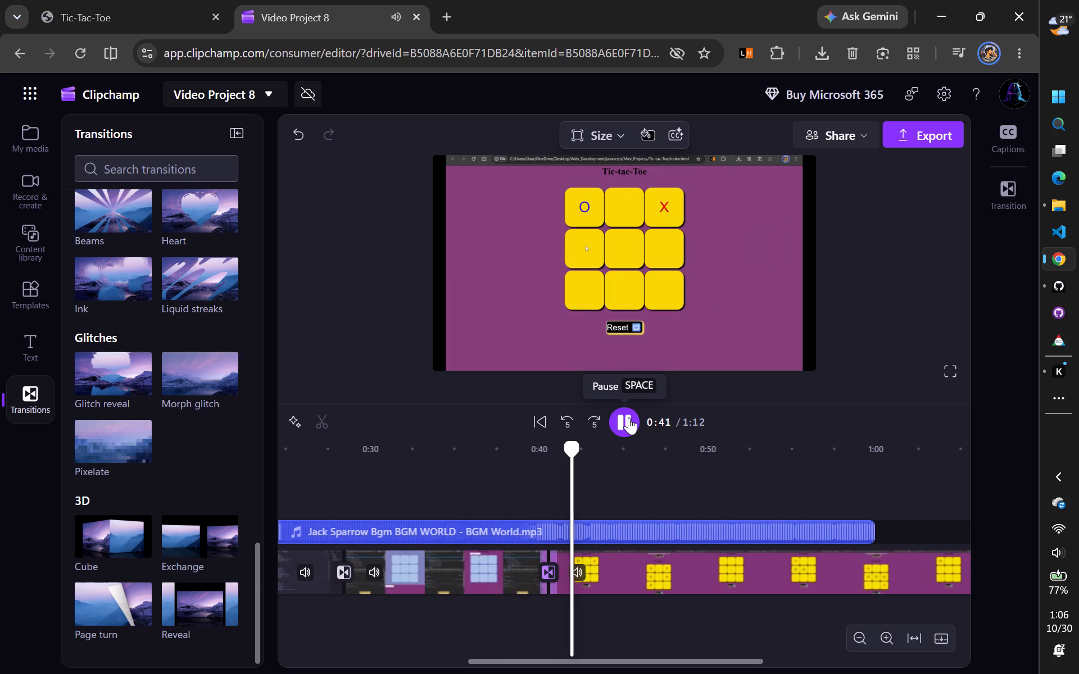
click(489, 475)
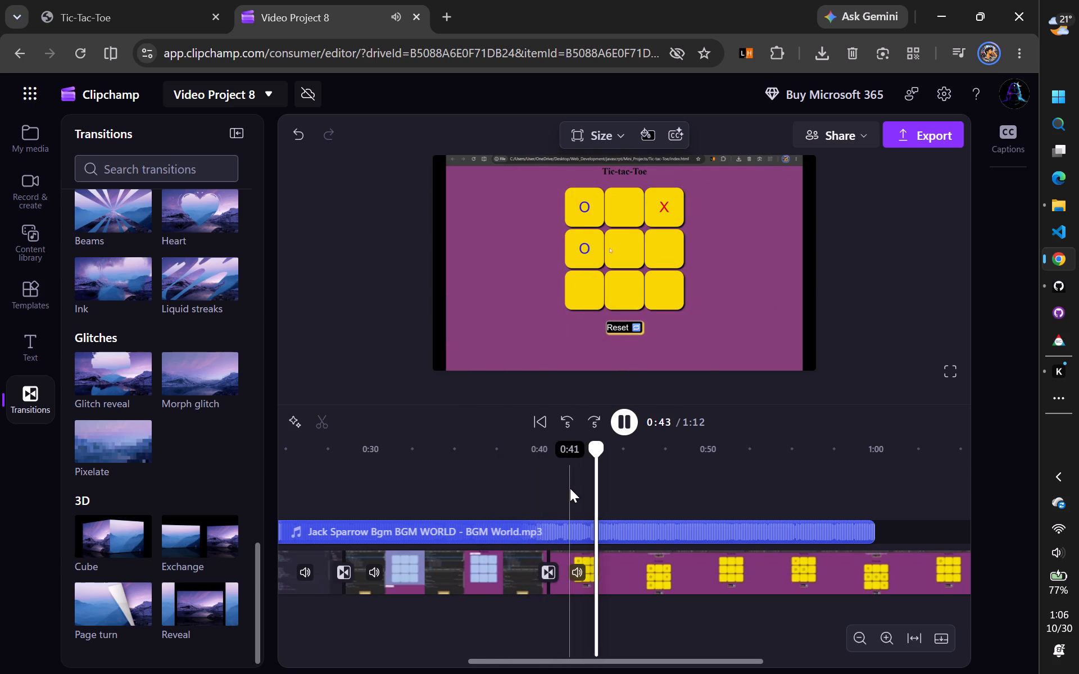
click(629, 425)
Return to the start of the timeline and play its first second to check the opening.
scroll(519, 475, right, 7)
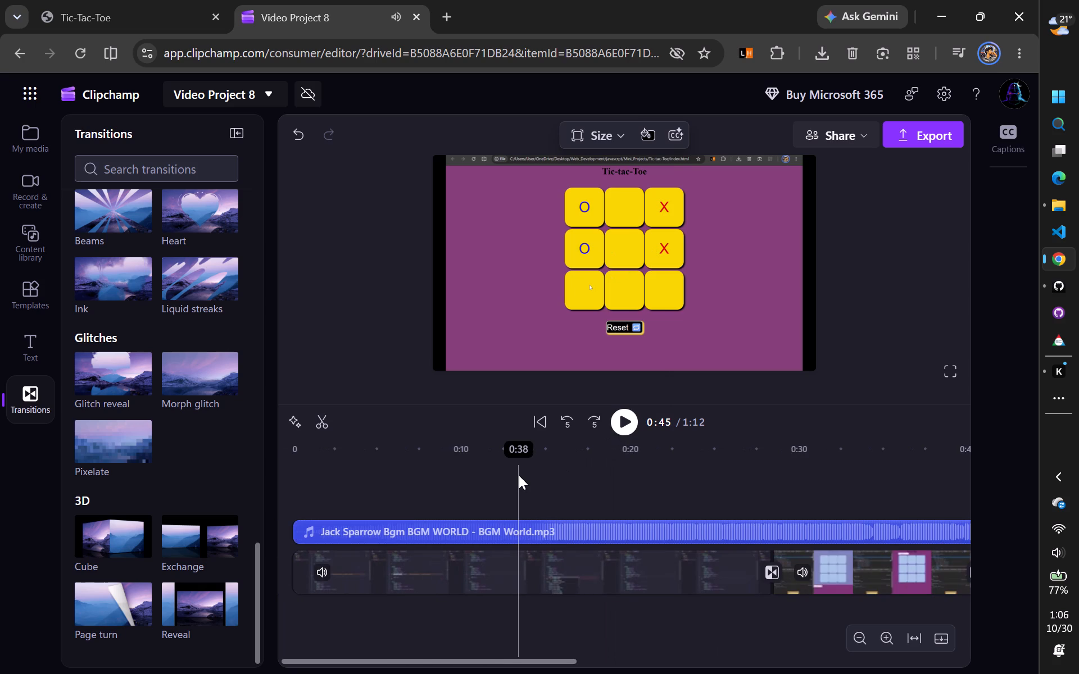
click(297, 455)
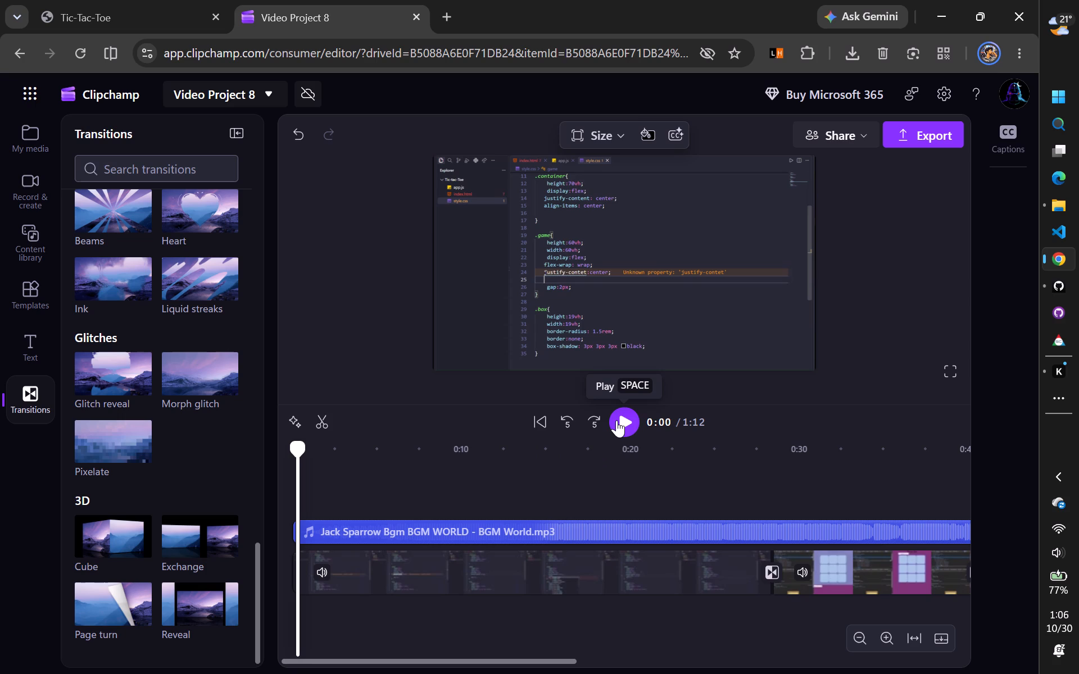
click(616, 420)
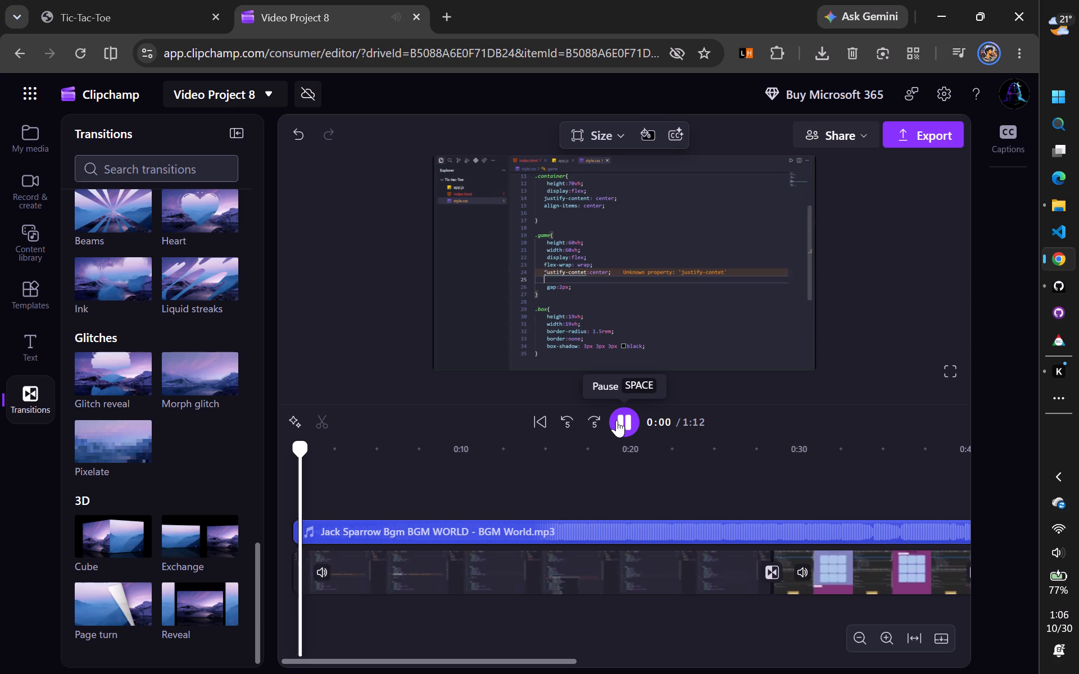
click(616, 420)
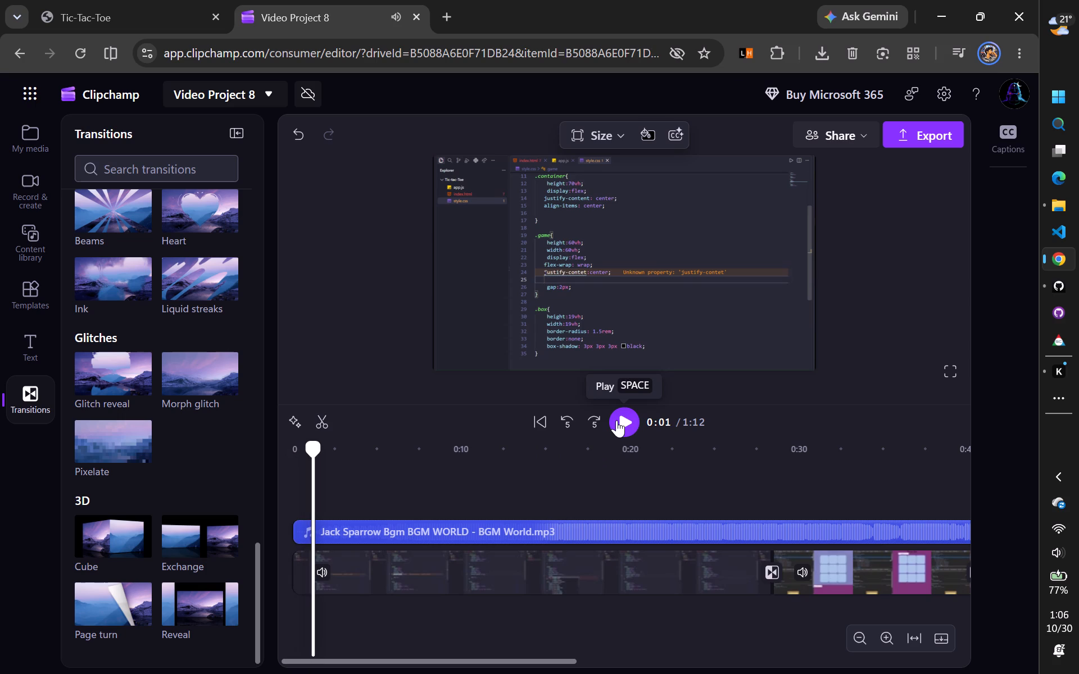
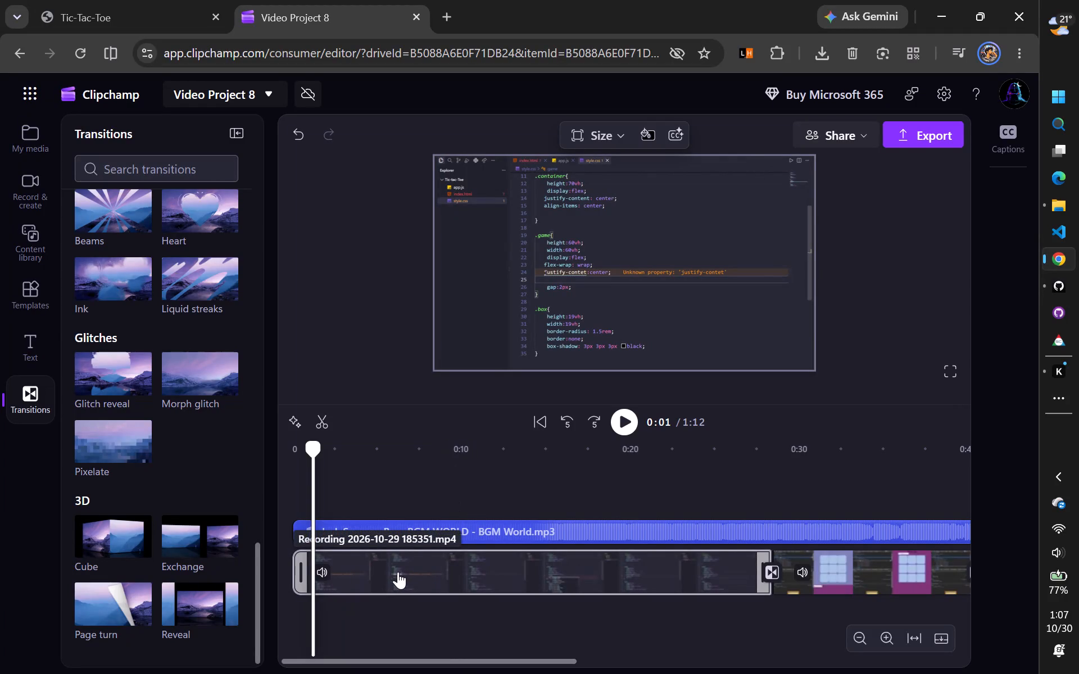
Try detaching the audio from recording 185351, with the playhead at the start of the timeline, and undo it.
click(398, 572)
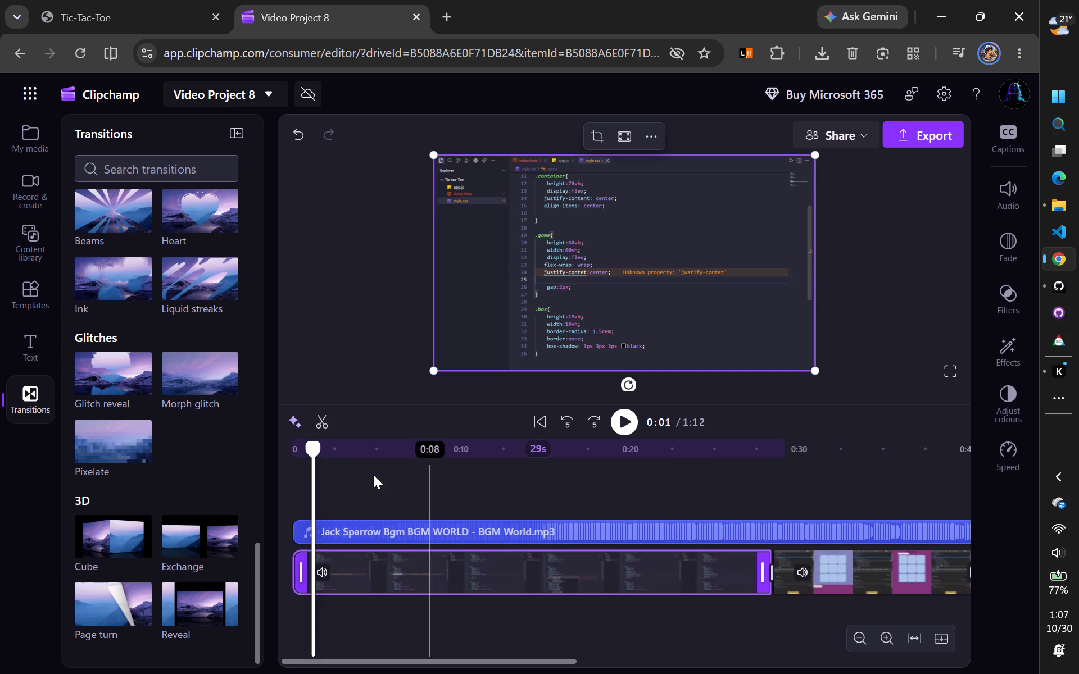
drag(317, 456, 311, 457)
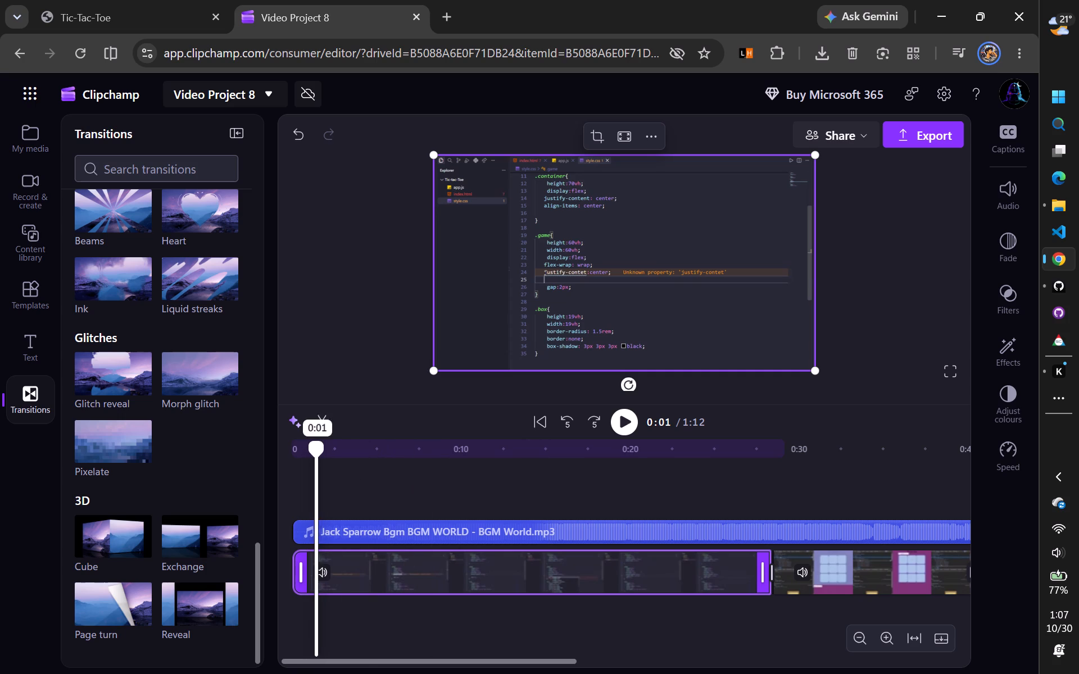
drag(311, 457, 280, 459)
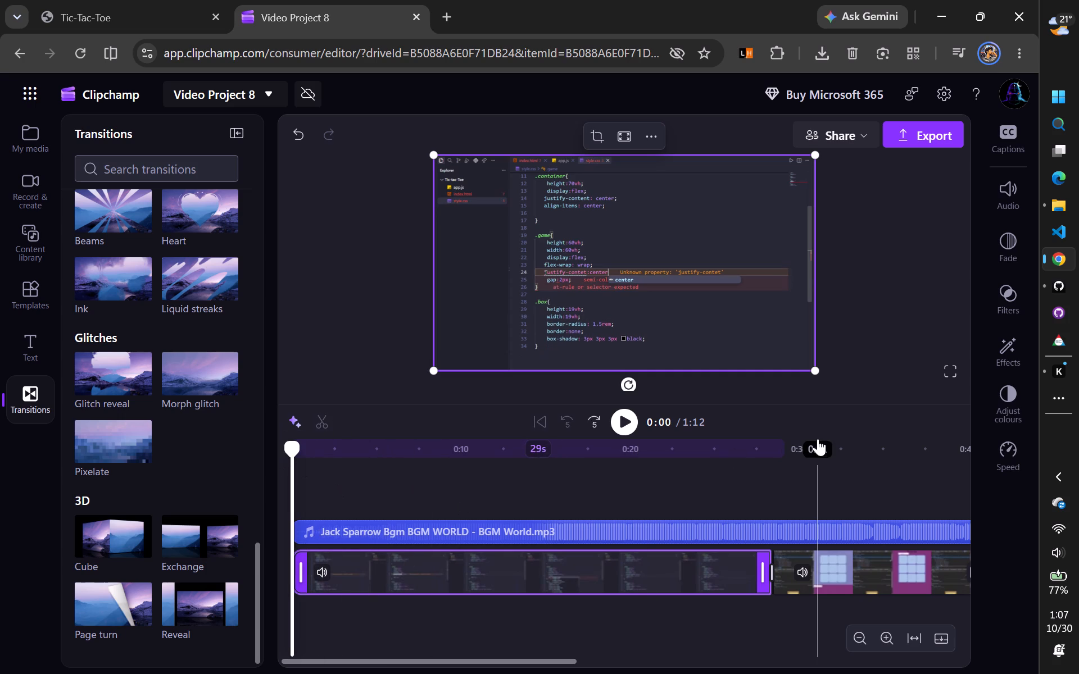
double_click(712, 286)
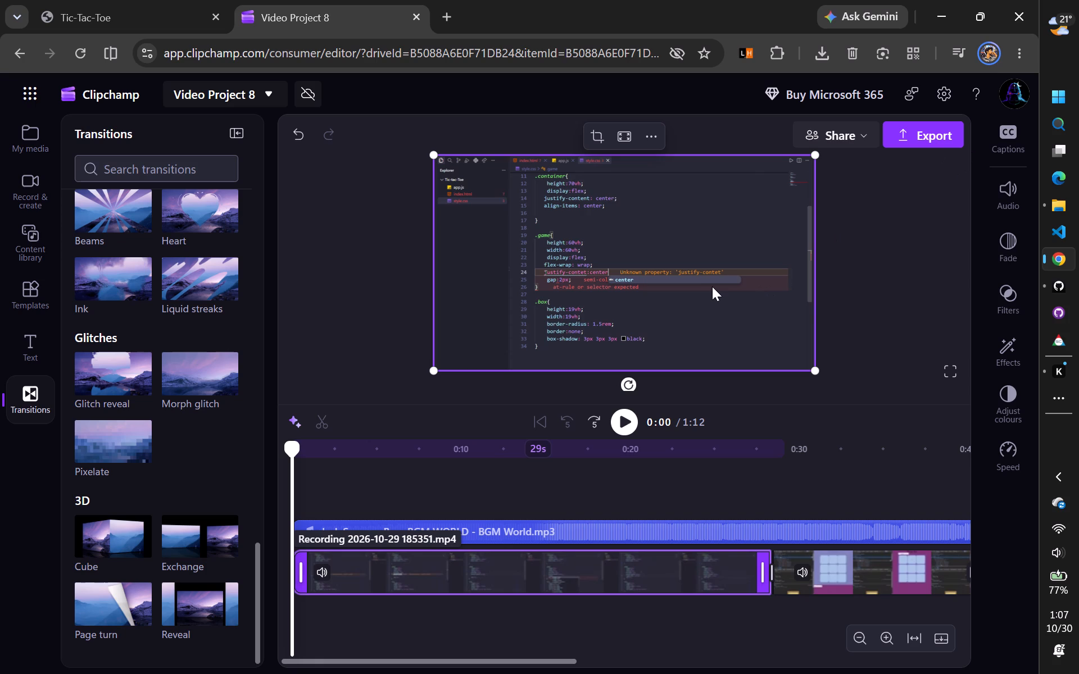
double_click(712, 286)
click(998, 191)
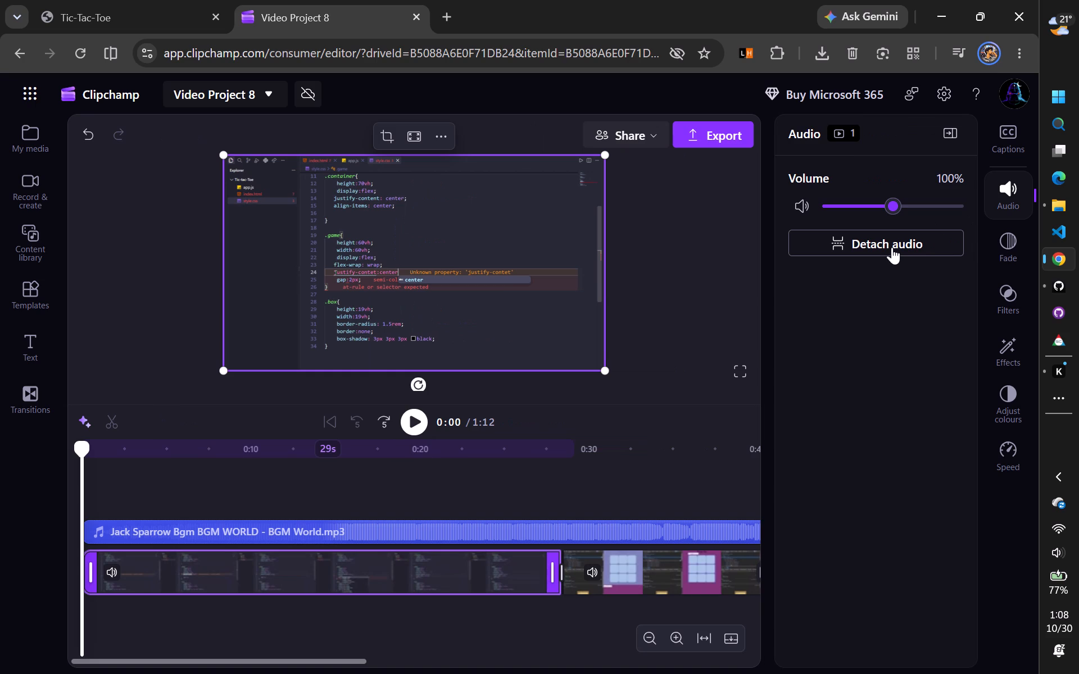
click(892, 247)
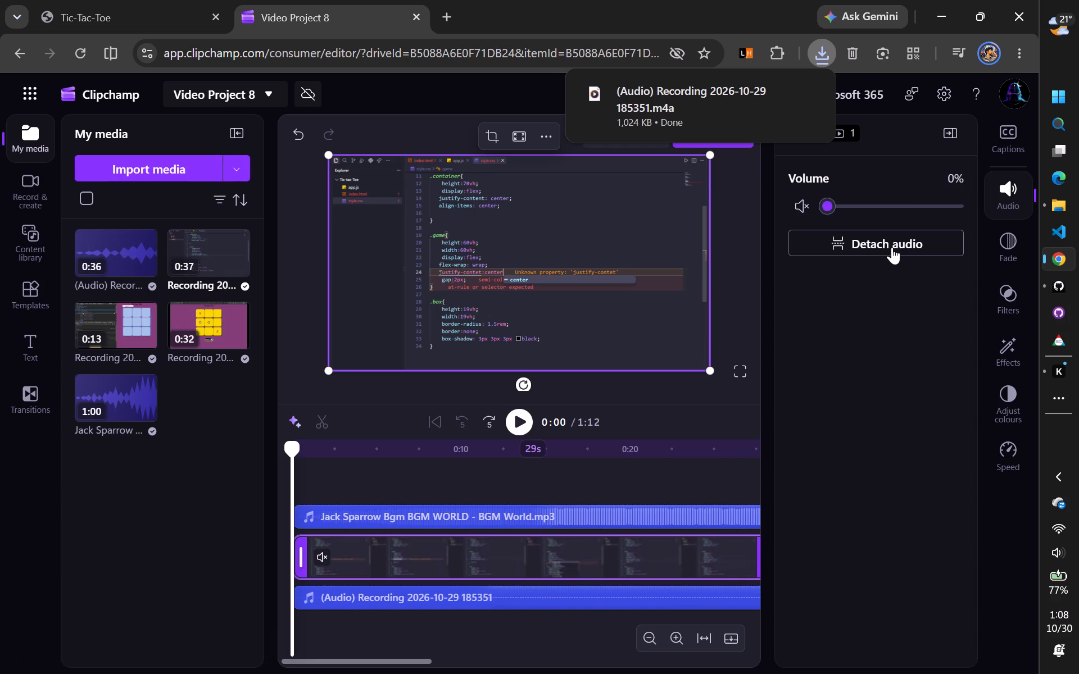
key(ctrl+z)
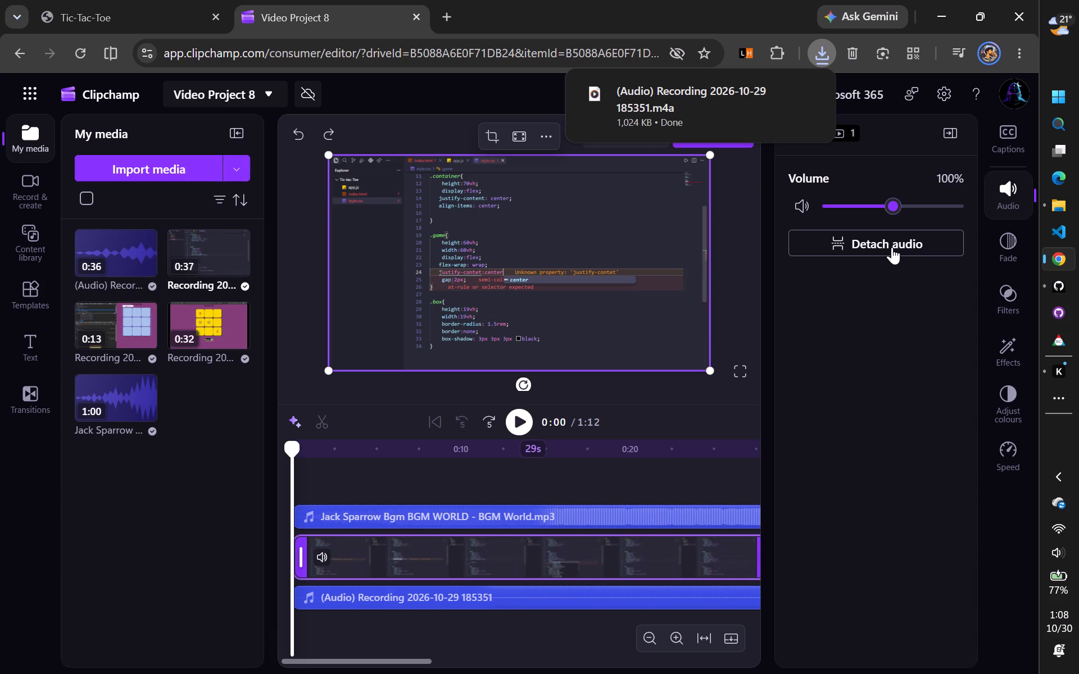
Delete the detached audio file of recording 185351 from the project media.
click(877, 366)
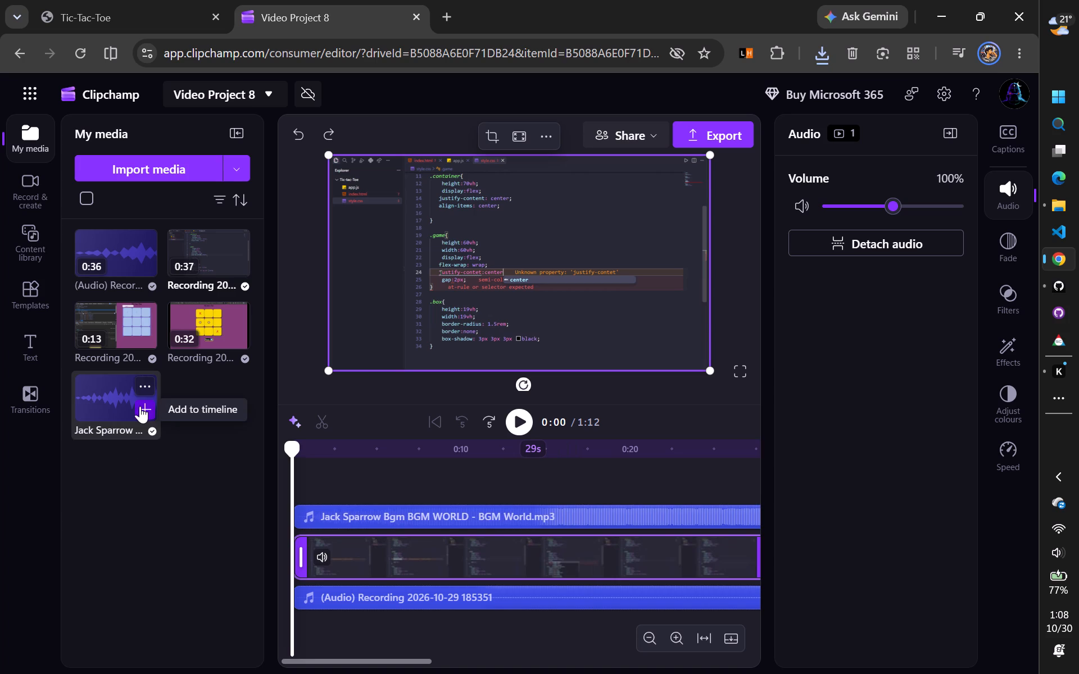
click(149, 245)
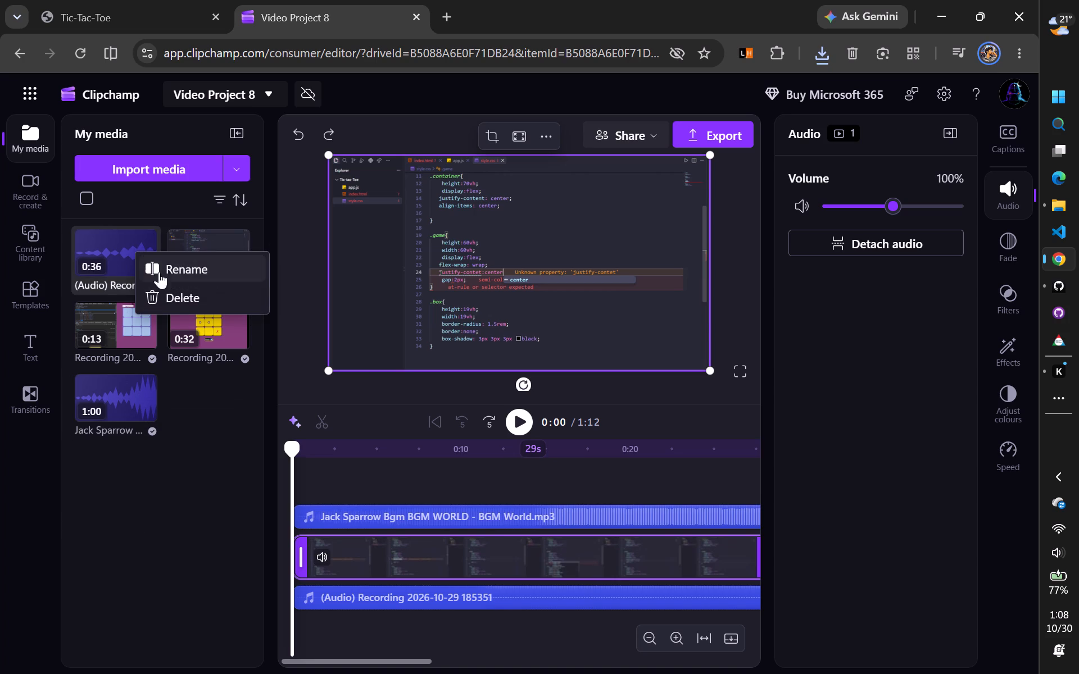
click(174, 293)
click(600, 420)
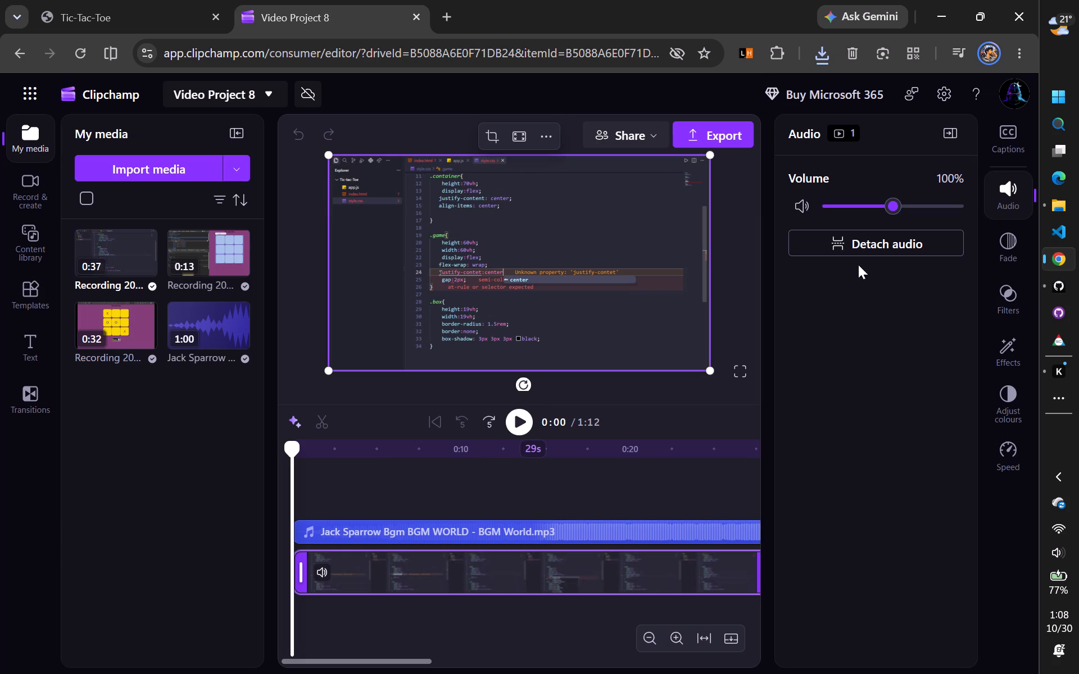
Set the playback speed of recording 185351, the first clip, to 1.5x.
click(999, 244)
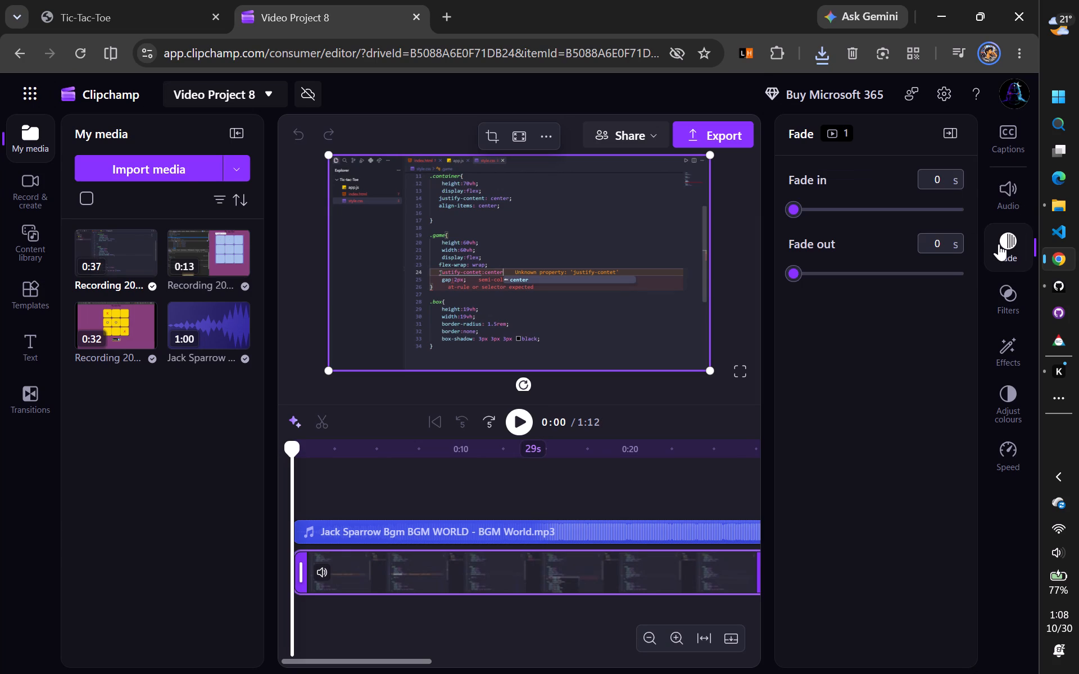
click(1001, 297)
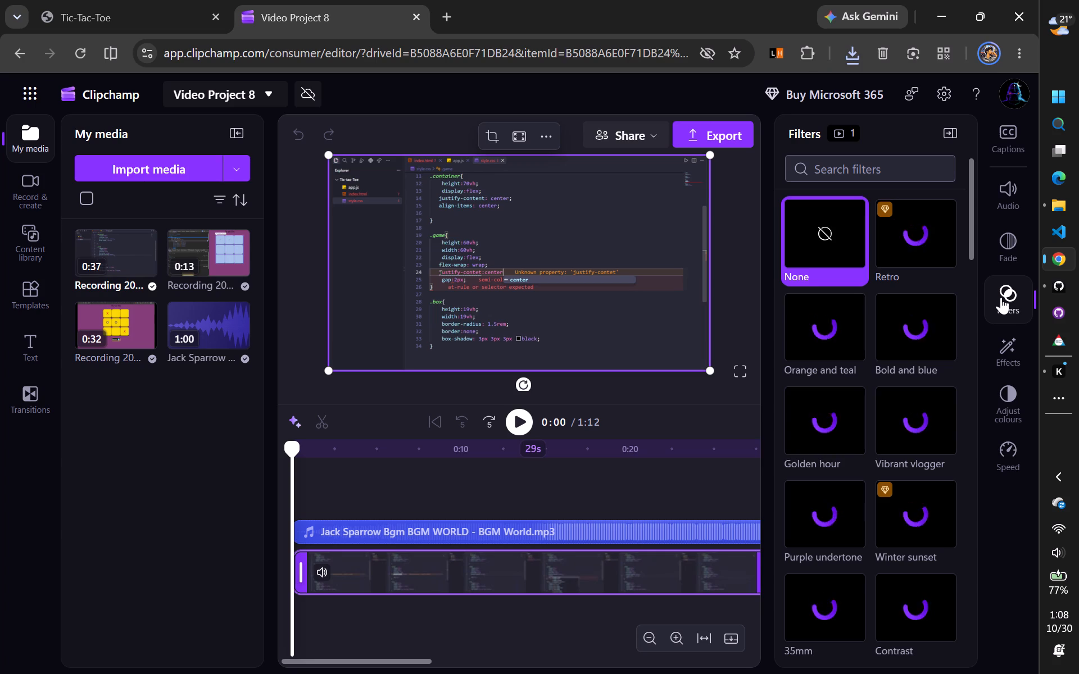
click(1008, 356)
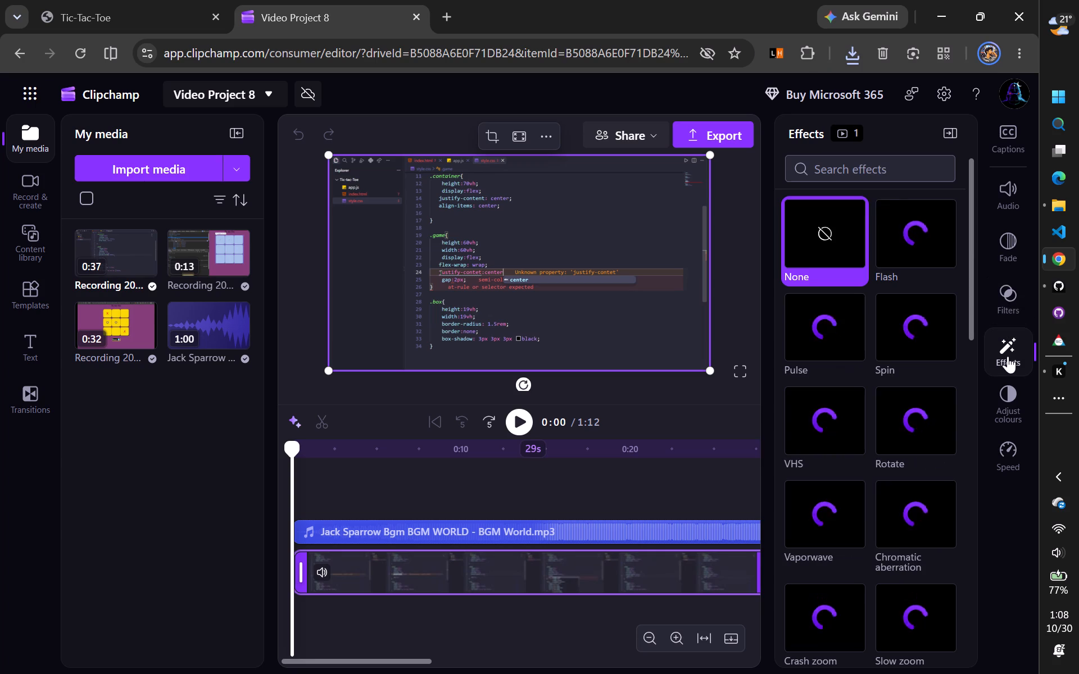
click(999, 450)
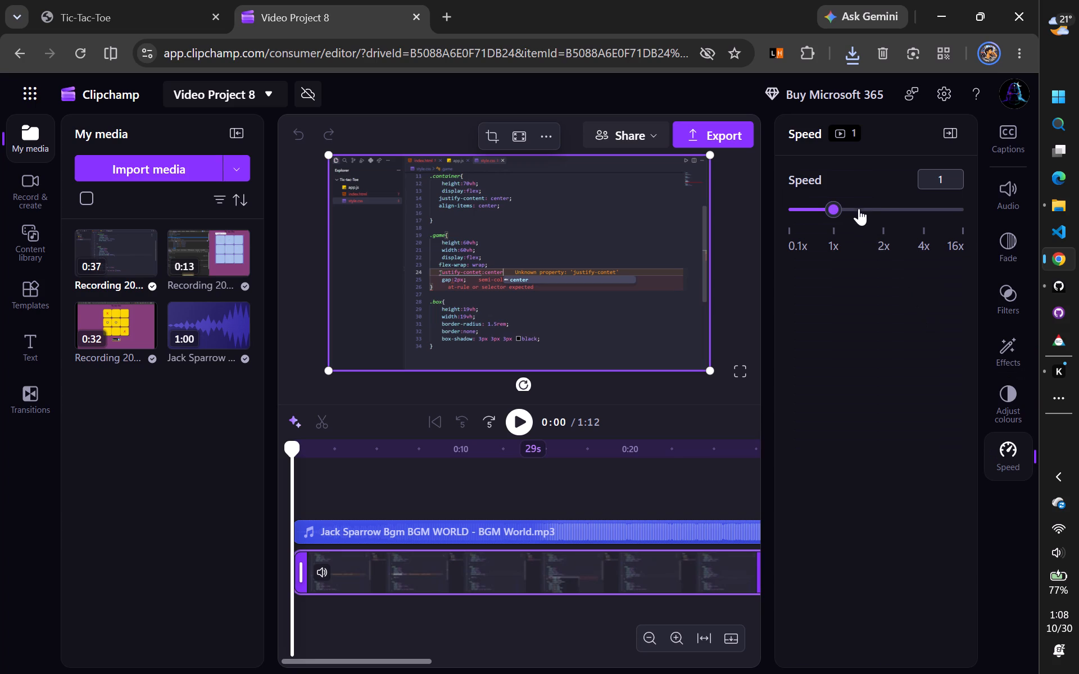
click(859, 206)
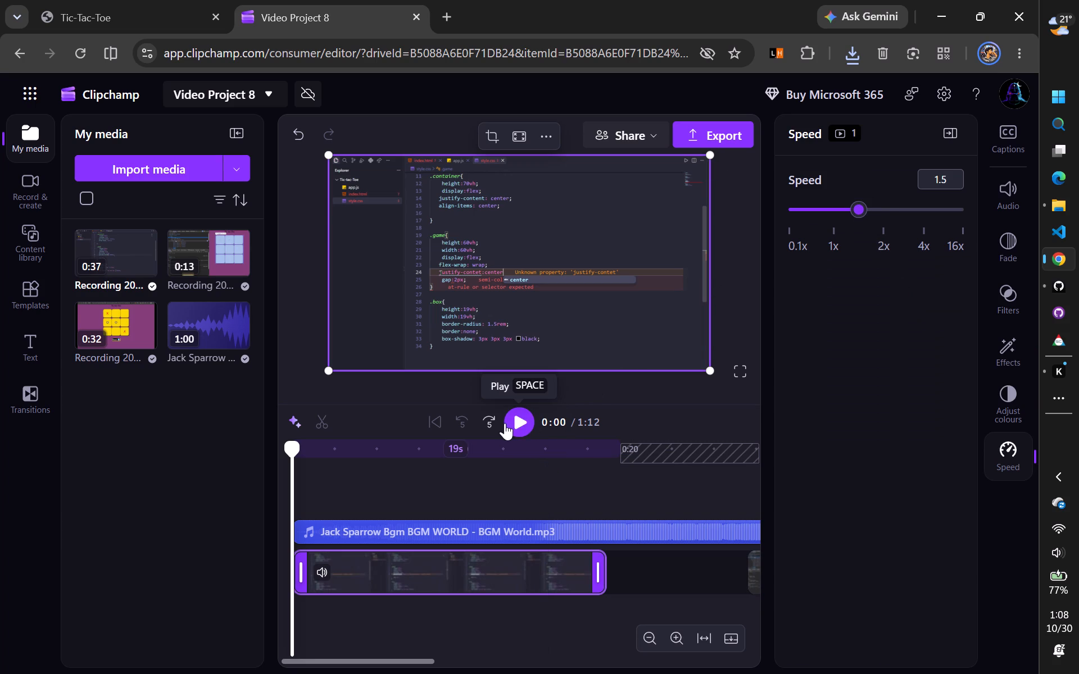
Play the sped-up first clip from 0:00 to about 0:08, and return to the start of the timeline.
click(519, 425)
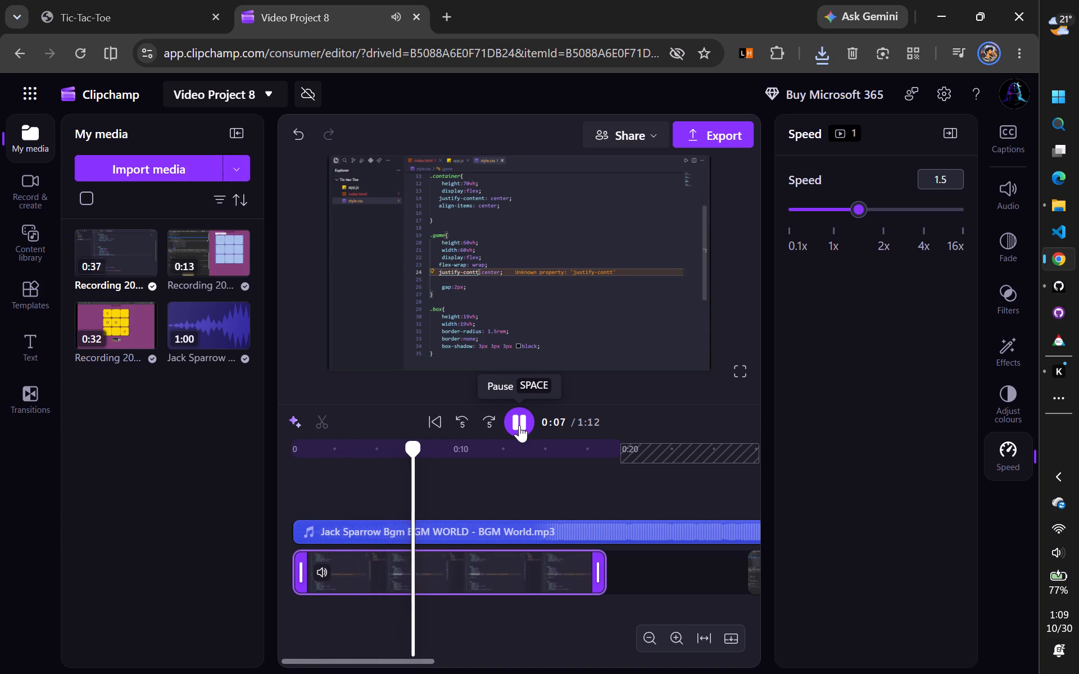
click(519, 425)
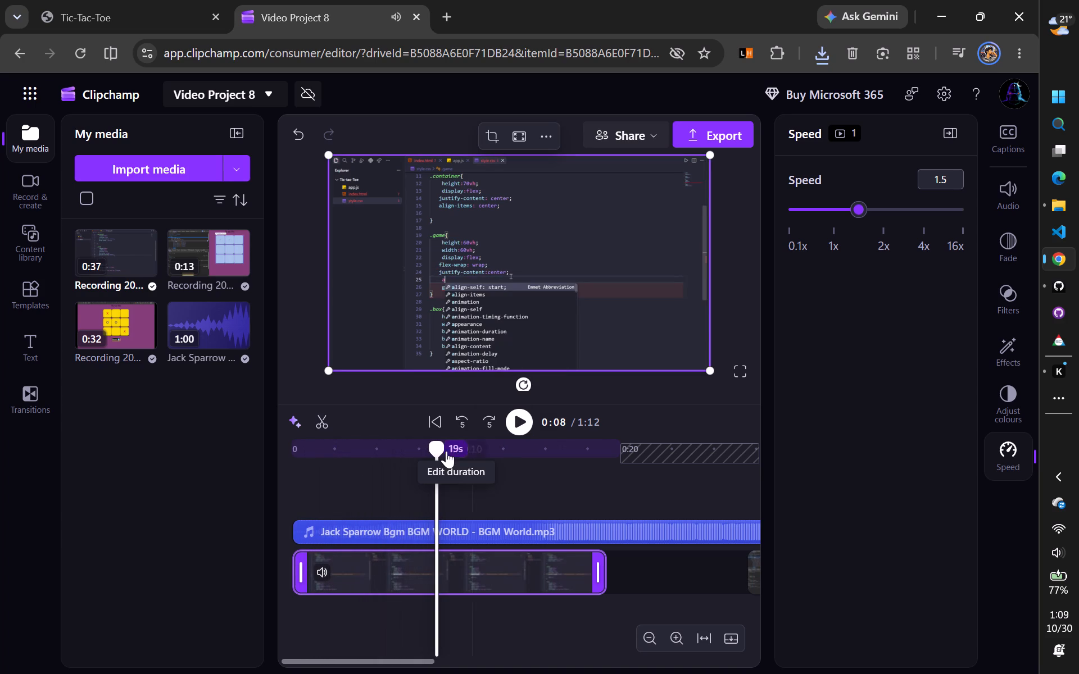
drag(441, 450, 282, 479)
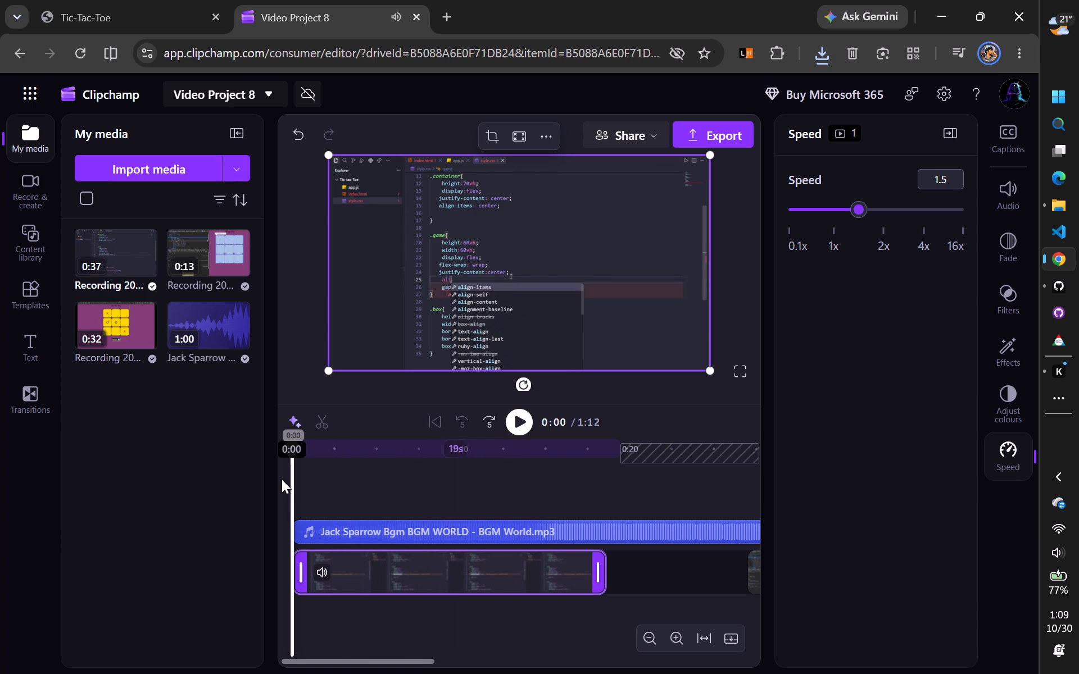
Set the playback speed of recording 185351, the first clip, to 3.25x.
click(883, 215)
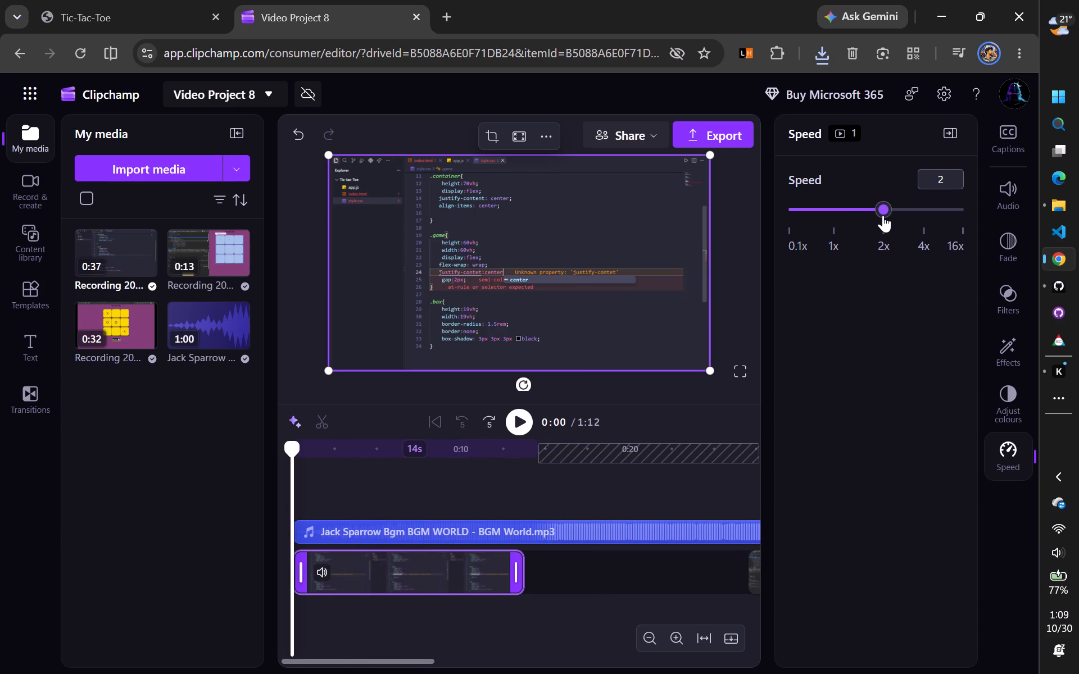
click(903, 210)
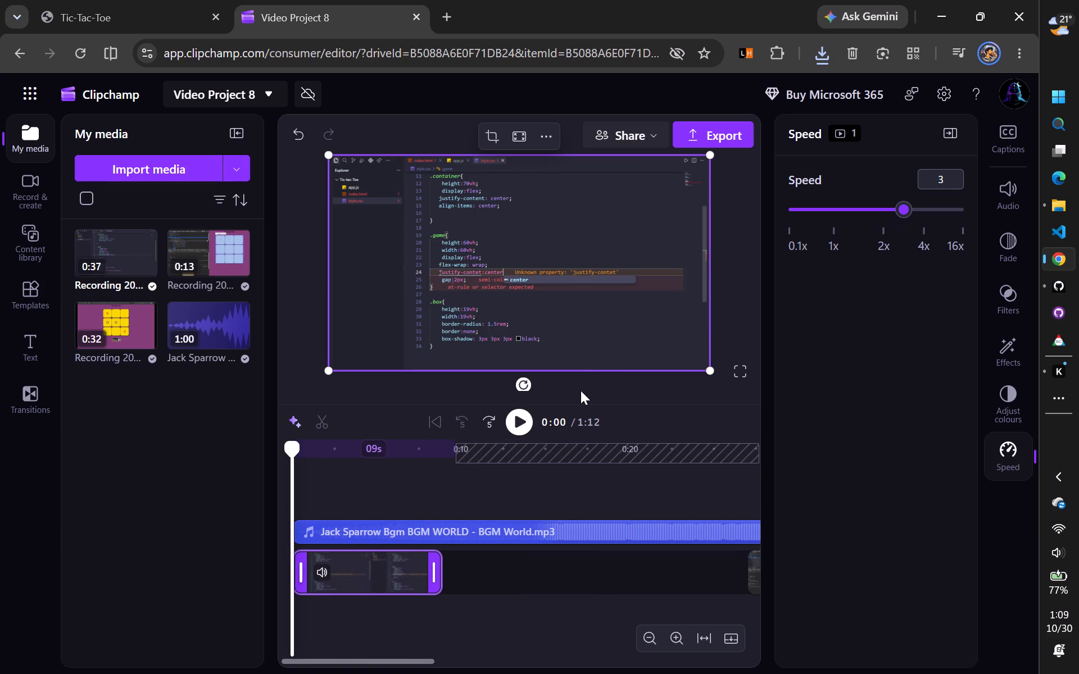
click(917, 211)
click(904, 211)
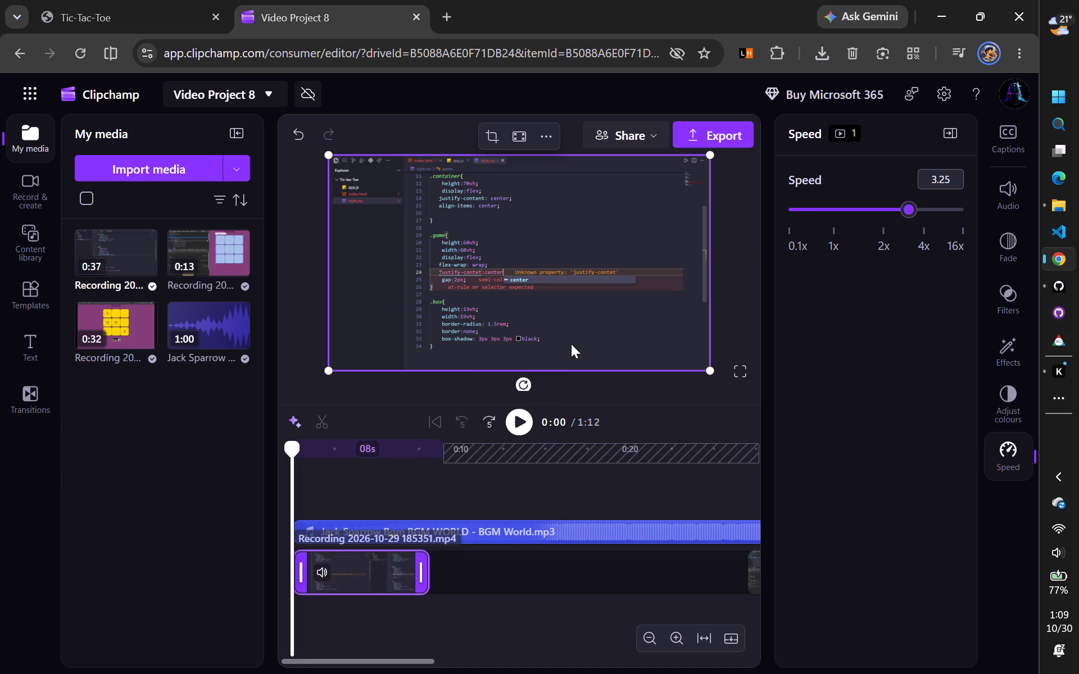
Play the timeline from 0:00 to 0:07 to check the clip's faster pace, and close the speed settings.
click(520, 417)
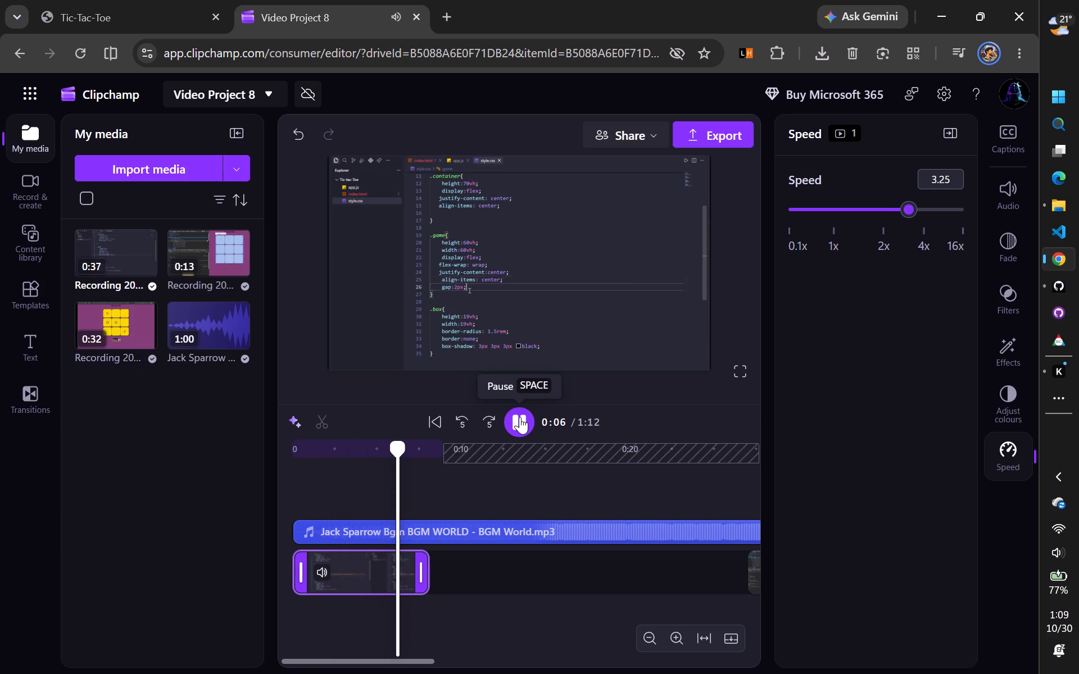
click(520, 417)
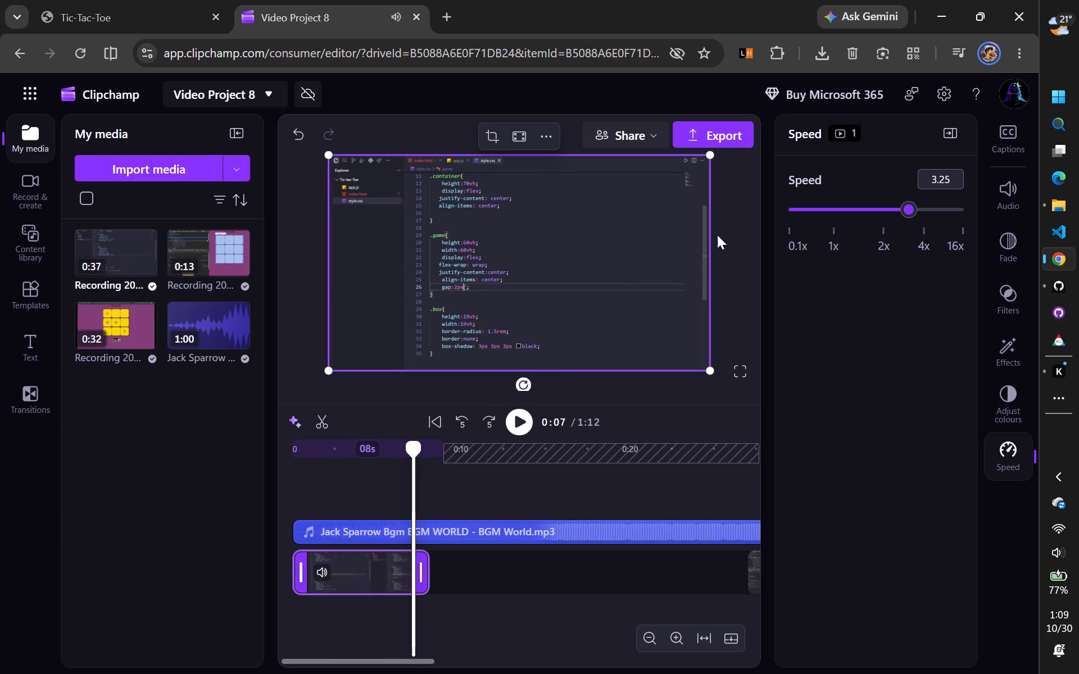
click(953, 131)
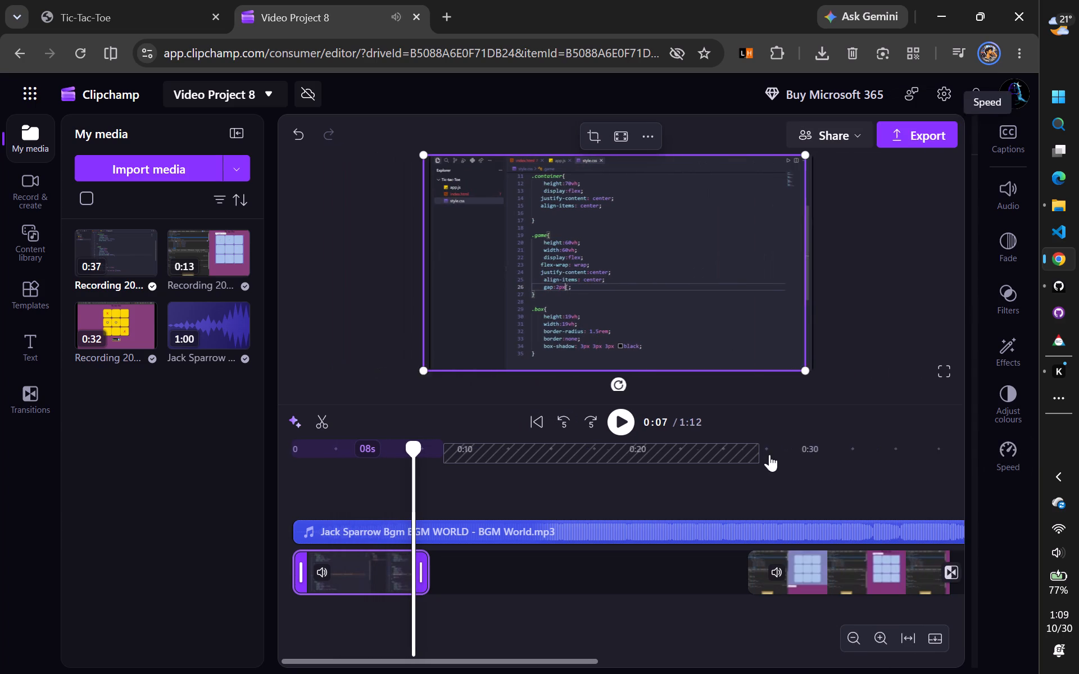
Move recording 190026 earlier on the timeline so it directly follows the end of recording 185351.
drag(803, 567, 545, 590)
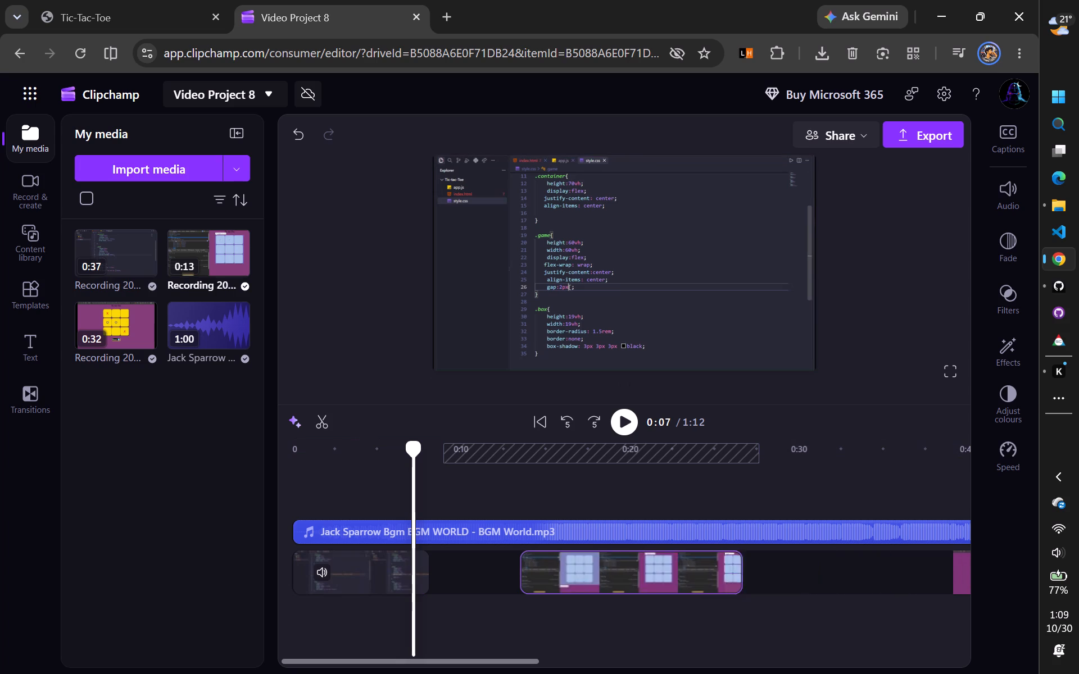
drag(545, 590, 474, 589)
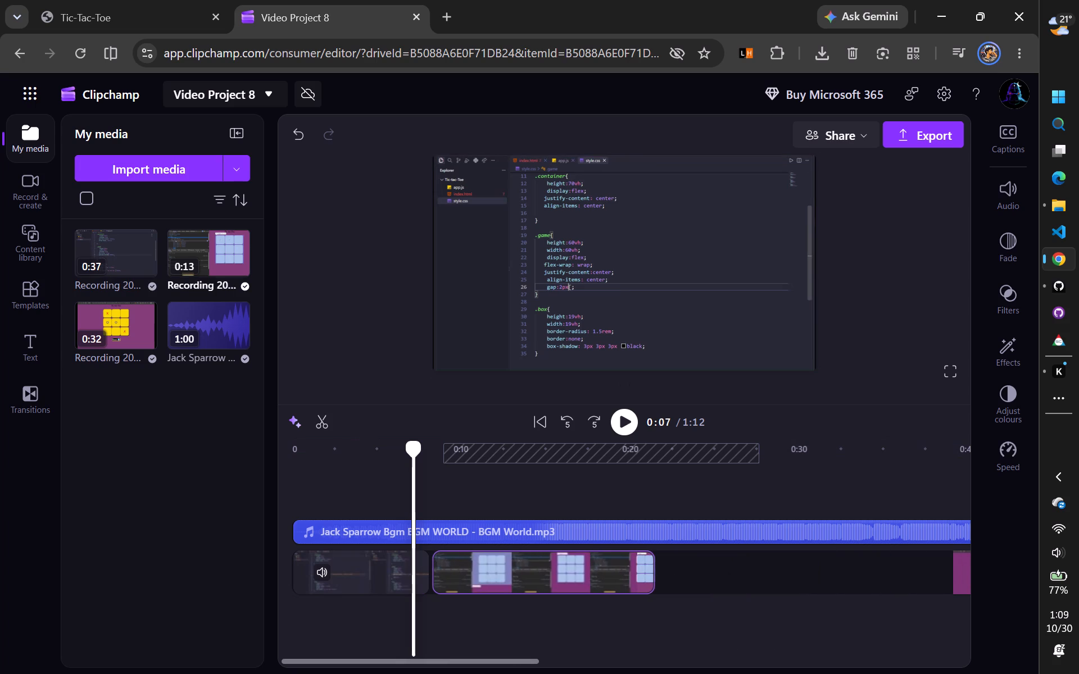
drag(474, 589, 463, 582)
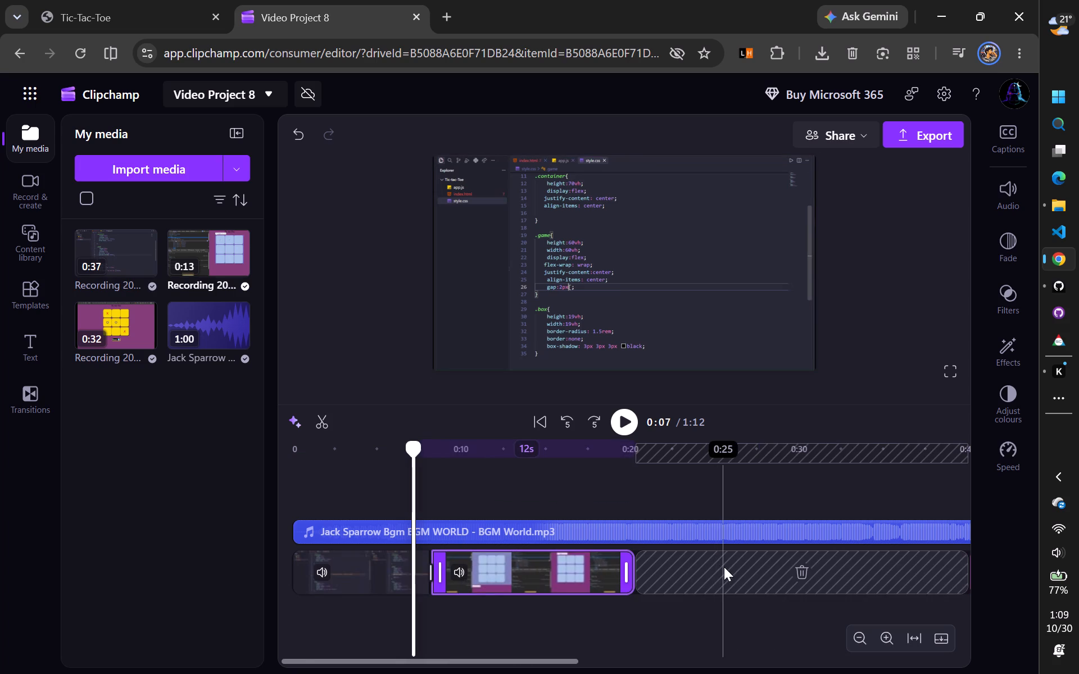
Move the yellow-board game recording earlier on the timeline so it directly follows the end of recording 190026.
scroll(724, 567, left, 2)
drag(918, 572, 707, 565)
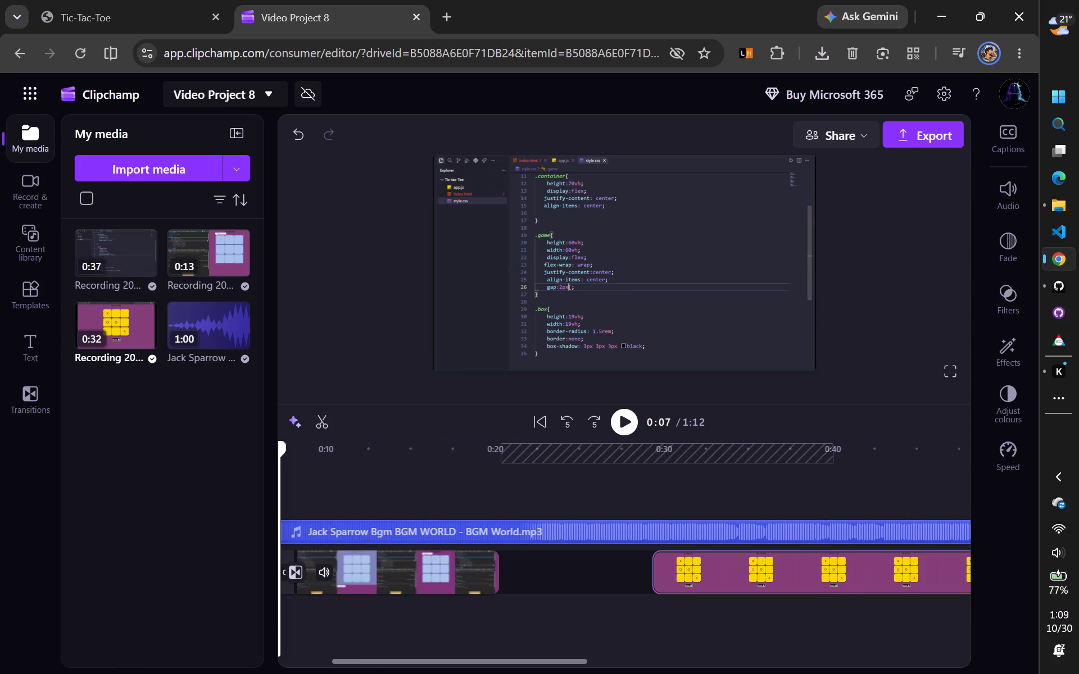
drag(707, 565, 573, 568)
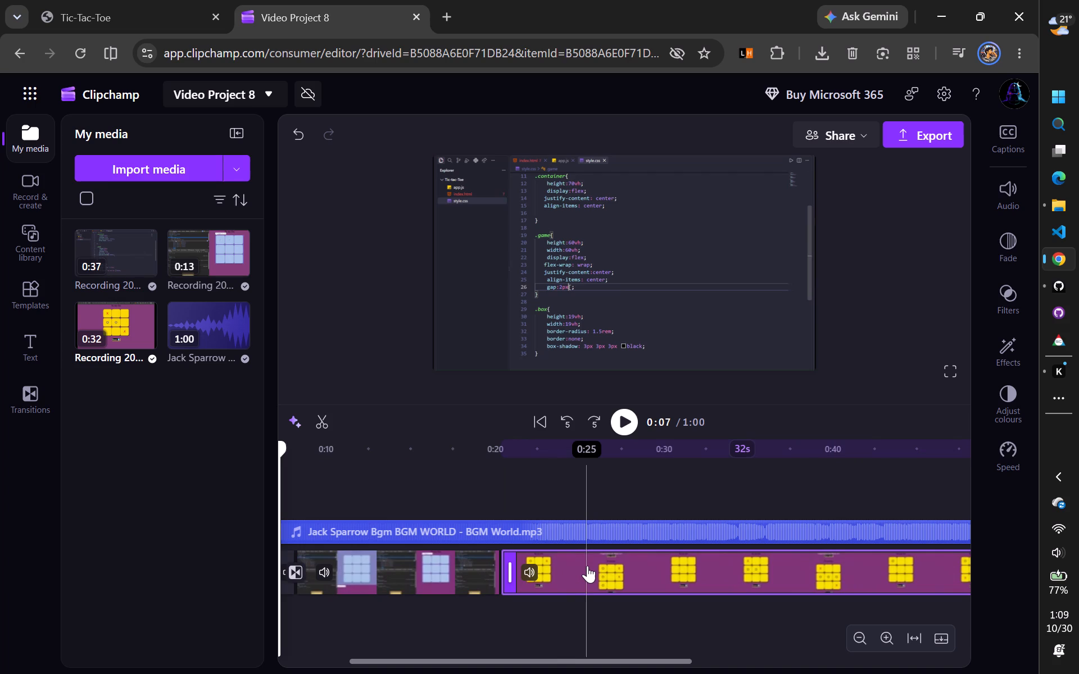
drag(587, 566, 575, 562)
Play the rearranged timeline from 0:00 to about 0:18 to preview the shortened opening and first transition.
scroll(552, 505, right, 3)
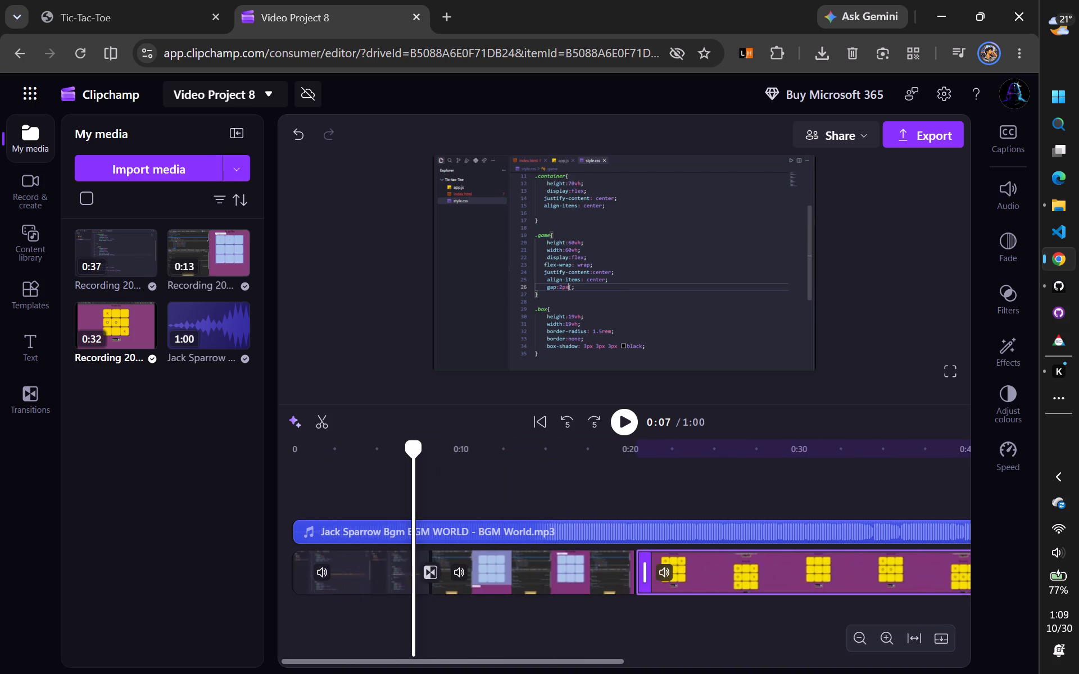
drag(413, 448, 264, 453)
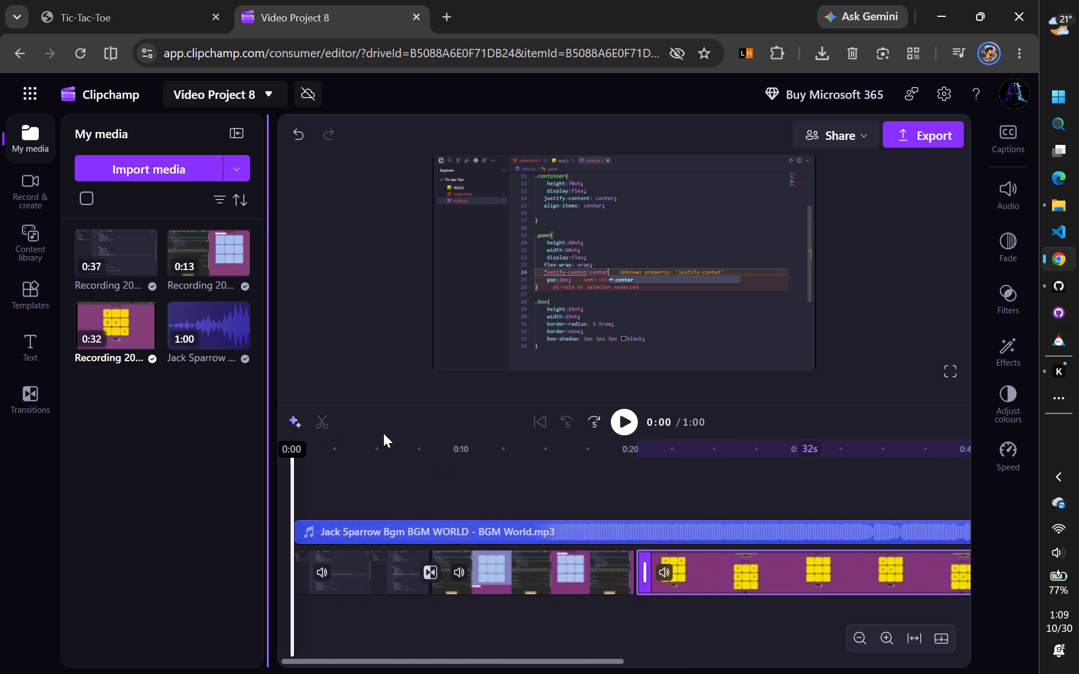
click(628, 425)
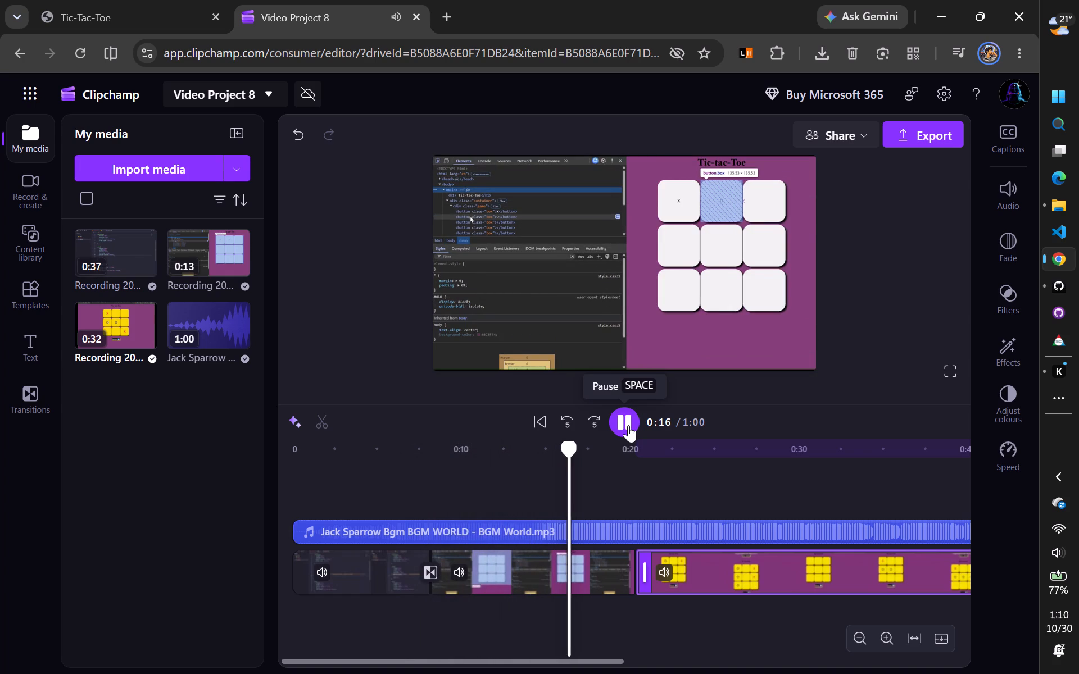
click(628, 425)
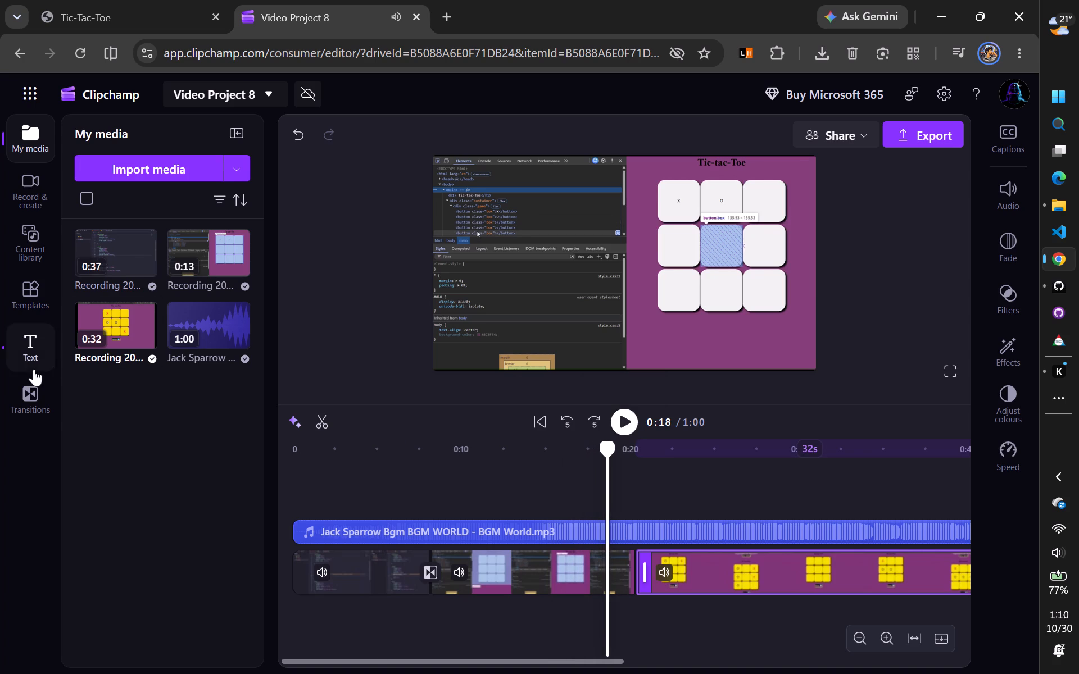
Add a Page turn transition between recording 190026 and the yellow-board game recording.
click(39, 419)
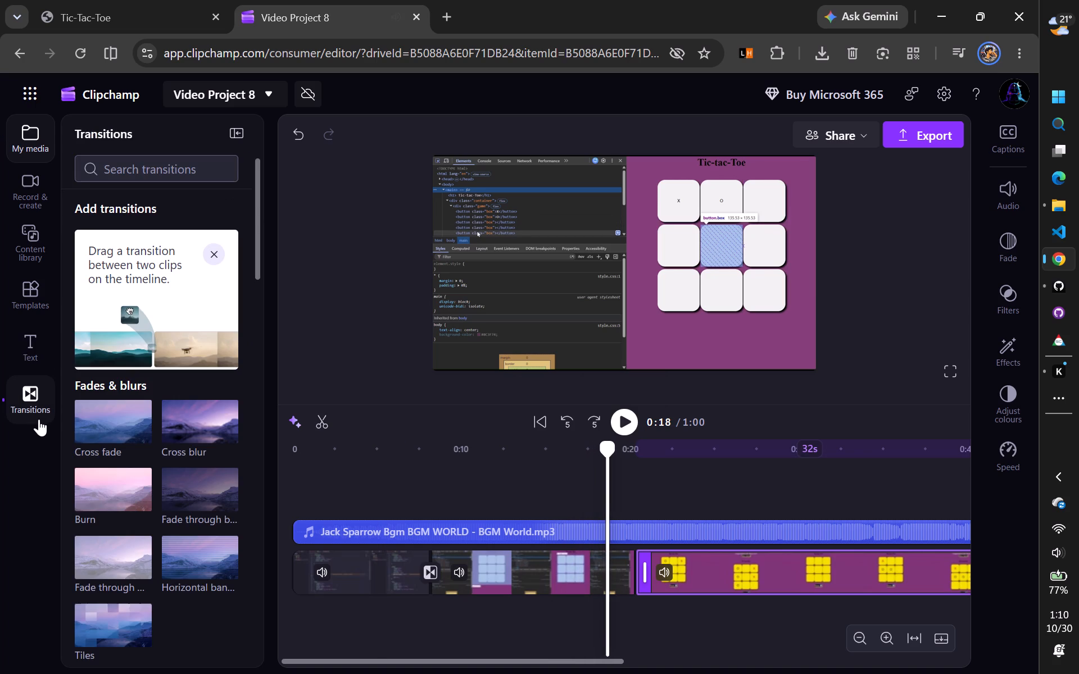
scroll(149, 503, down, 7)
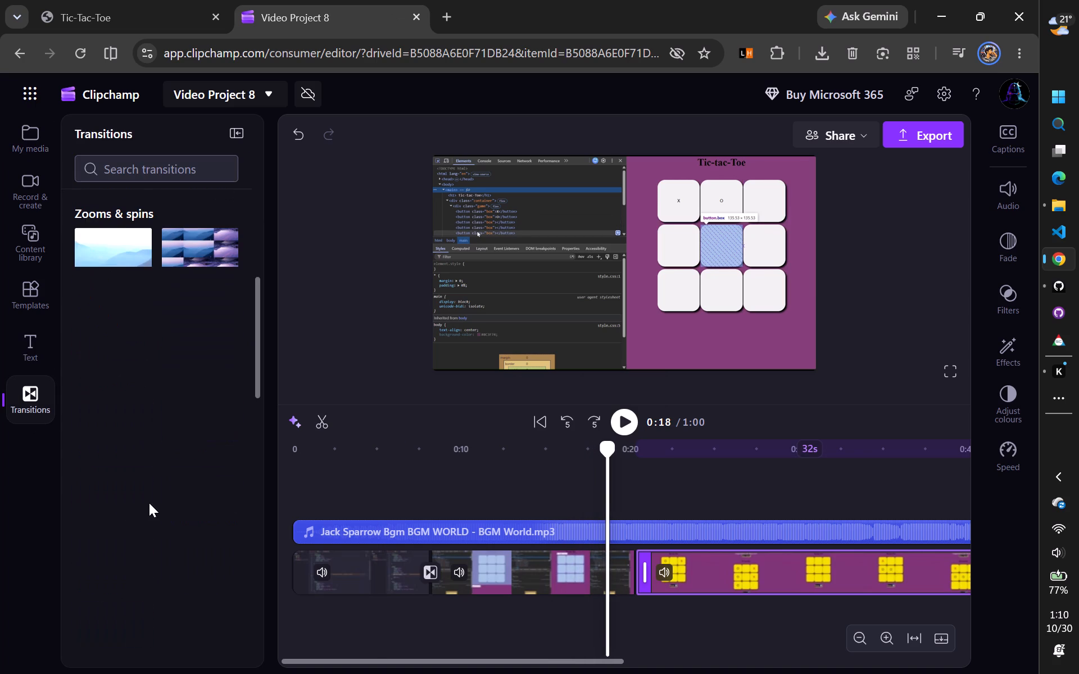
scroll(149, 503, down, 5)
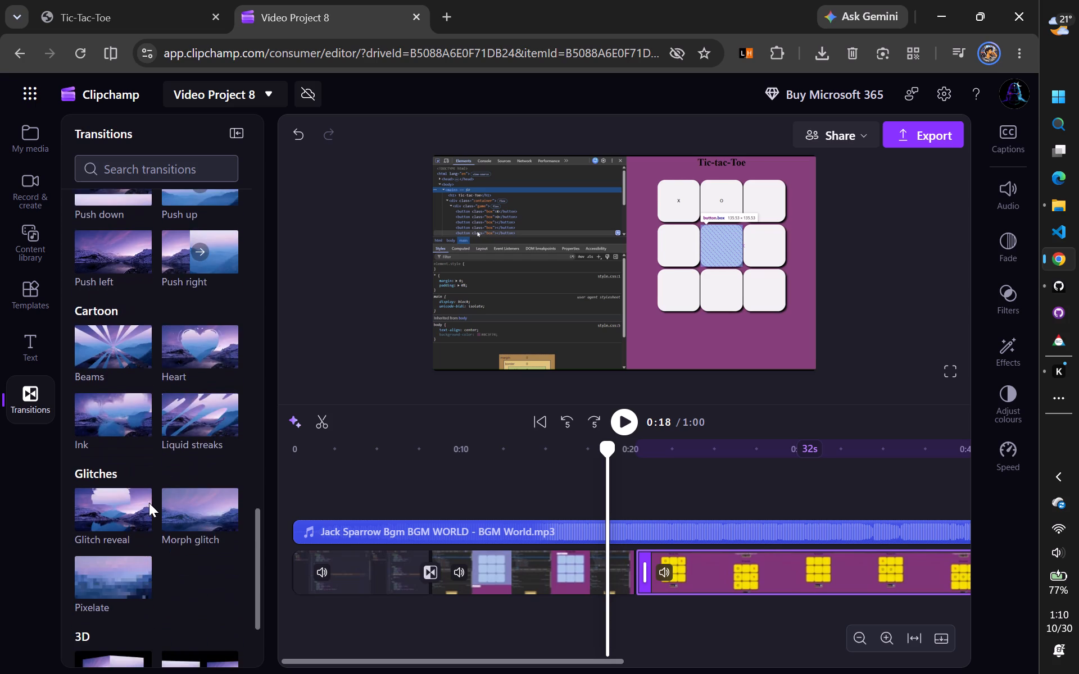
scroll(149, 503, down, 3)
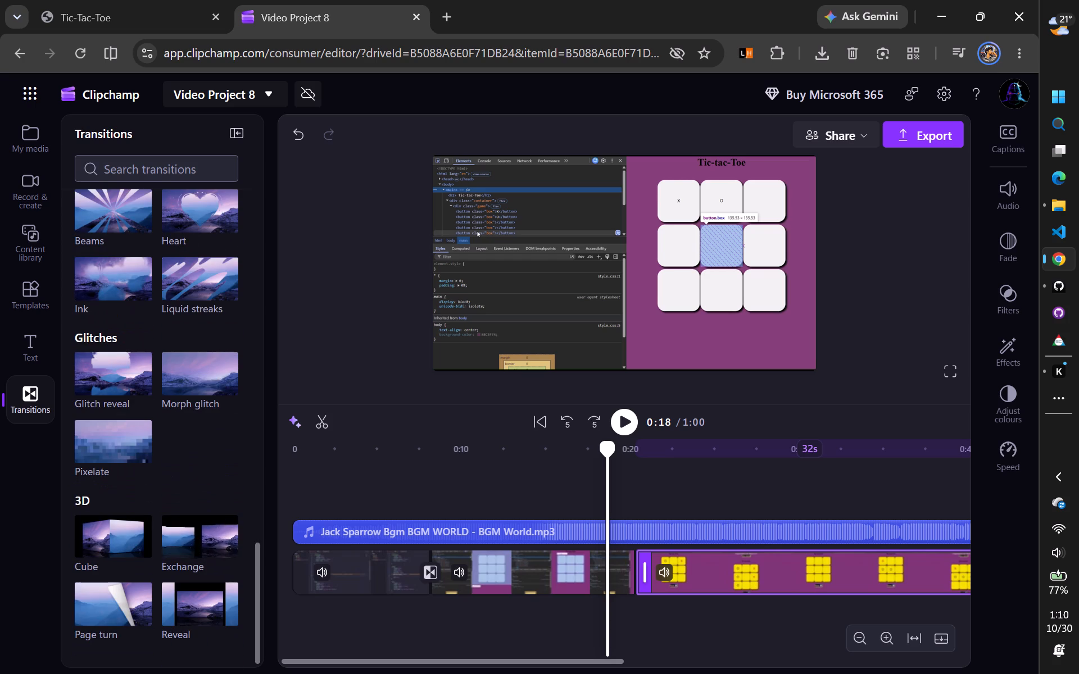
drag(190, 541, 191, 546)
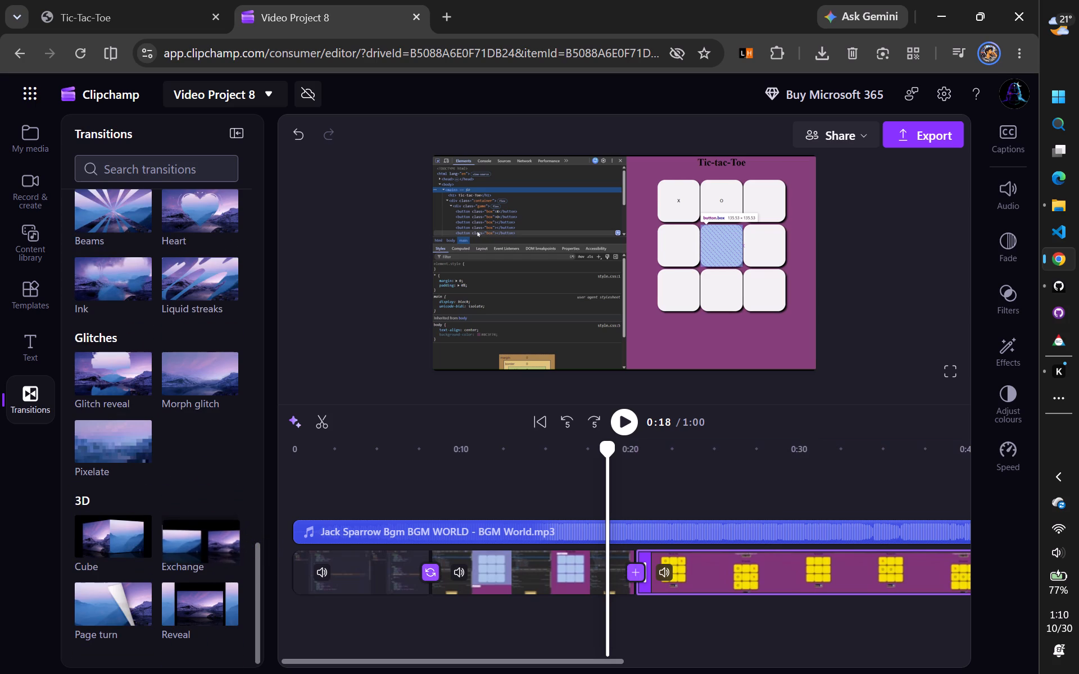
drag(119, 614, 640, 578)
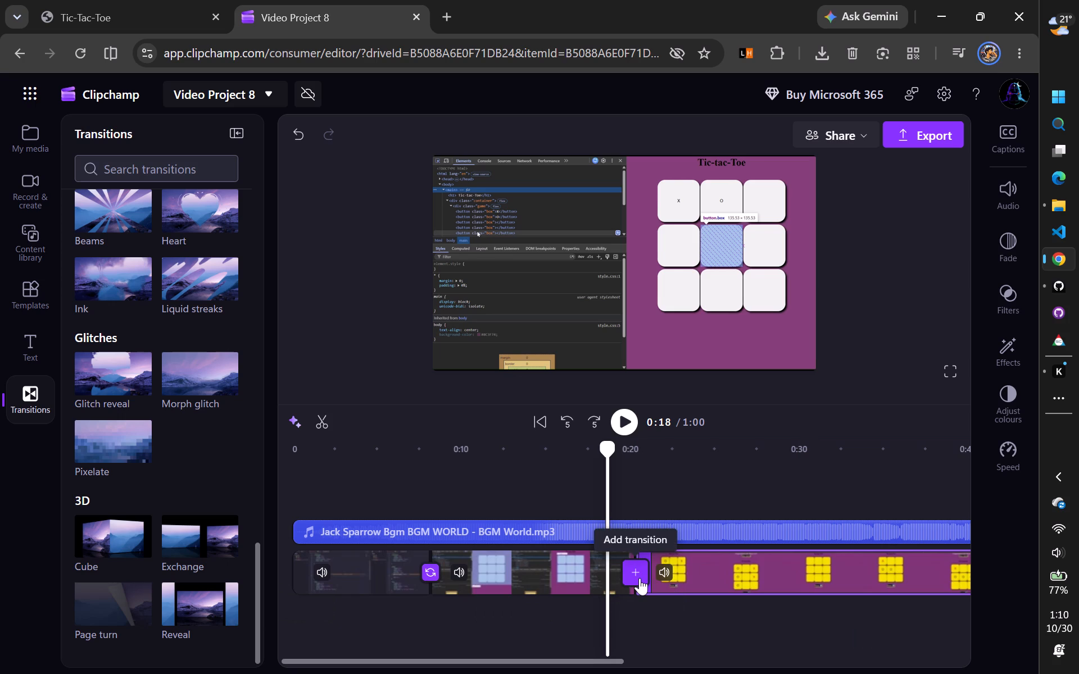
Play the timeline from 0:14 to 0:25 to preview the transition into the yellow-board game recording.
click(532, 472)
click(622, 425)
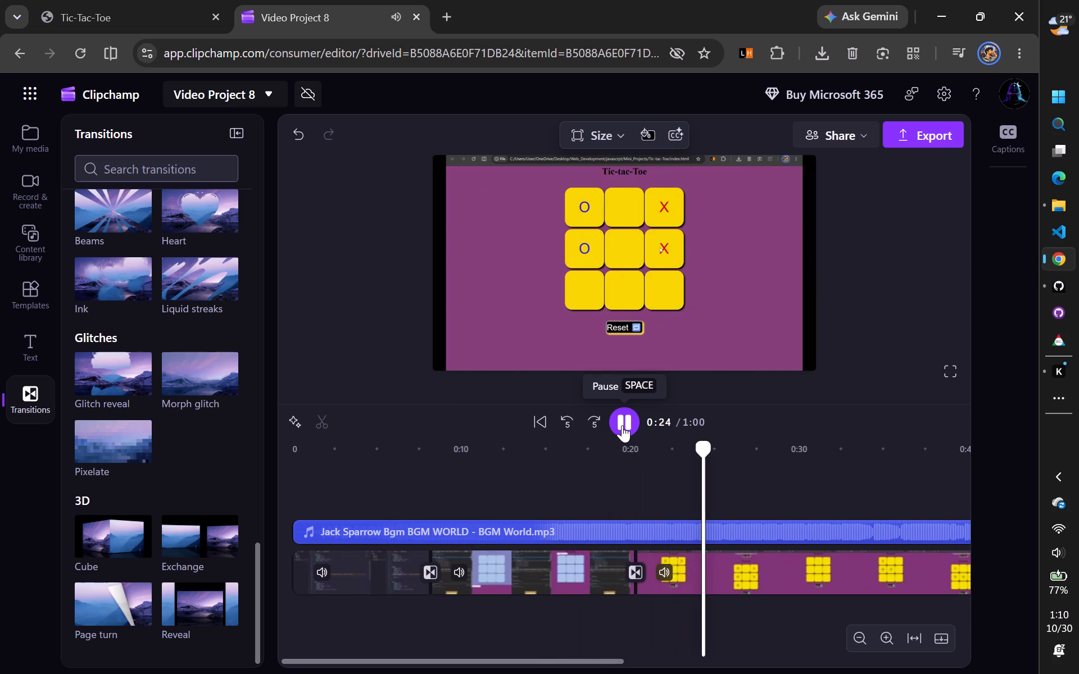
click(622, 425)
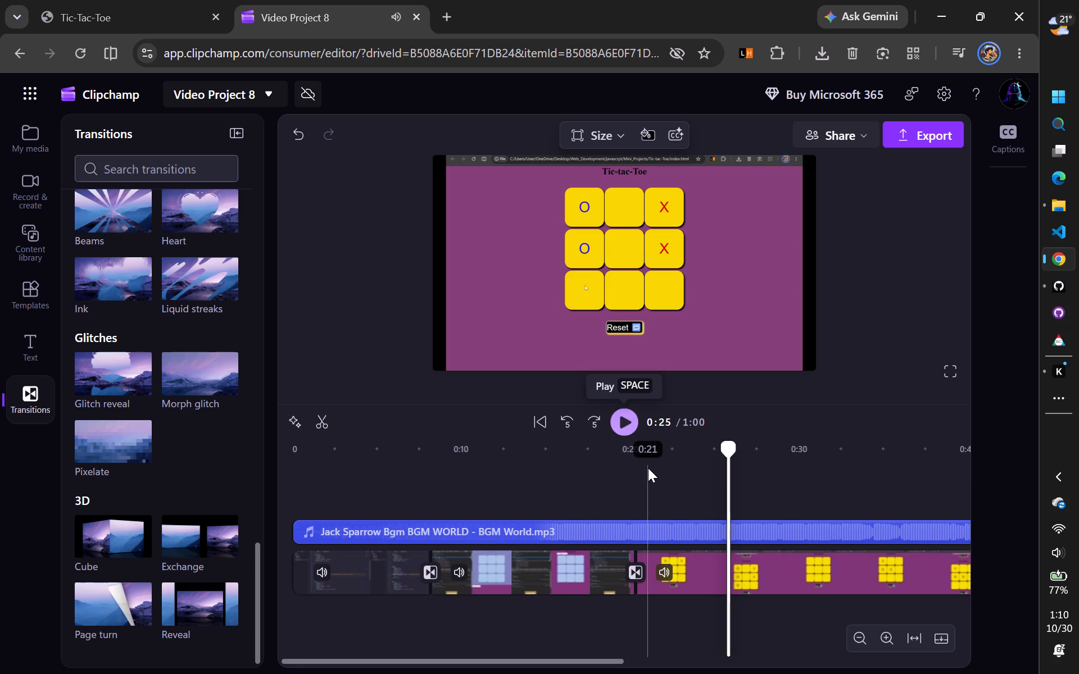
Set the yellow-board game recording's speed to 2x.
scroll(648, 468, left, 2)
click(636, 563)
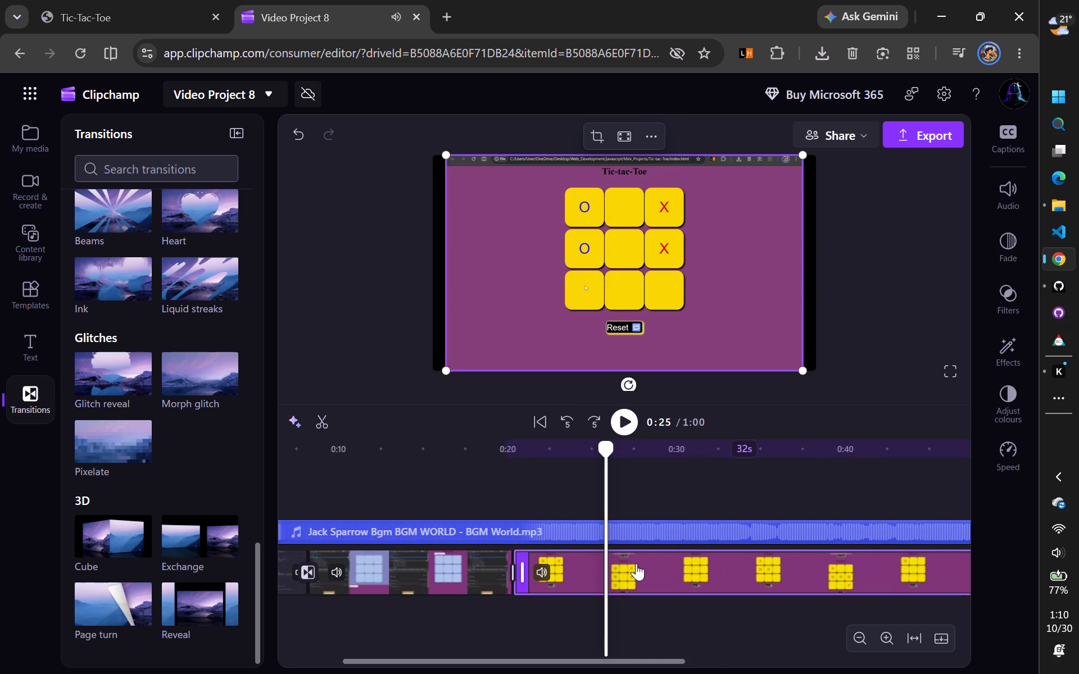
click(1012, 448)
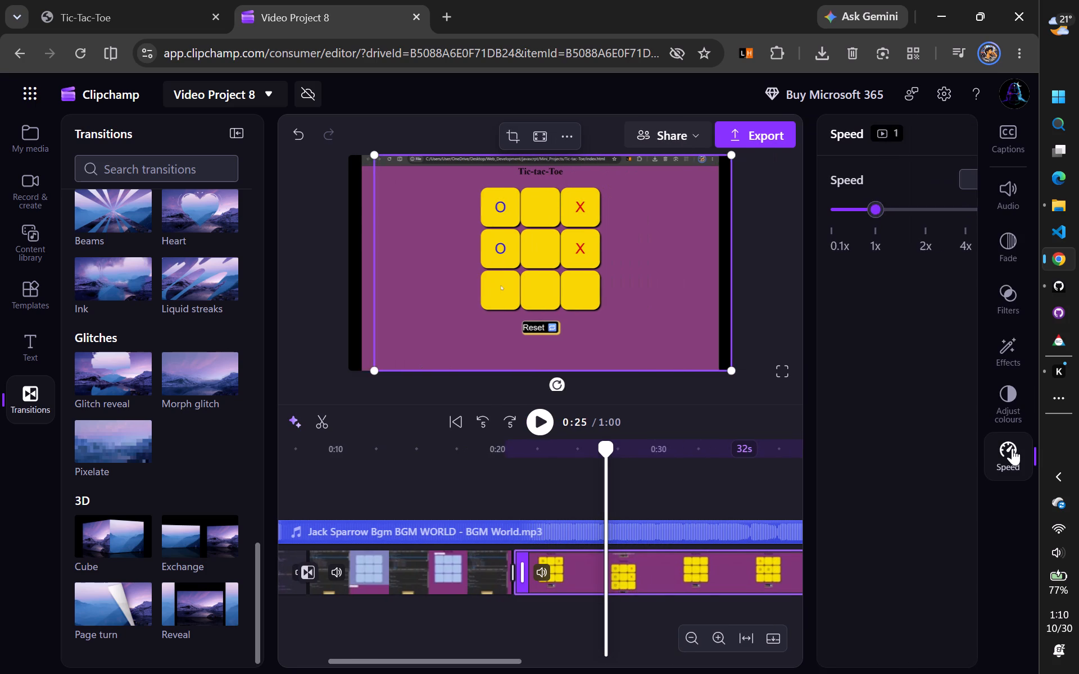
click(885, 208)
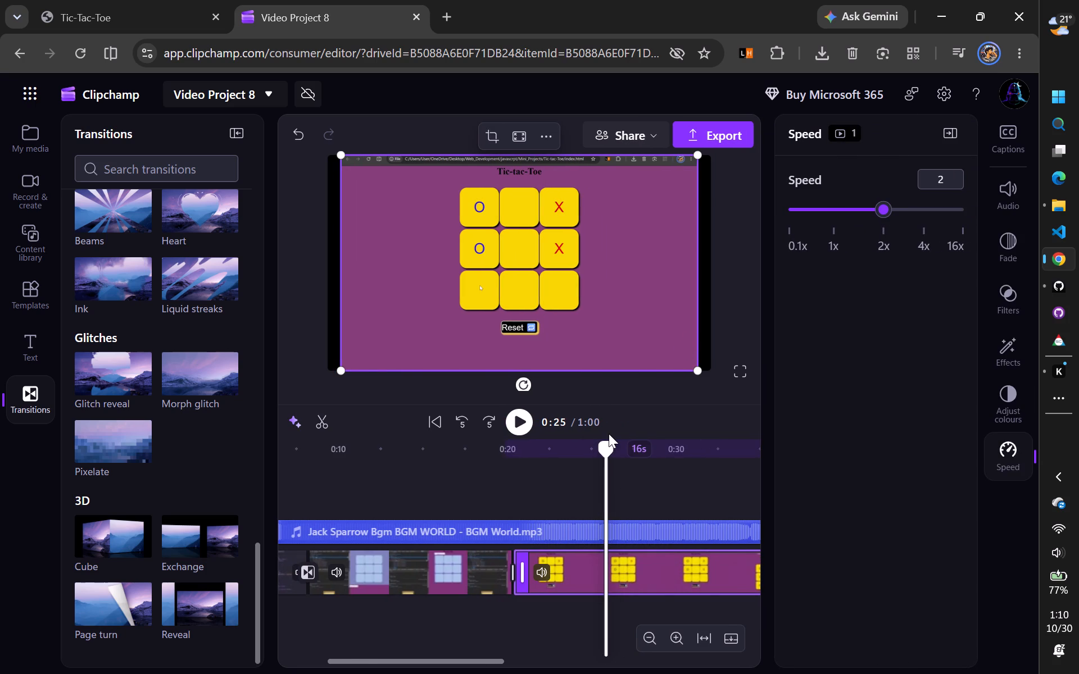
Play the timeline from 0:17 to past the last clip's end to check the transition and the faster game recording.
drag(605, 446, 460, 463)
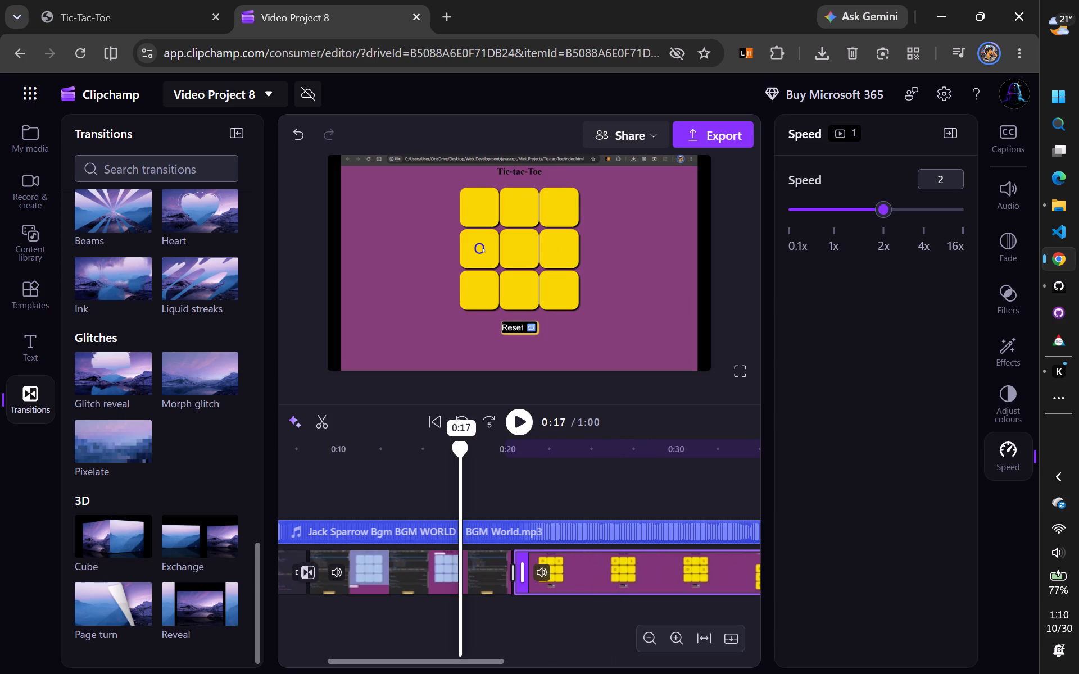
click(518, 418)
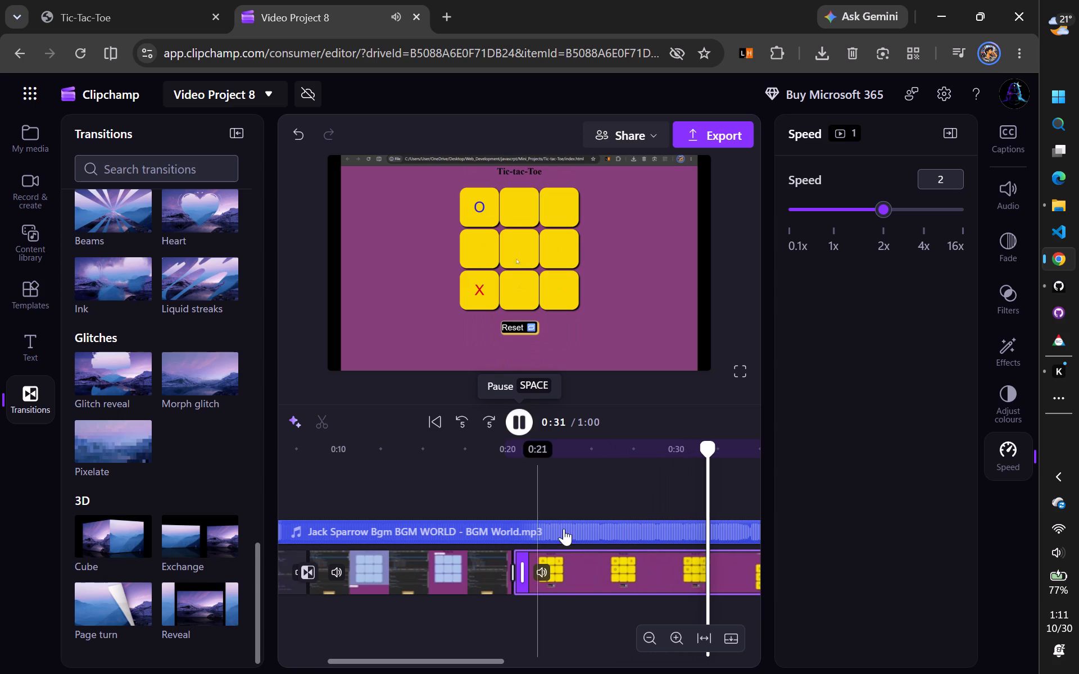
scroll(568, 461, left, 2)
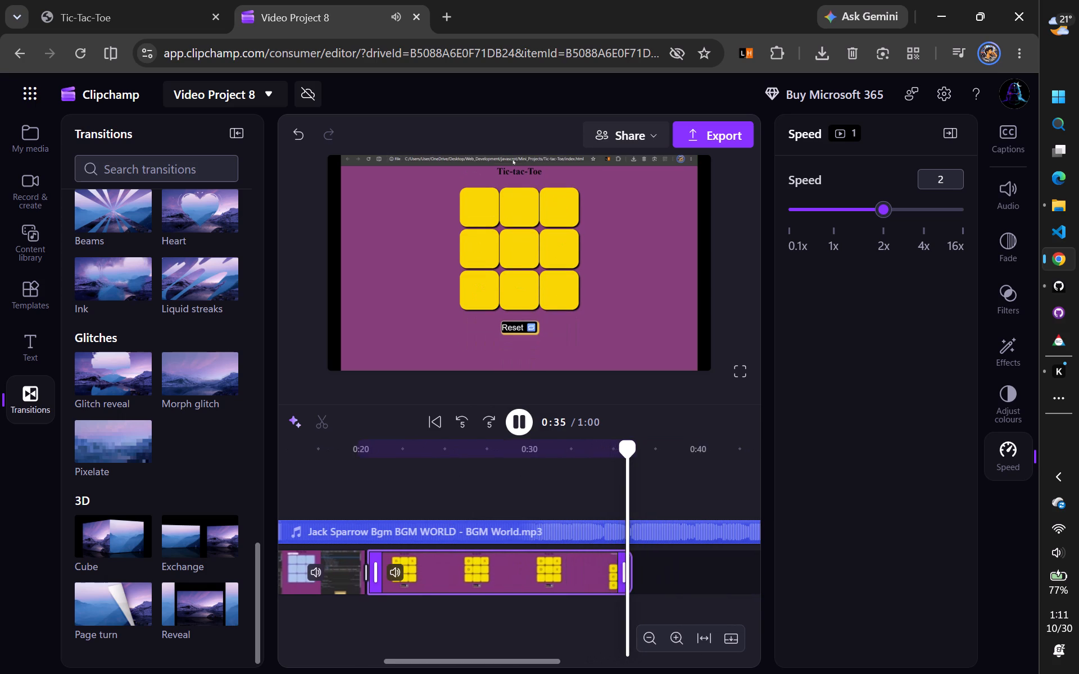
click(615, 449)
click(615, 449)
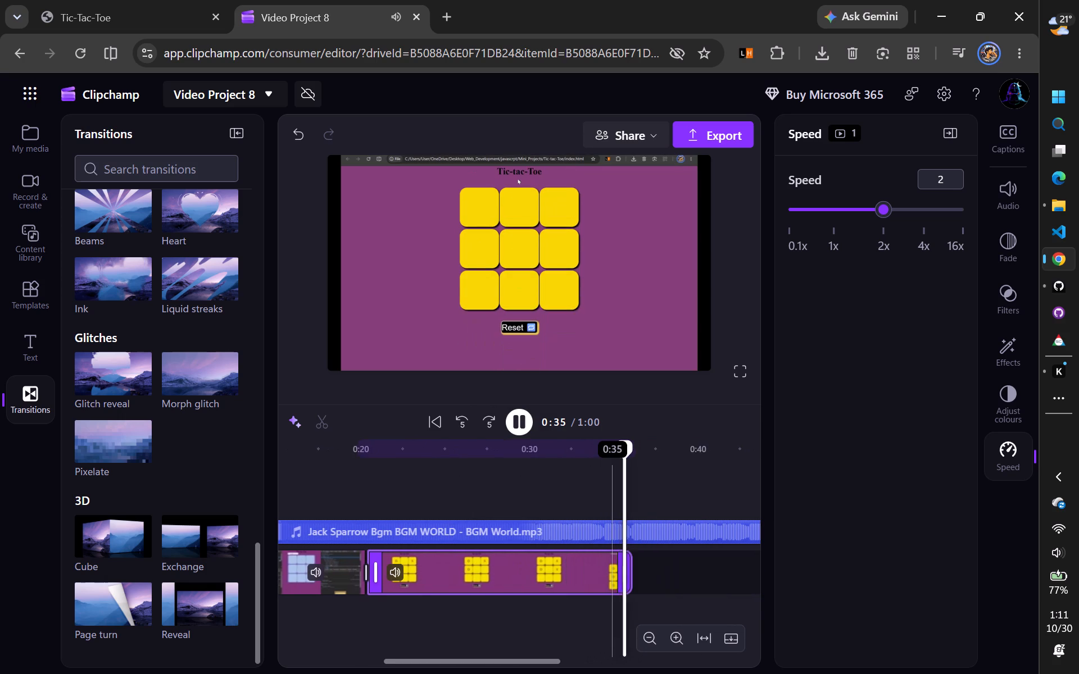
click(646, 480)
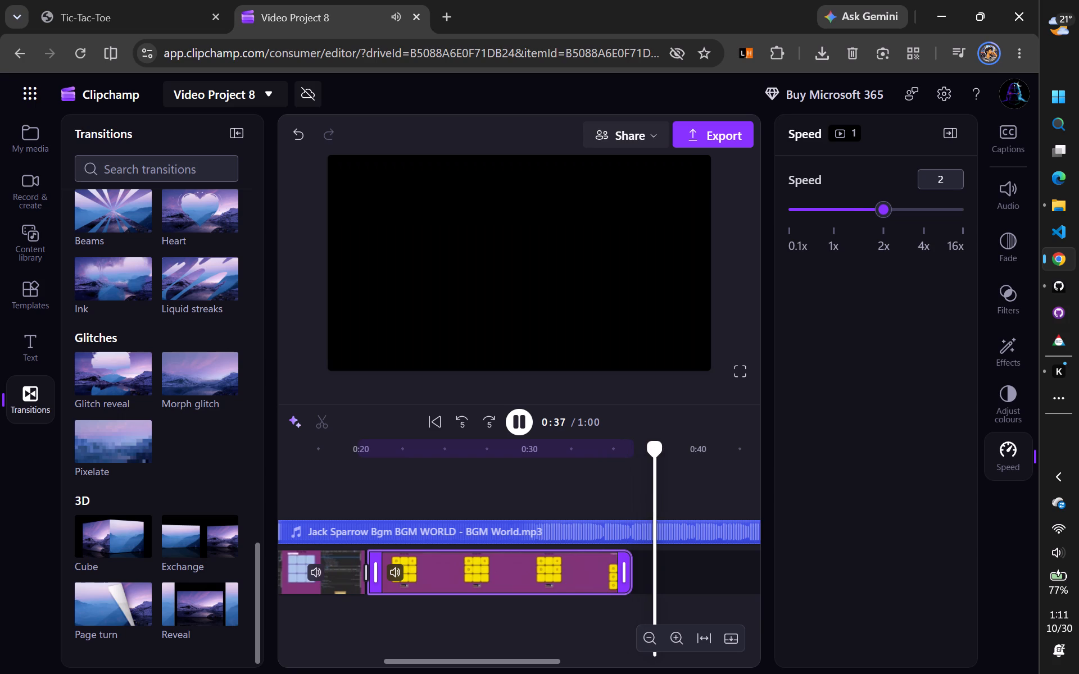
Split the Jack Sparrow music at 0:36, where the yellow-board game recording ends, and delete the part after the cut.
click(589, 449)
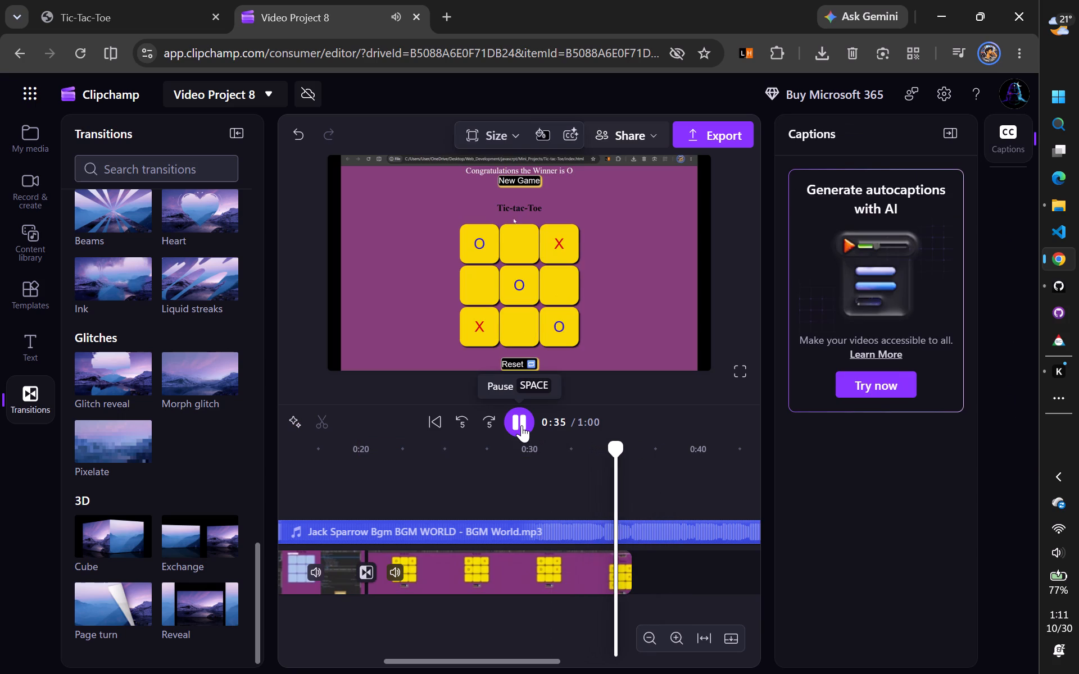
click(522, 425)
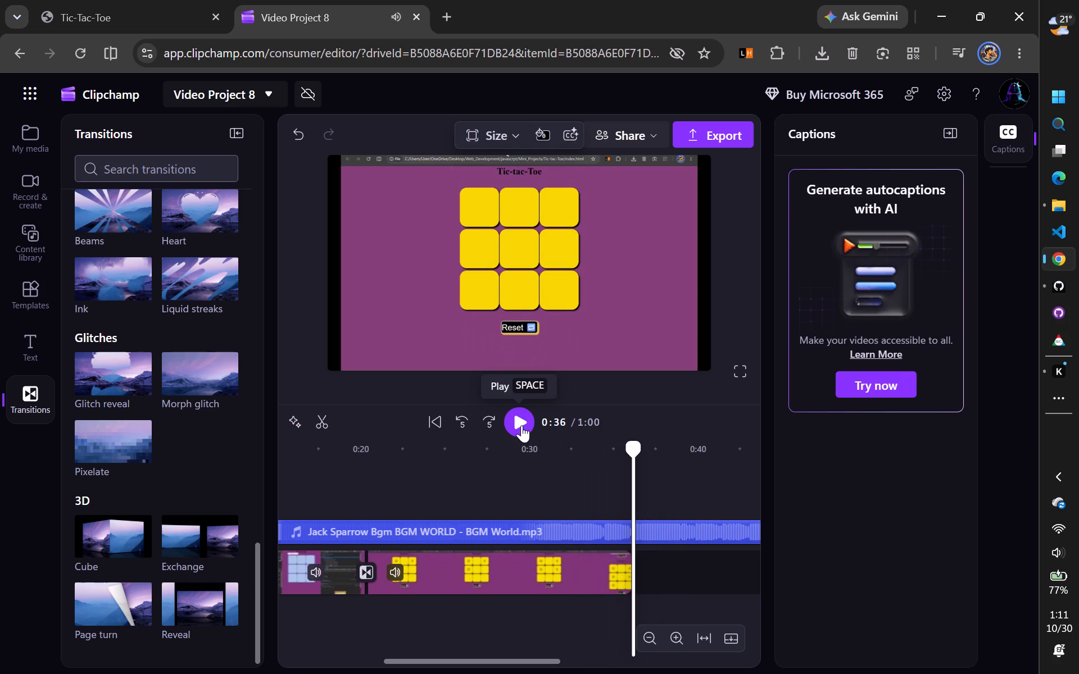
scroll(541, 443, left, 1)
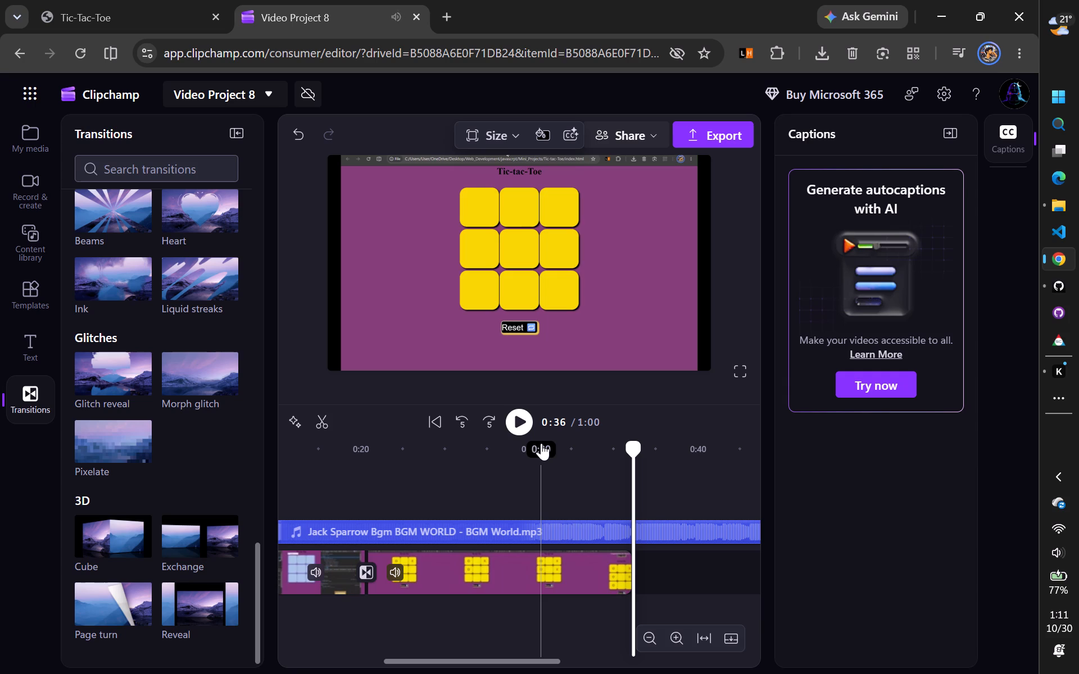
click(650, 526)
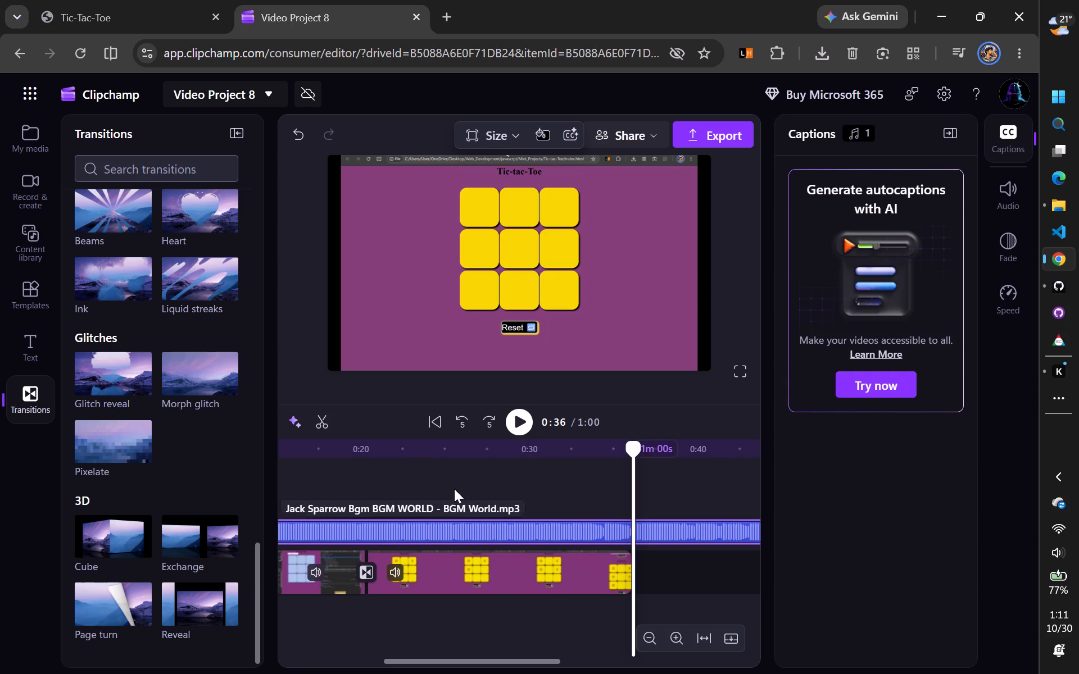
click(320, 423)
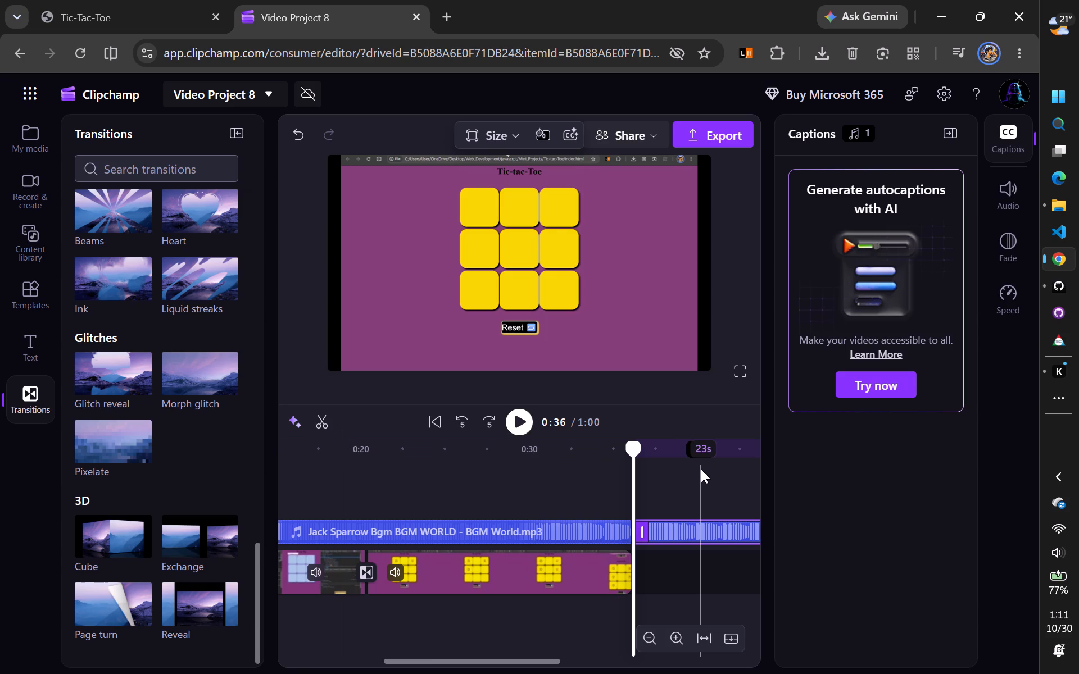
key(Delete)
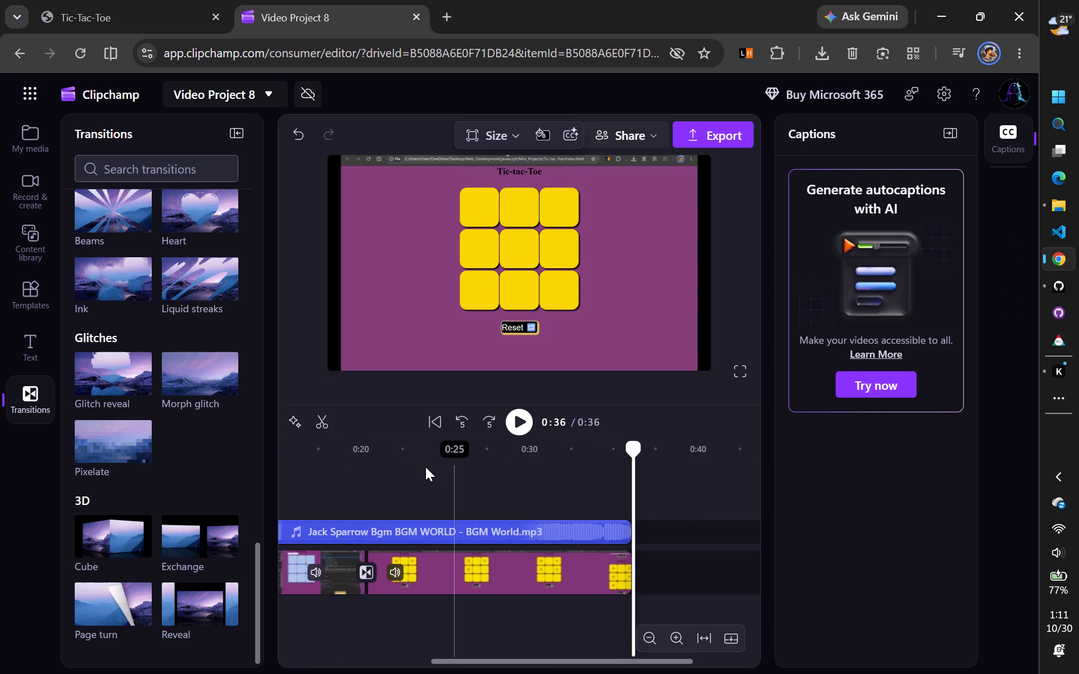
Play the timeline from about 0:24 to the end at 0:36 to check the trimmed ending.
click(422, 466)
click(517, 422)
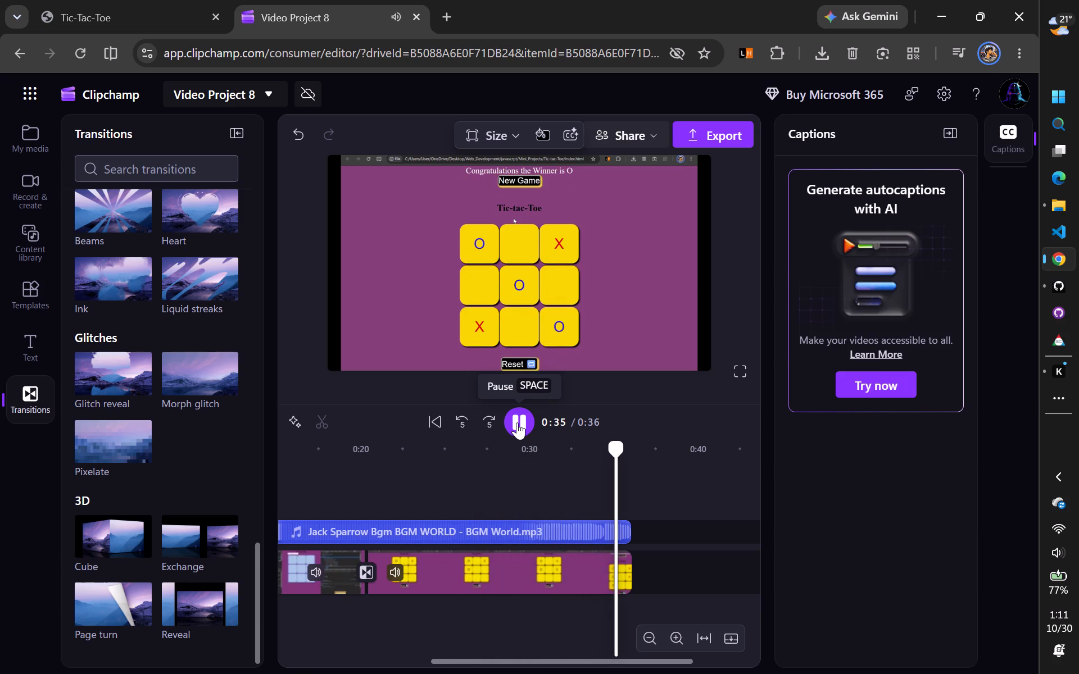
click(517, 422)
click(517, 422)
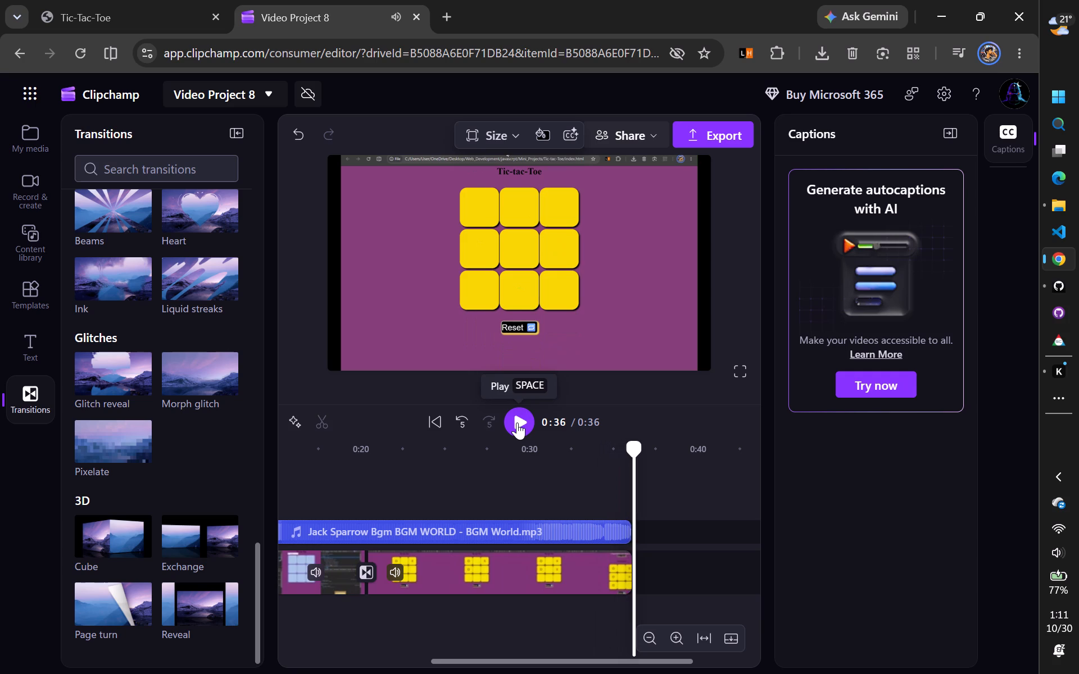
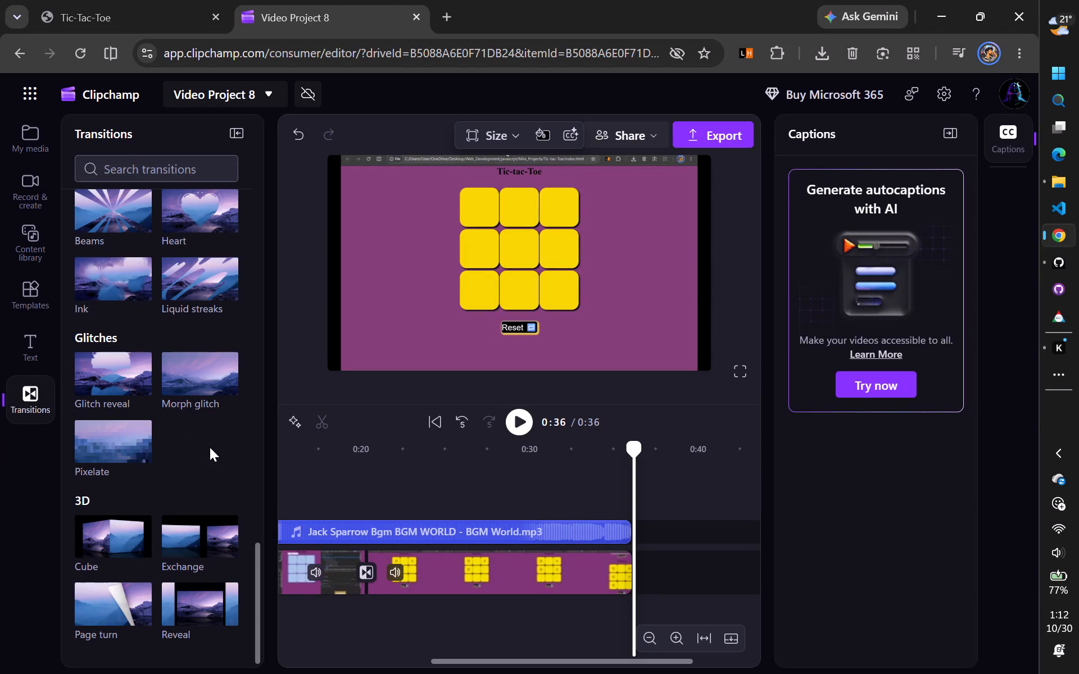
Play the timeline from 0:00 to about 0:11 to check the opening code recording and the first transition.
click(241, 136)
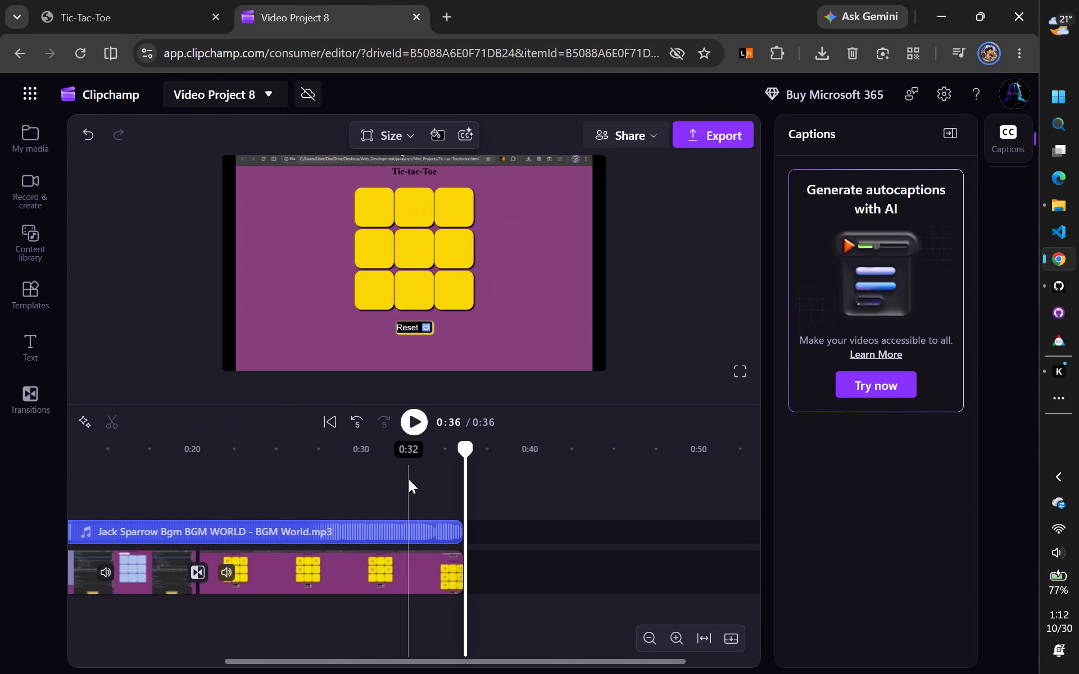
drag(465, 452, 106, 450)
scroll(224, 502, right, 1)
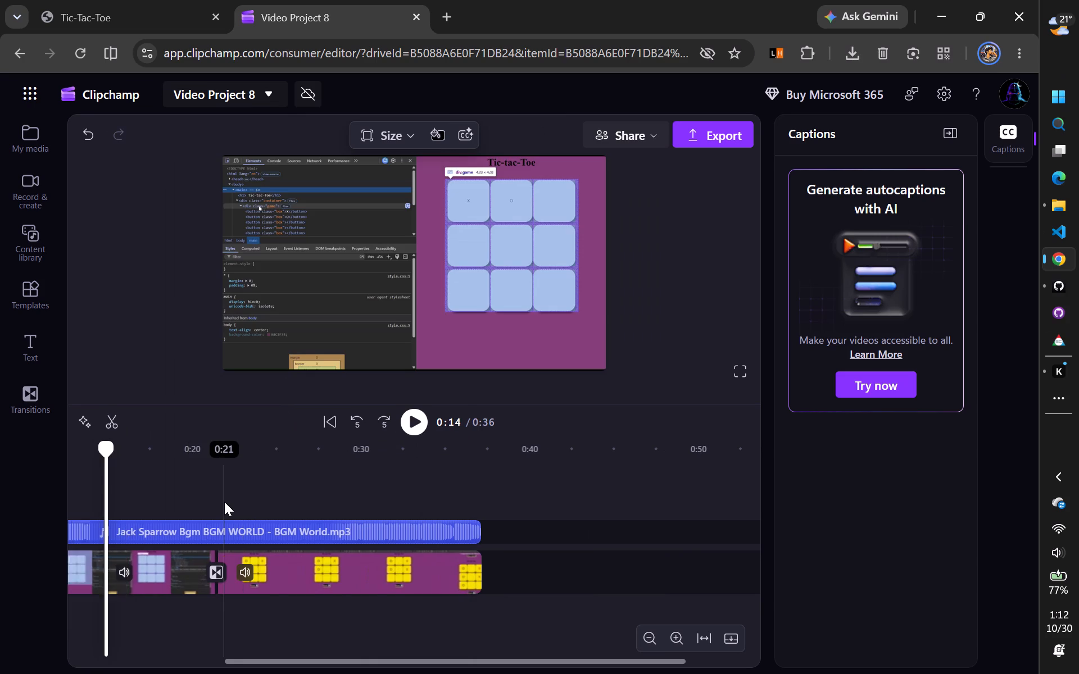
scroll(224, 502, right, 5)
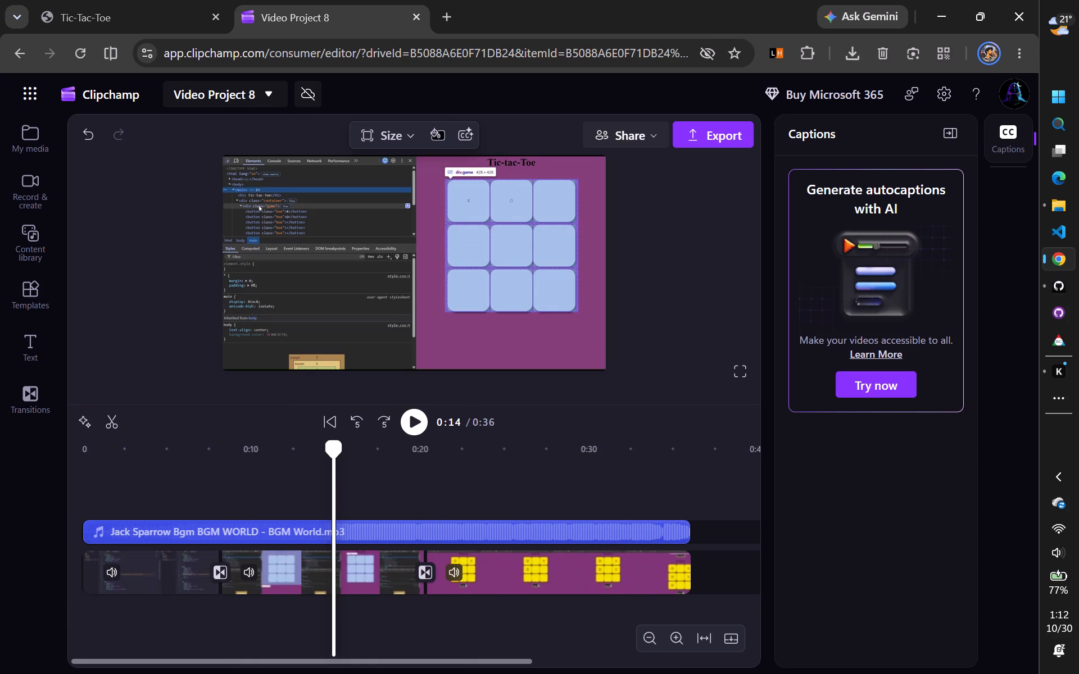
drag(334, 450, 1, 453)
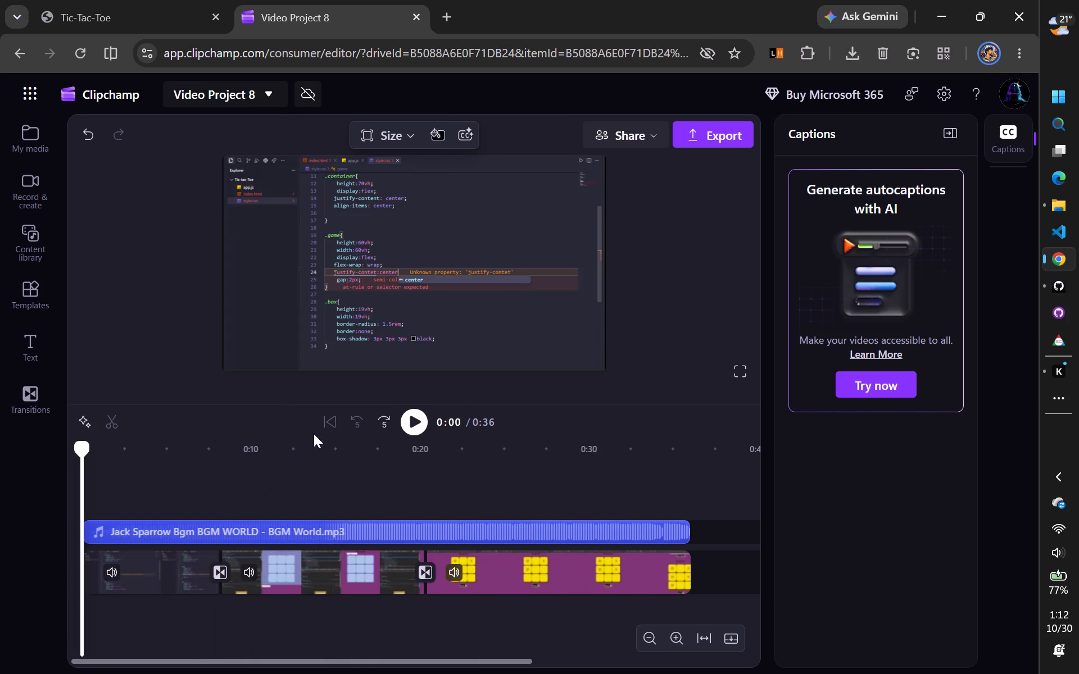
click(418, 414)
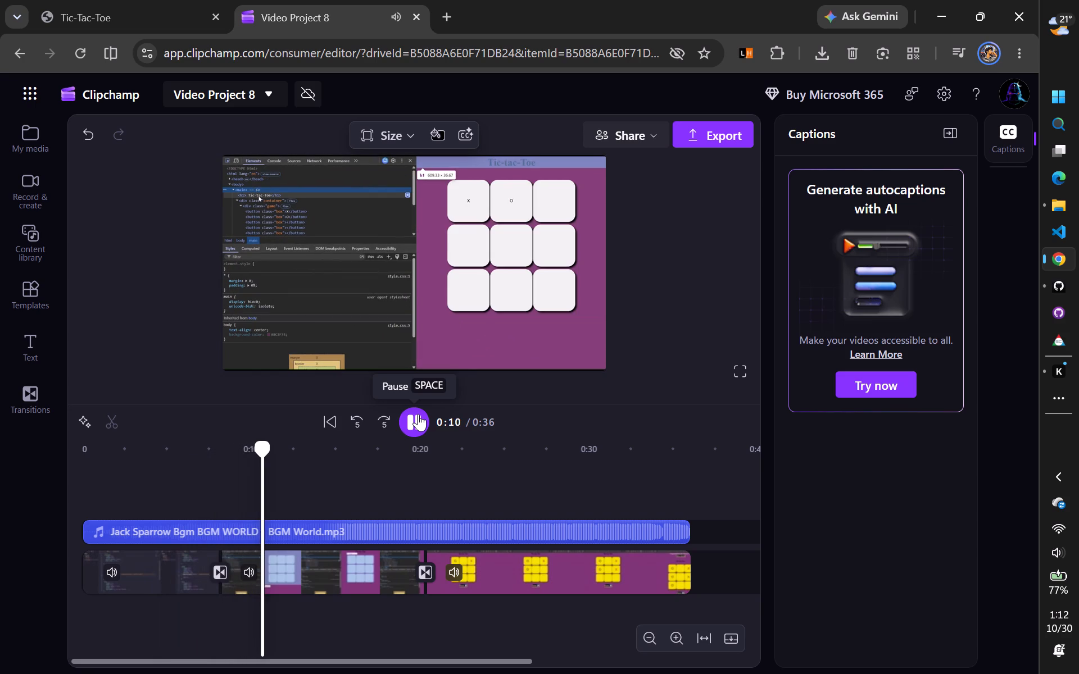
click(419, 417)
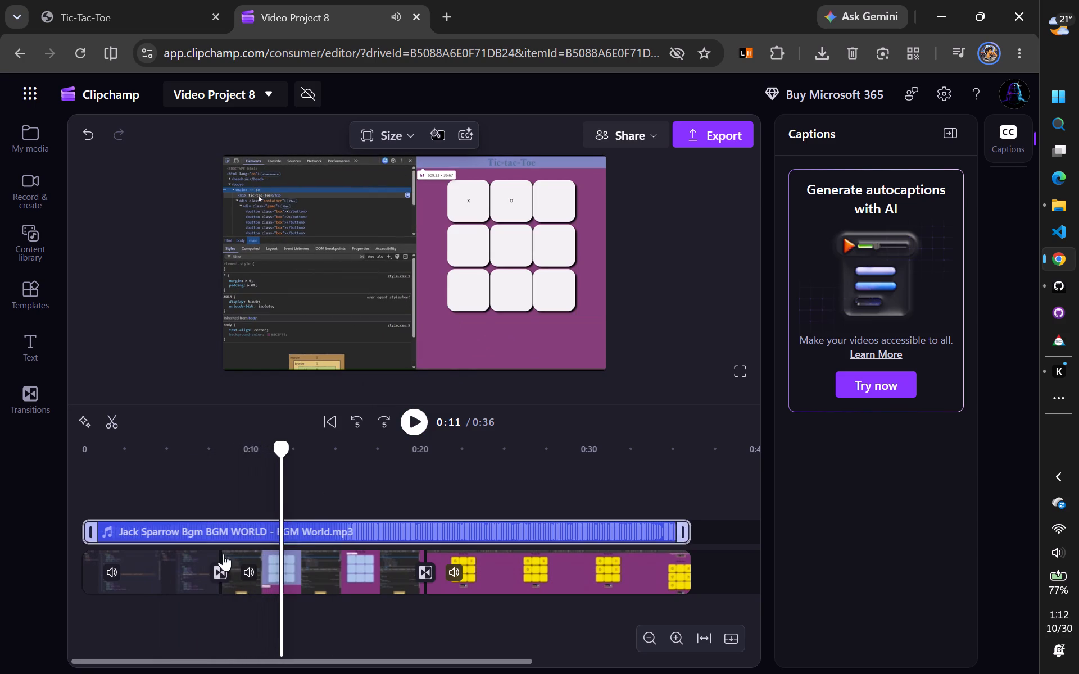
Remove the transition between the opening code recording and the second clip.
click(187, 580)
click(207, 573)
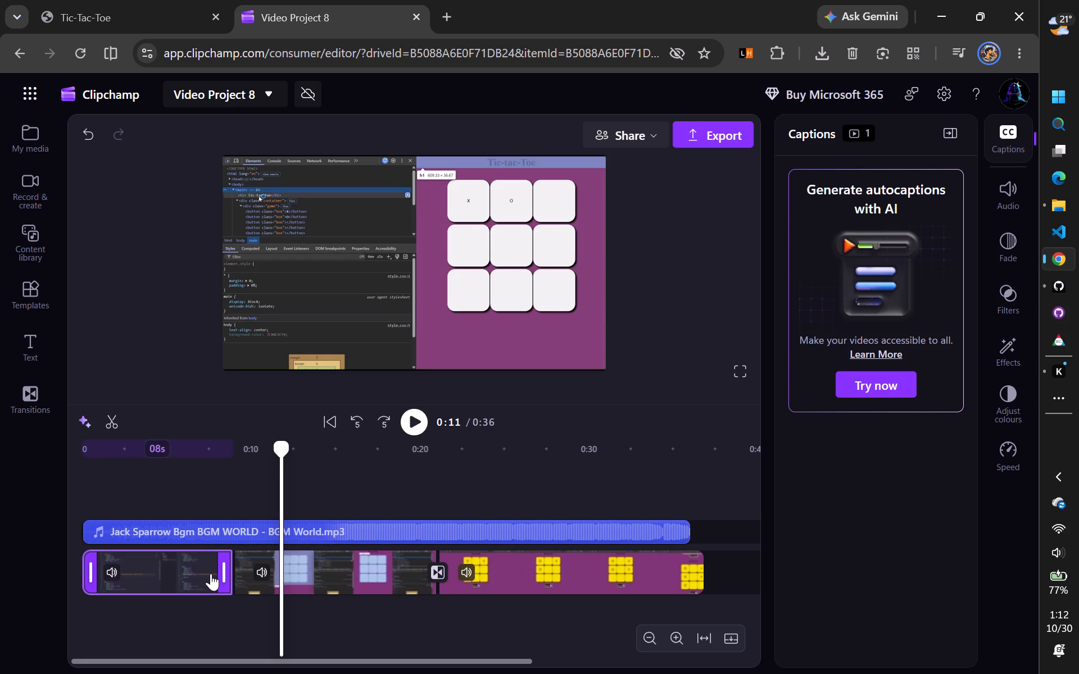
Play the timeline from 0:00 again to check the opening code recording and its cut to the second clip.
click(144, 482)
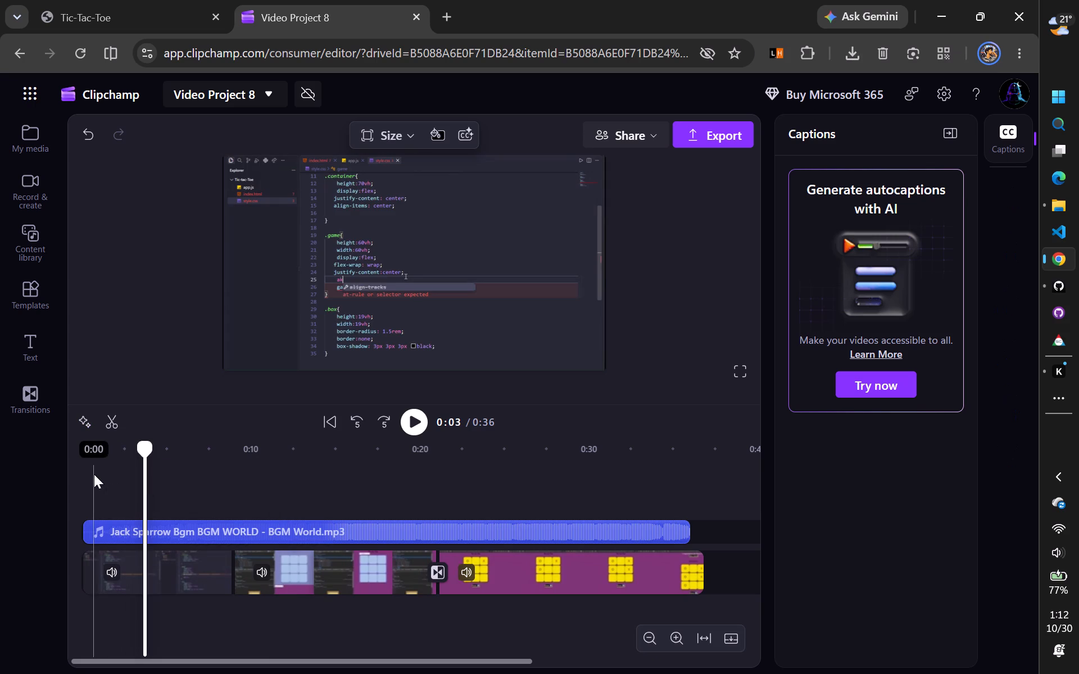
click(81, 474)
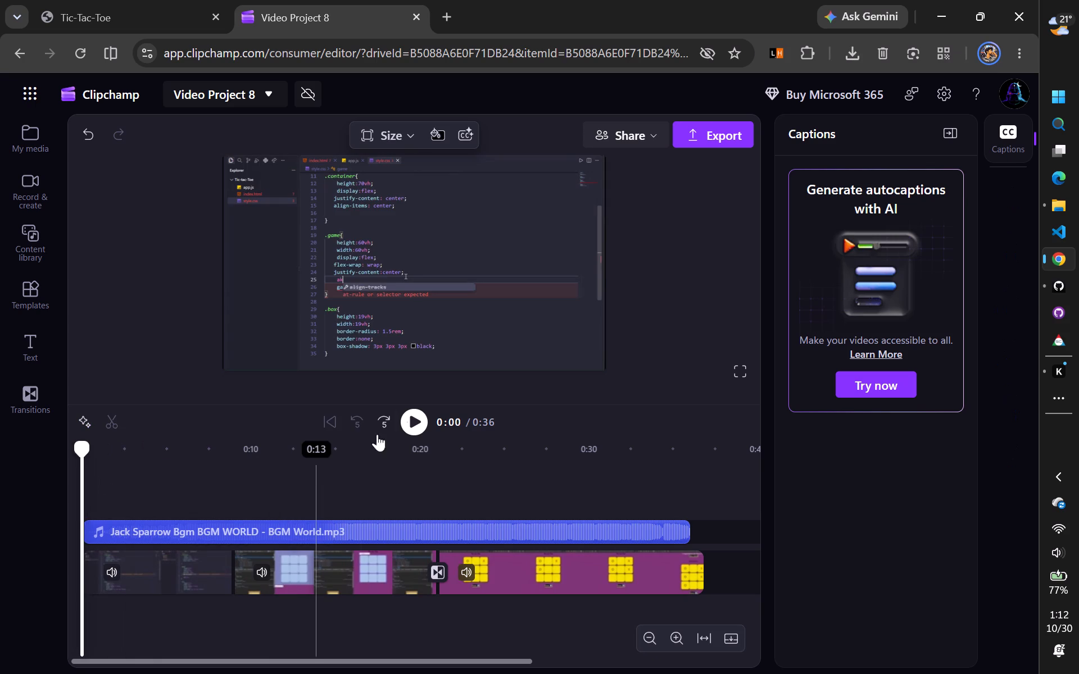
click(414, 418)
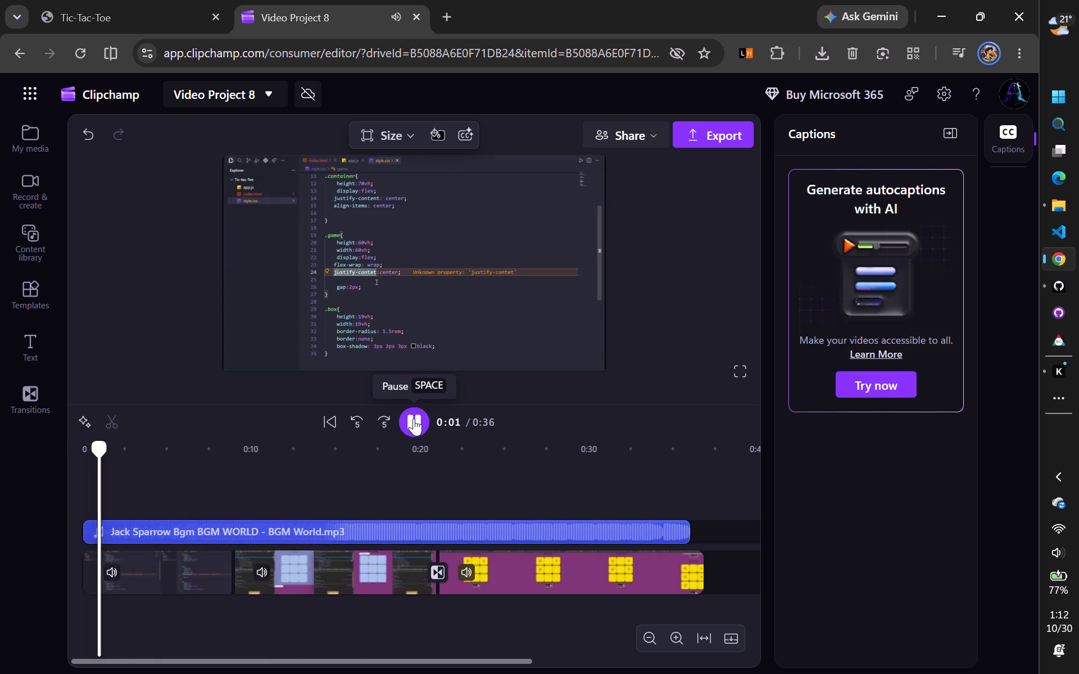
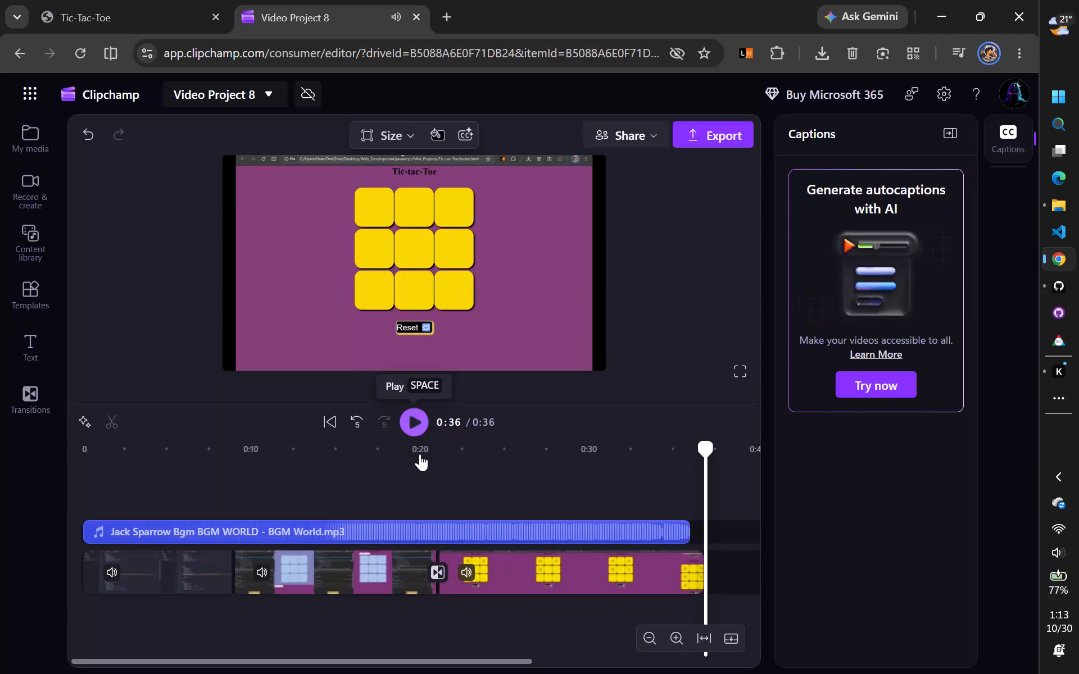
Extend the end of the Jack Sparrow music to the end of the last video clip, about 36 s.
click(609, 532)
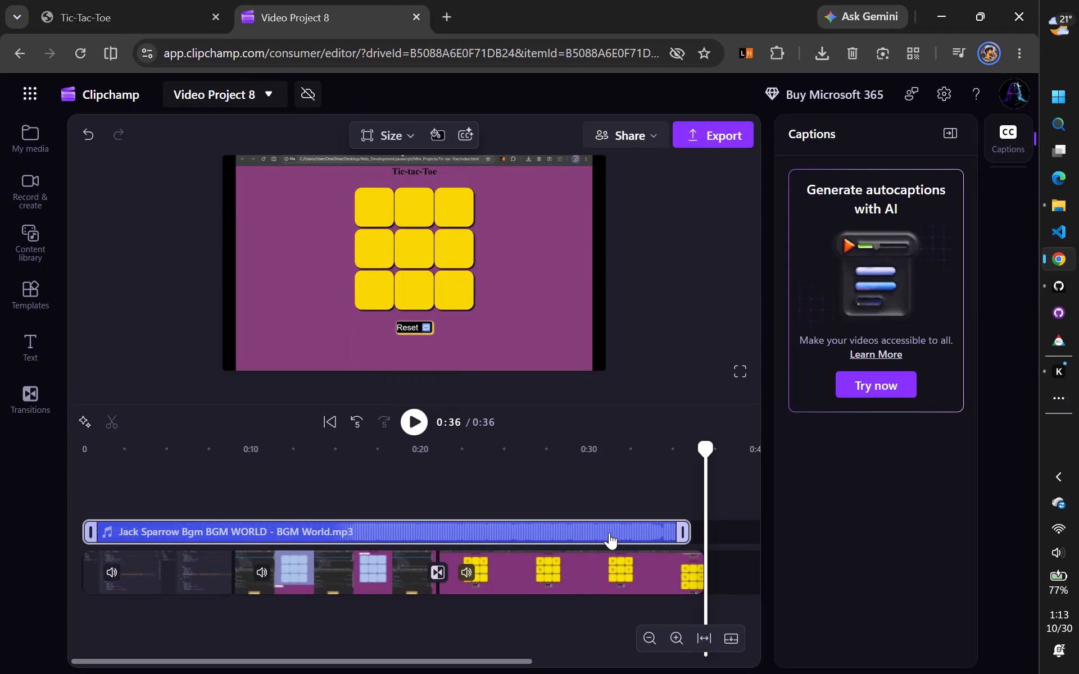
drag(682, 529, 689, 528)
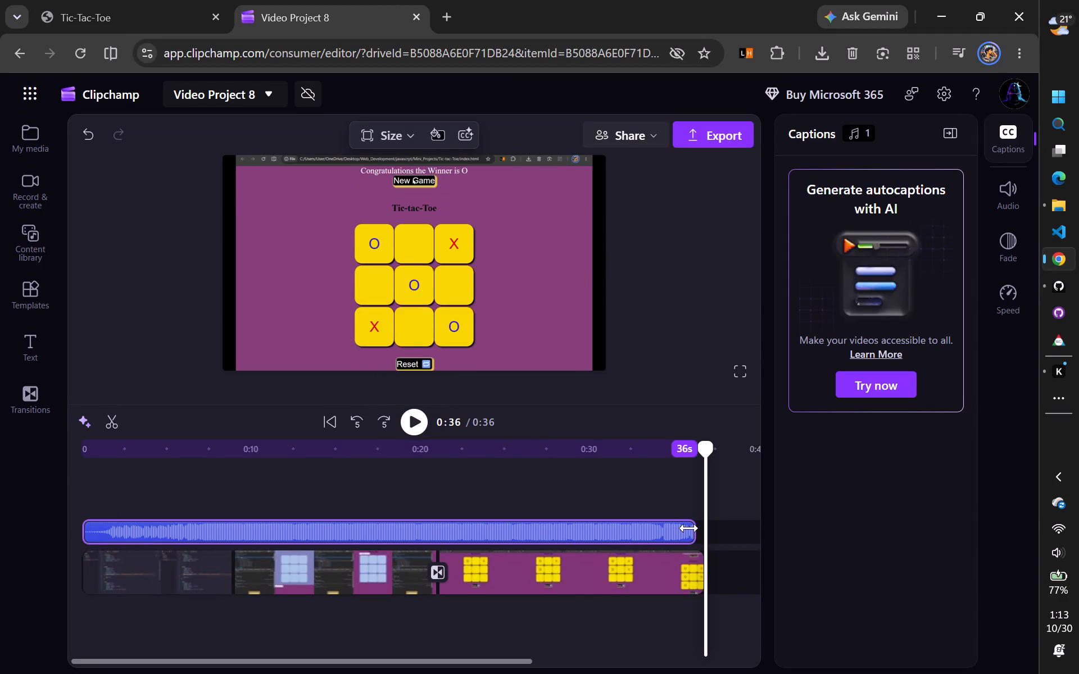
drag(689, 528, 697, 528)
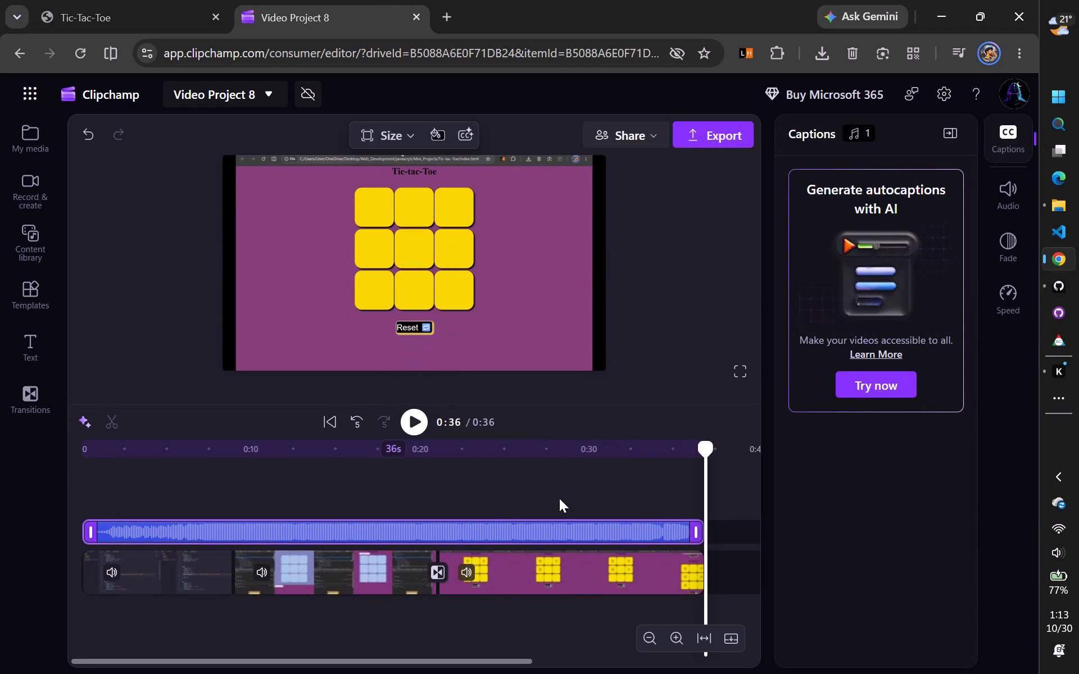
Play the timeline from about 0:25 to the end to check the extended music ending.
click(504, 483)
click(411, 416)
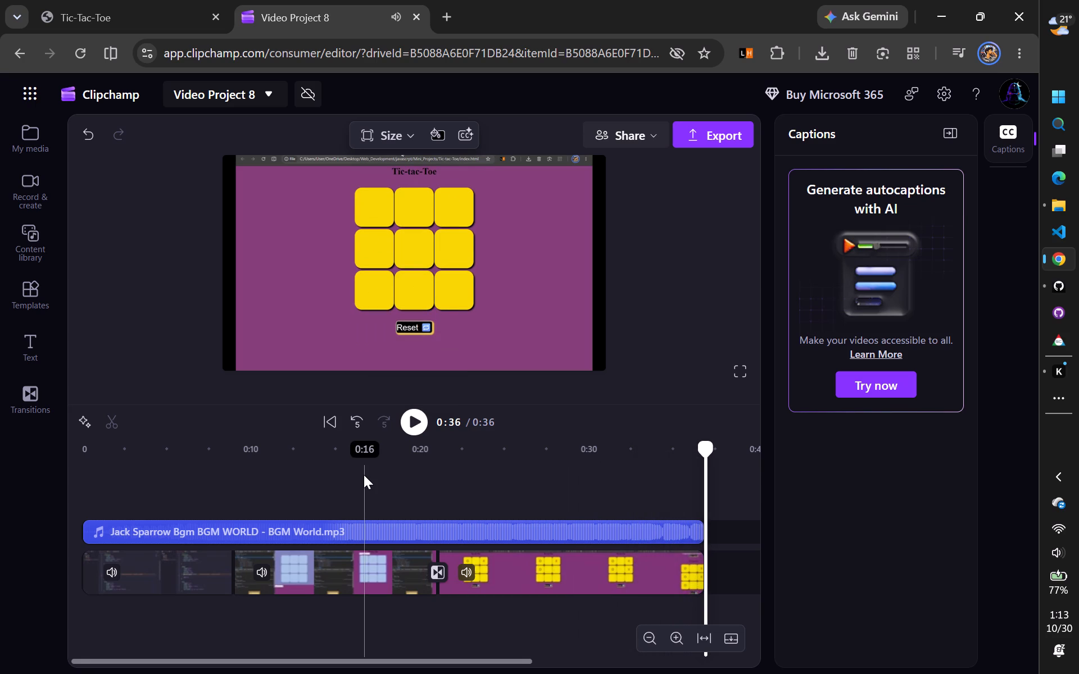
Add the Exchange transition between the opening code recording and the second clip.
scroll(364, 475, right, 1)
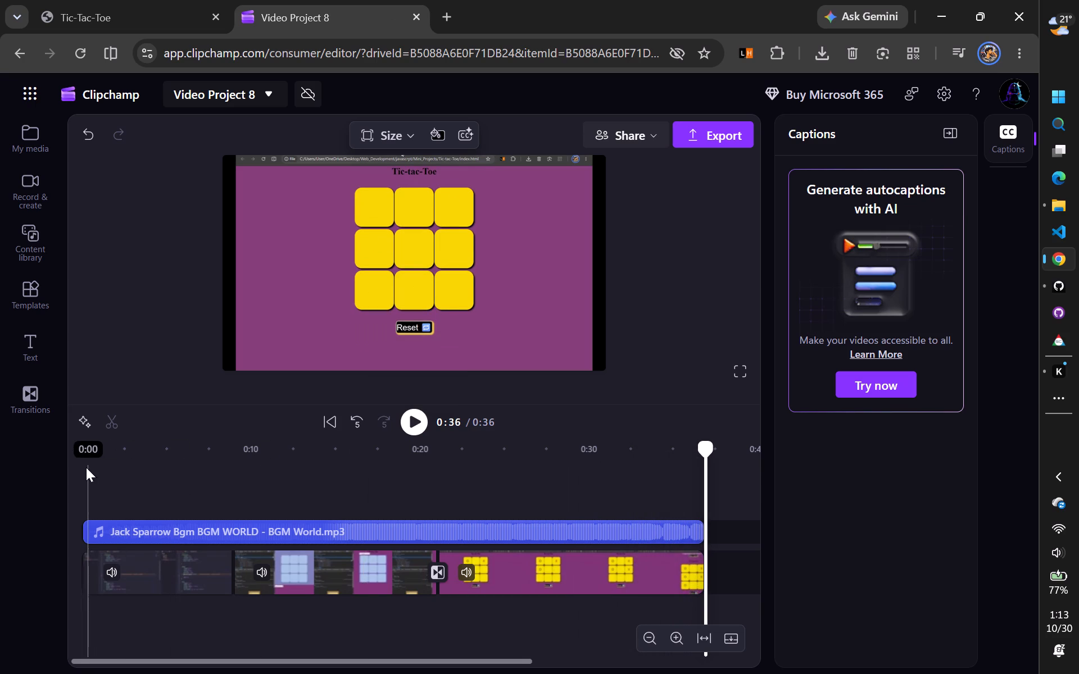
click(82, 464)
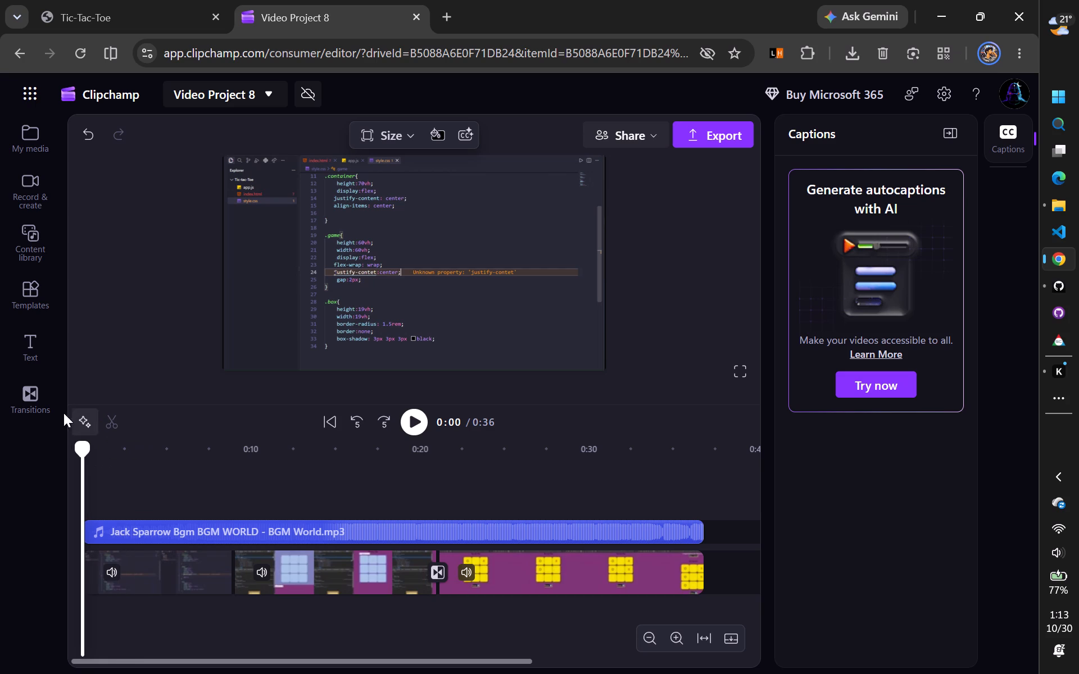
click(43, 398)
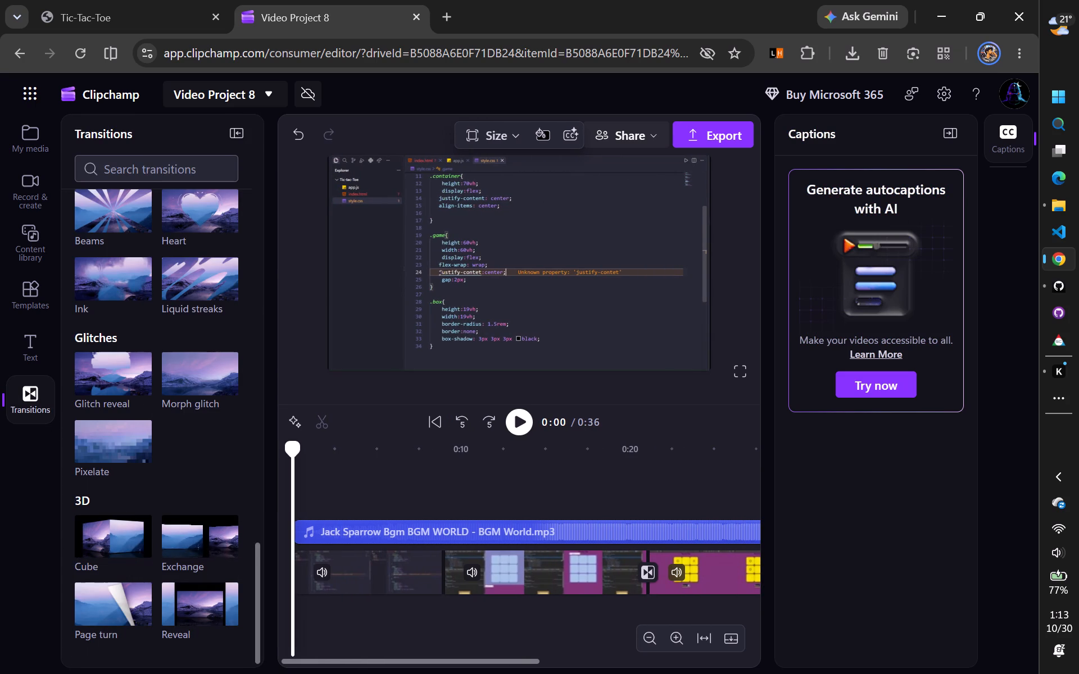
drag(183, 555, 285, 564)
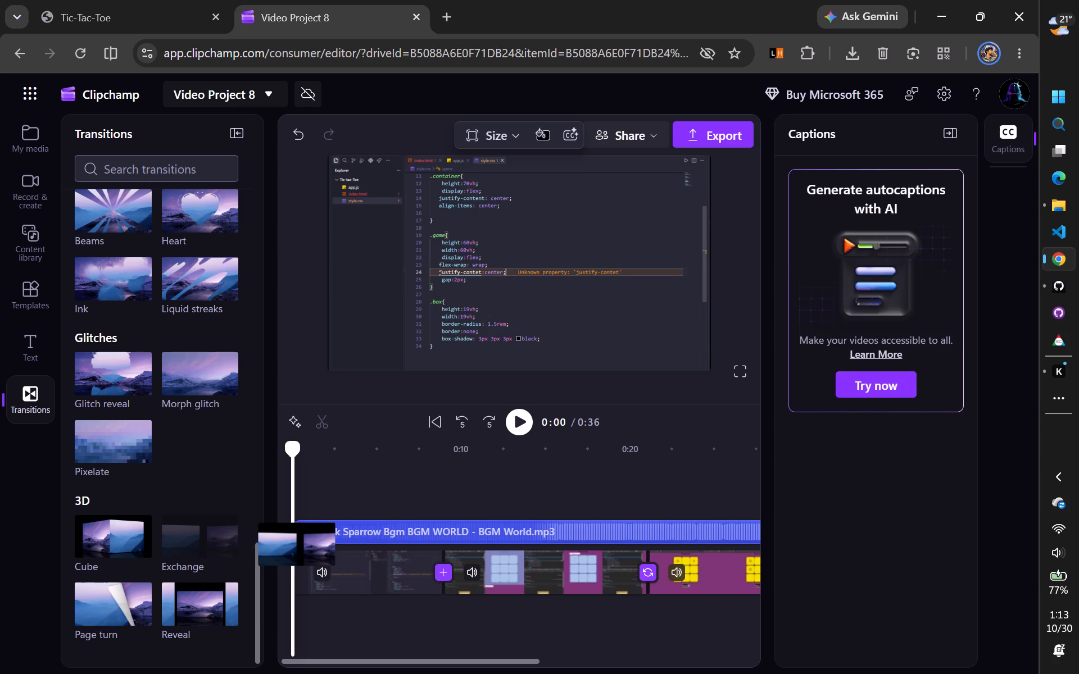
drag(285, 564, 440, 586)
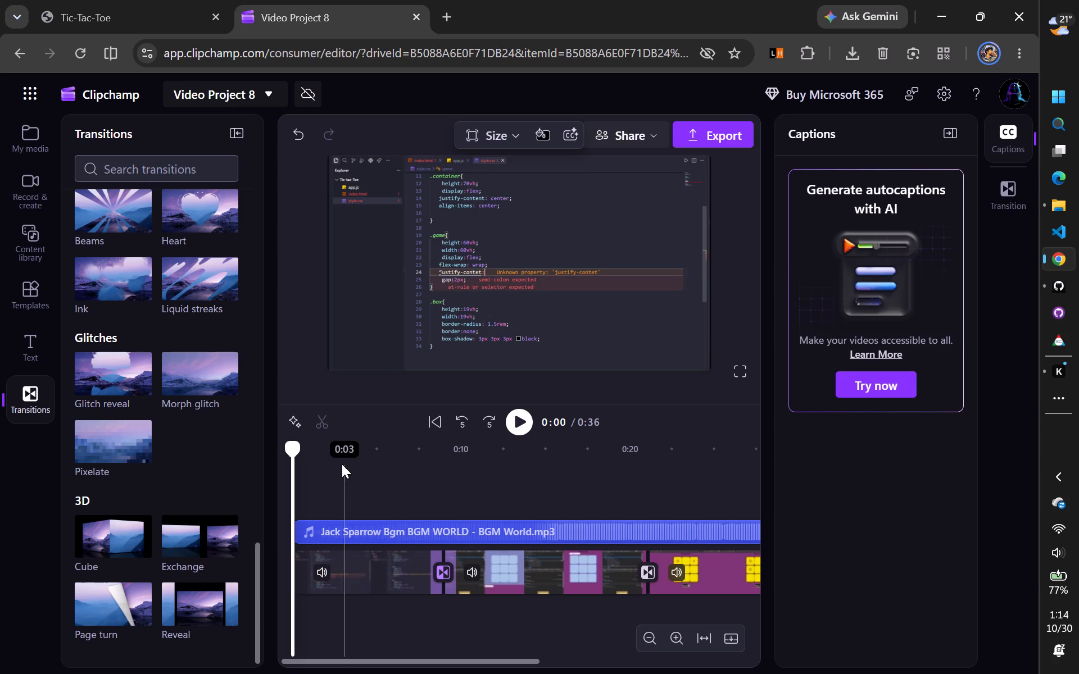
Play the opening from 0:00, then replay from about 0:02 to 0:09 to check the Exchange transition.
click(523, 419)
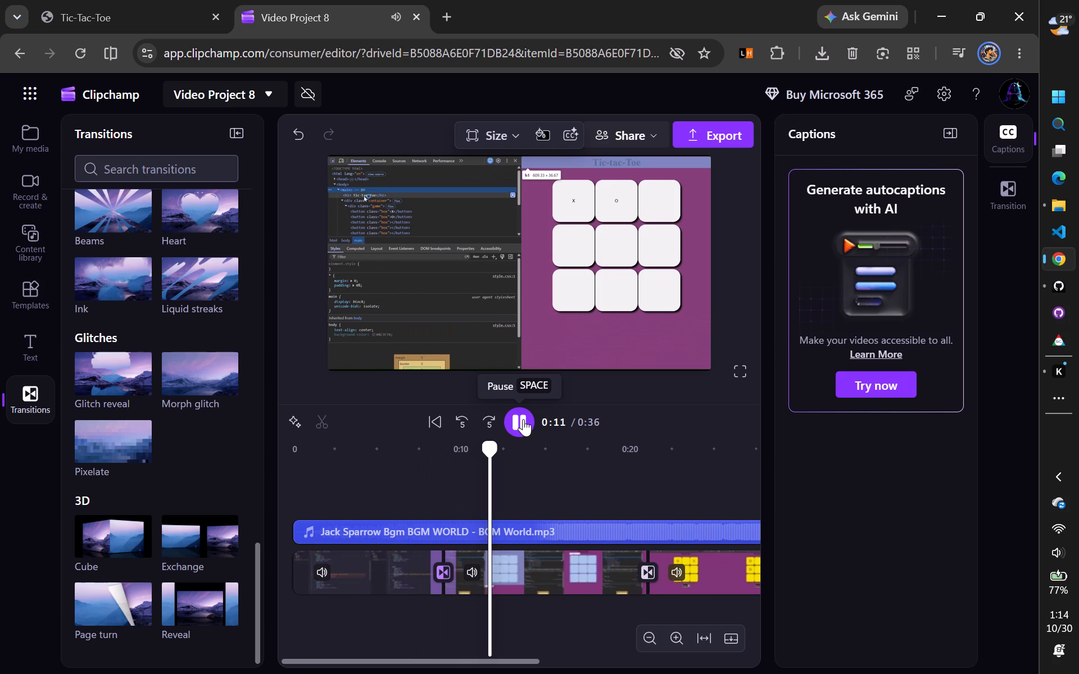
click(337, 467)
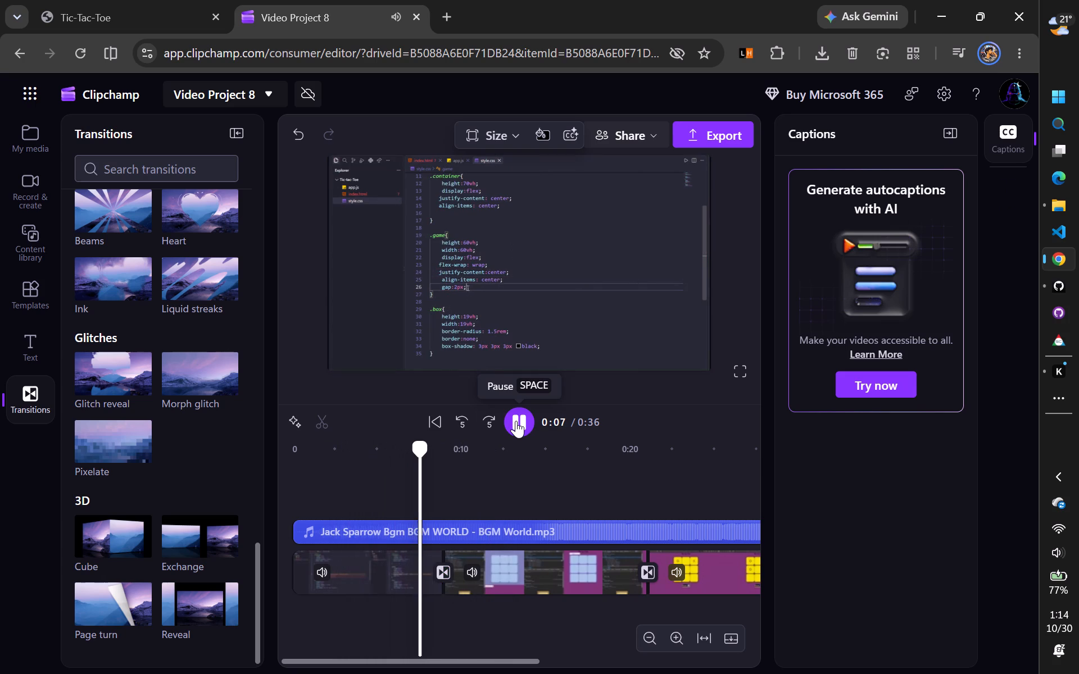
click(516, 421)
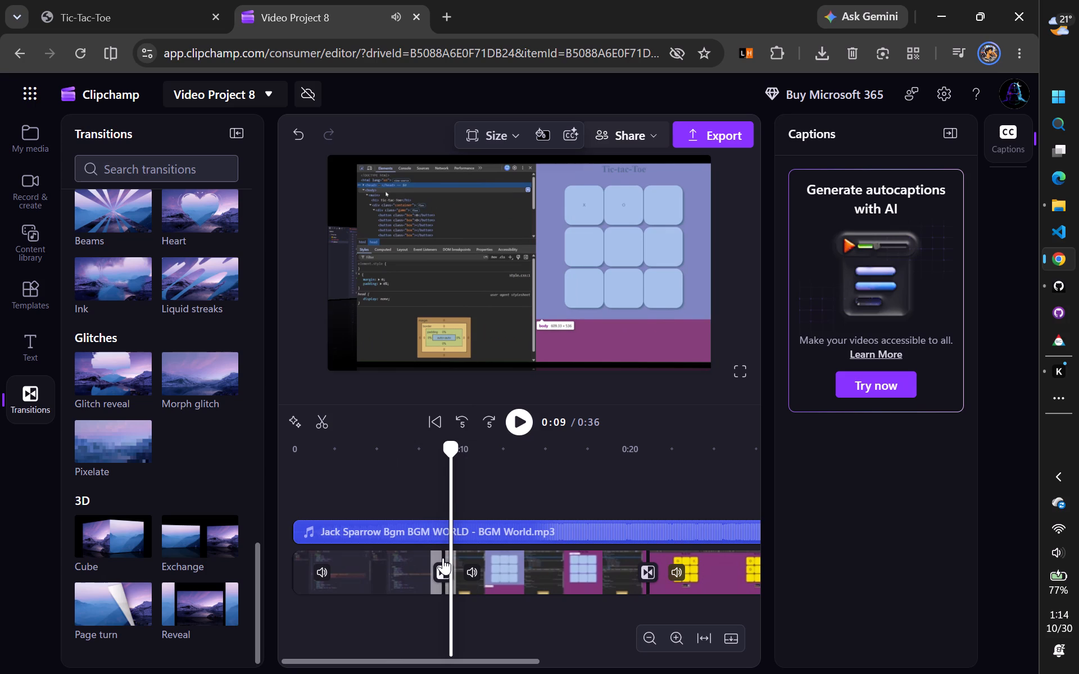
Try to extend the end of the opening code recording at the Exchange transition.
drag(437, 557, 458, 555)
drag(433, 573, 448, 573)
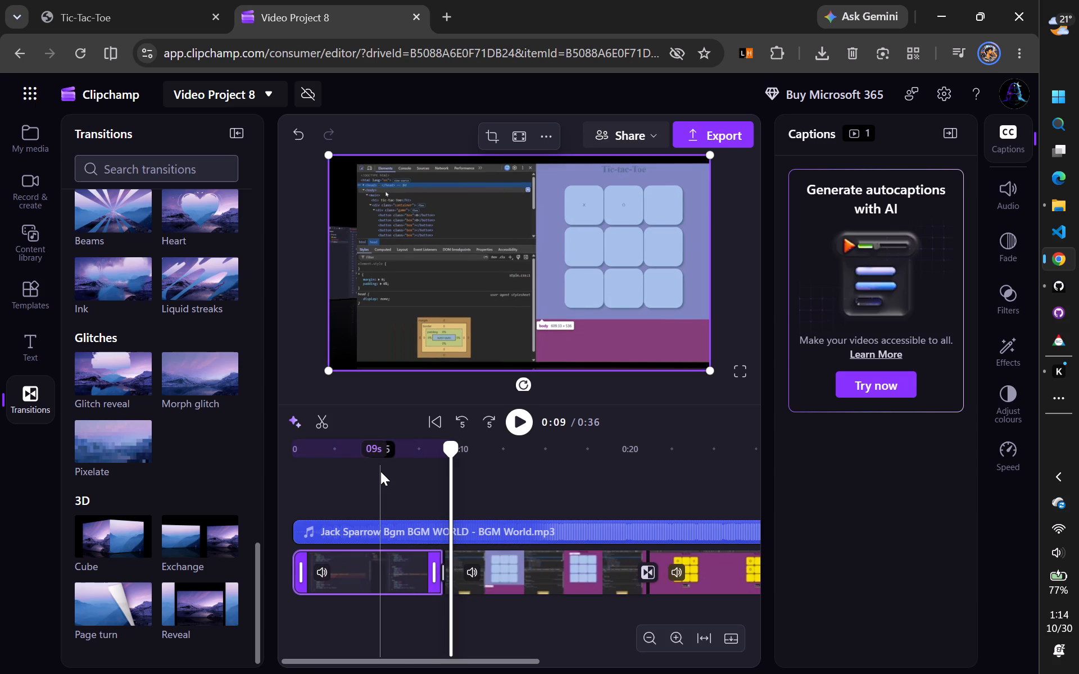
Play the timeline from 0:05 to the end to review both transitions and the music.
click(380, 471)
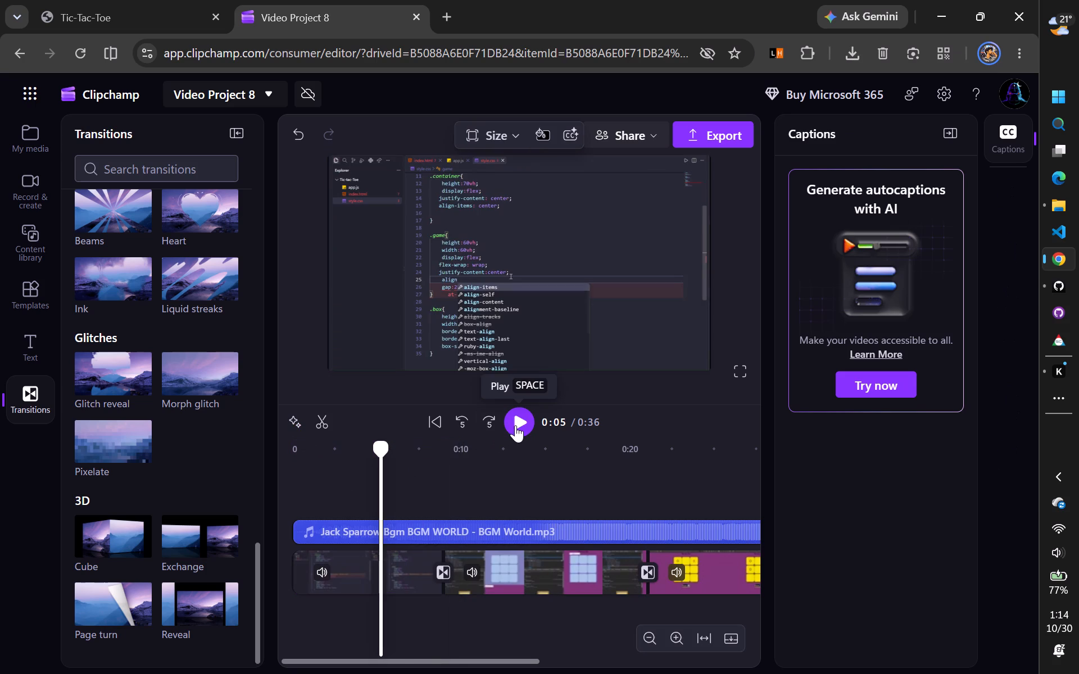
click(515, 425)
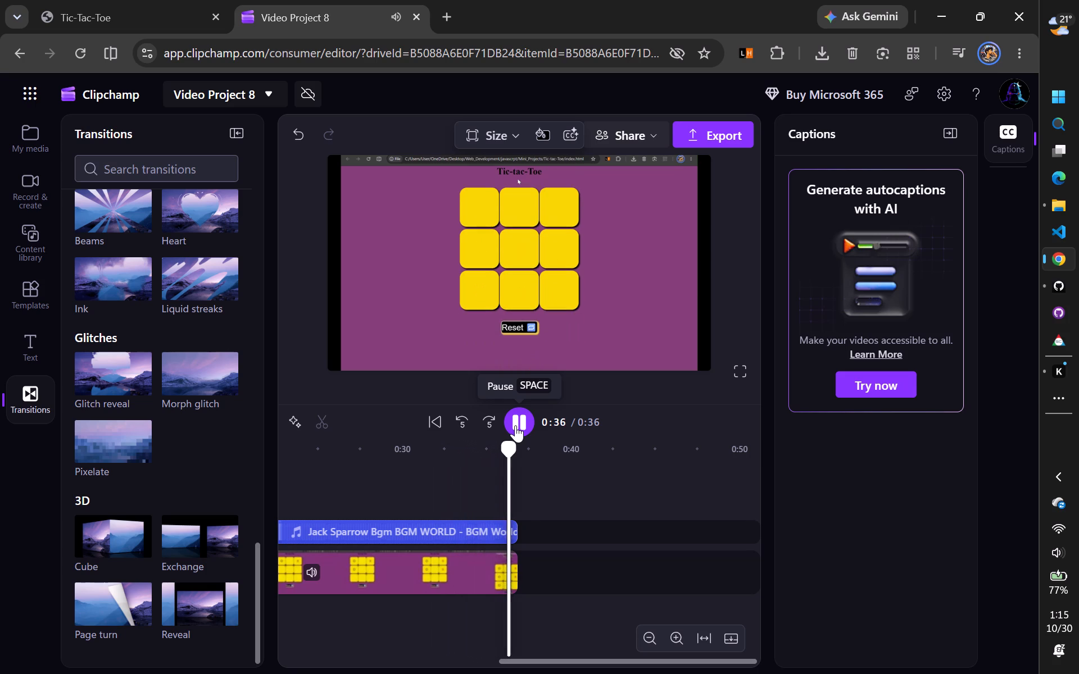
click(515, 425)
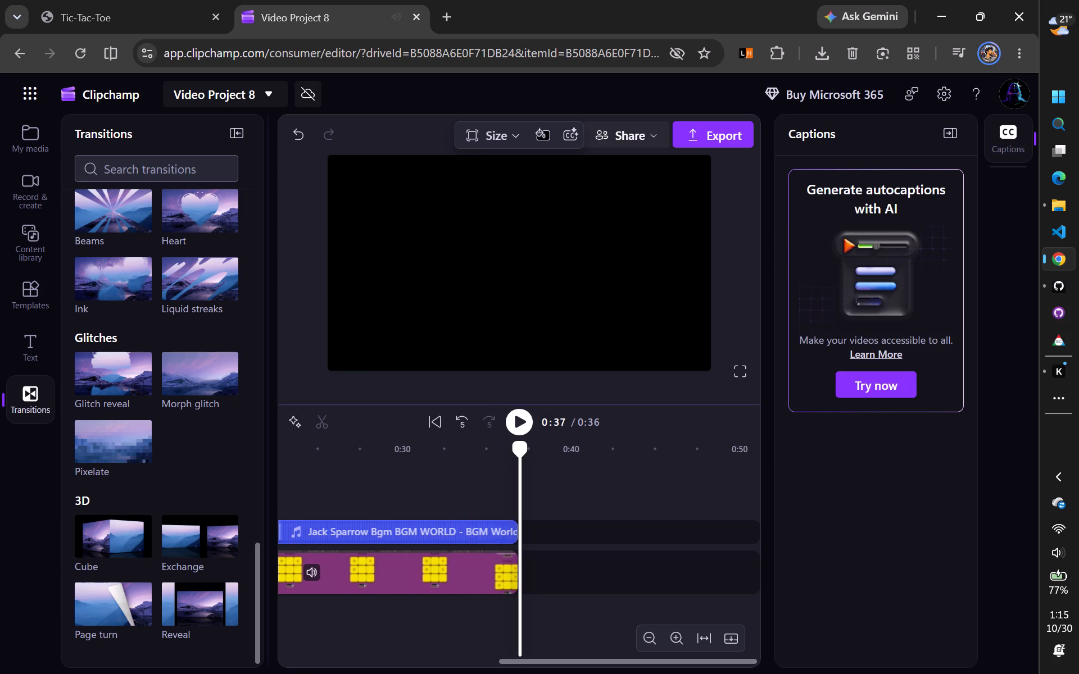
Browse the available transition styles from the 3D group back to Fades & blurs.
scroll(170, 277, up, 3)
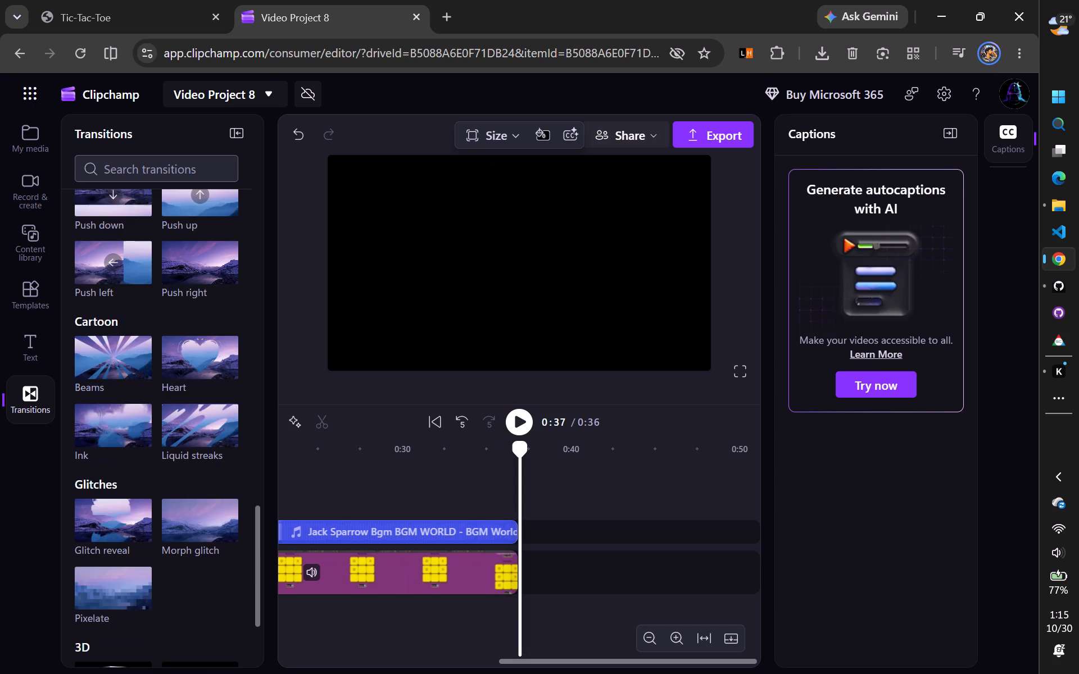
scroll(170, 277, up, 1)
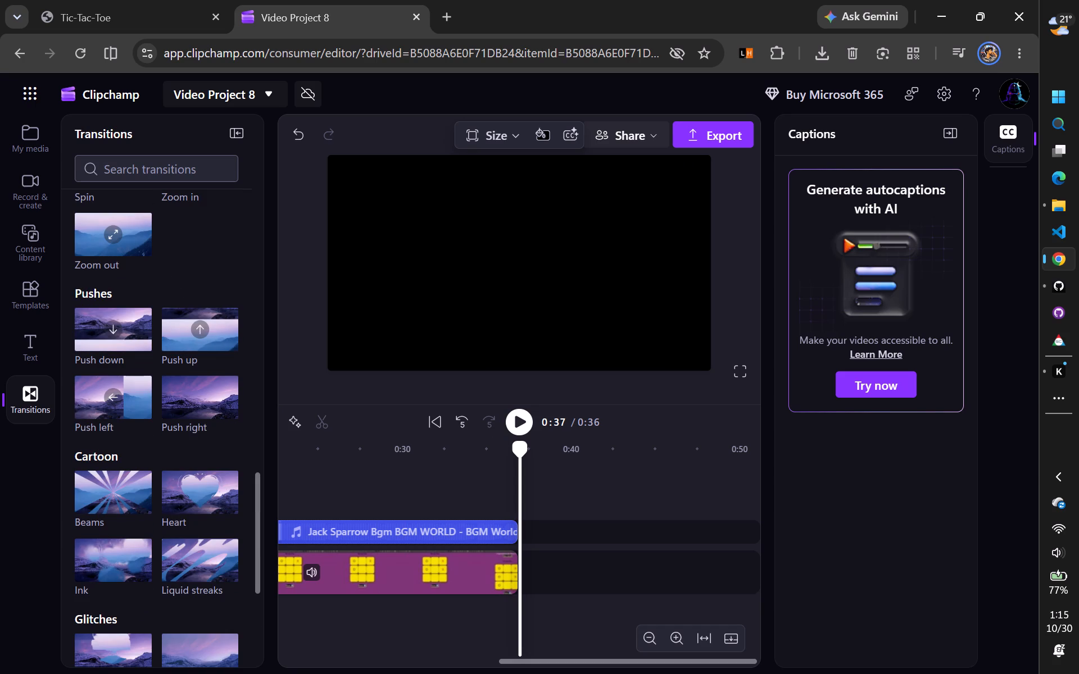
scroll(189, 307, up, 2)
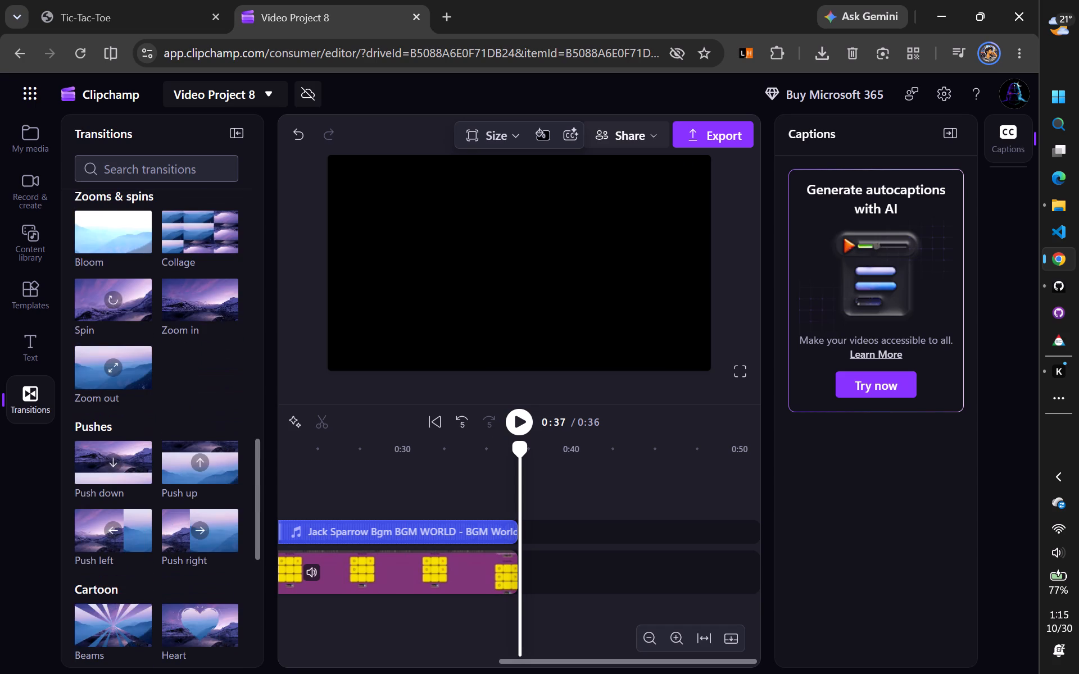
scroll(189, 307, up, 5)
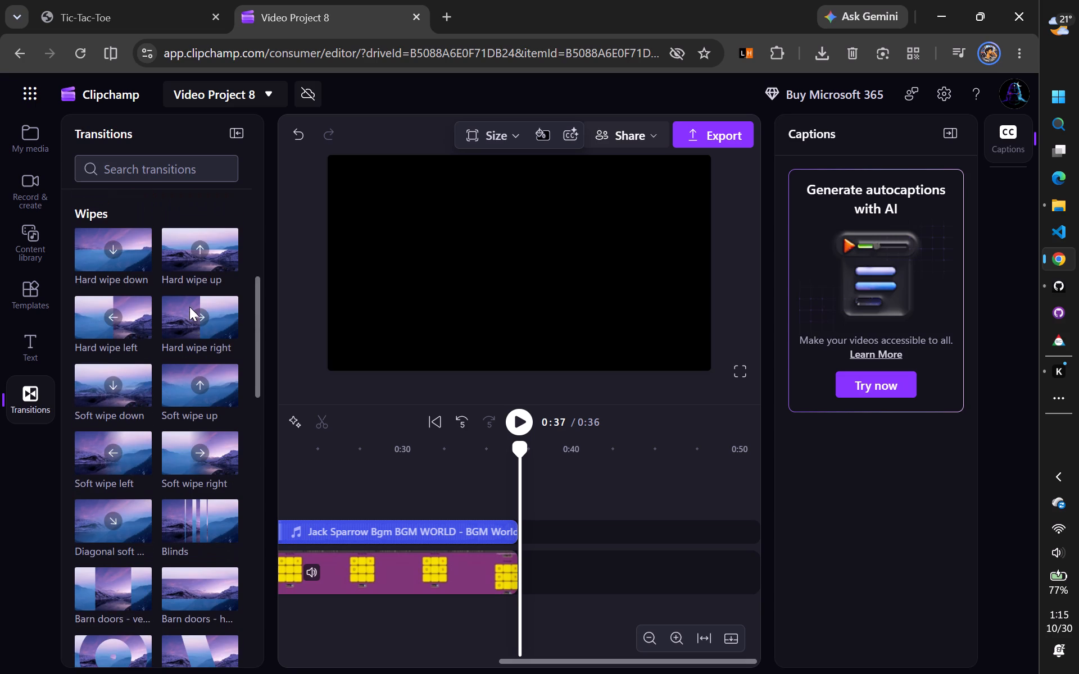
scroll(189, 307, up, 4)
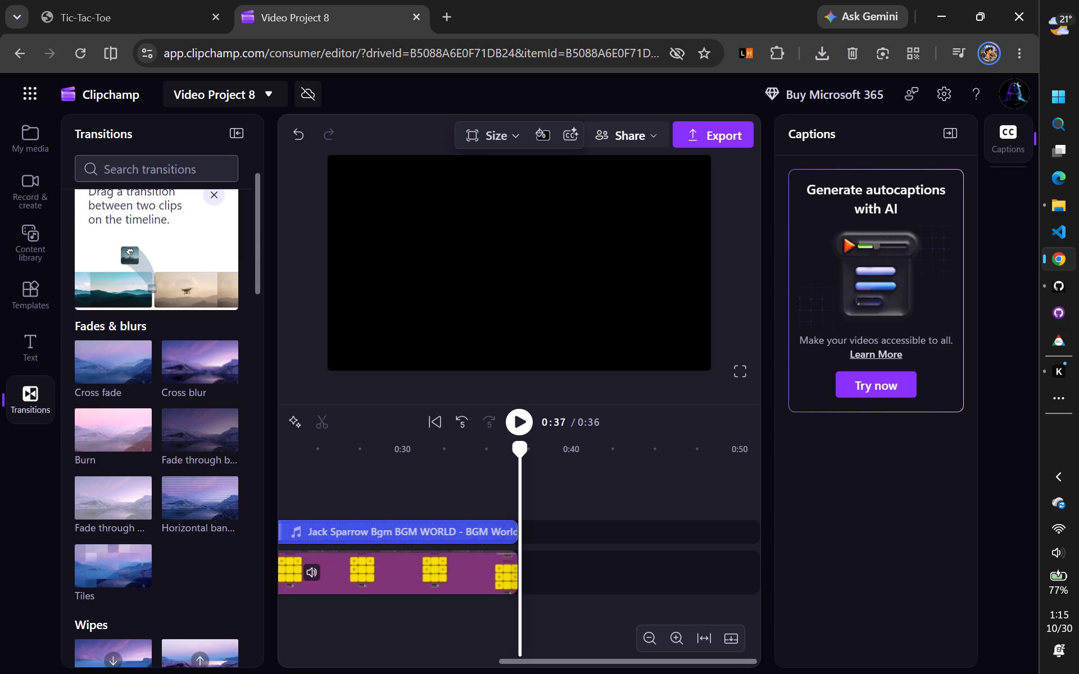
scroll(189, 307, up, 3)
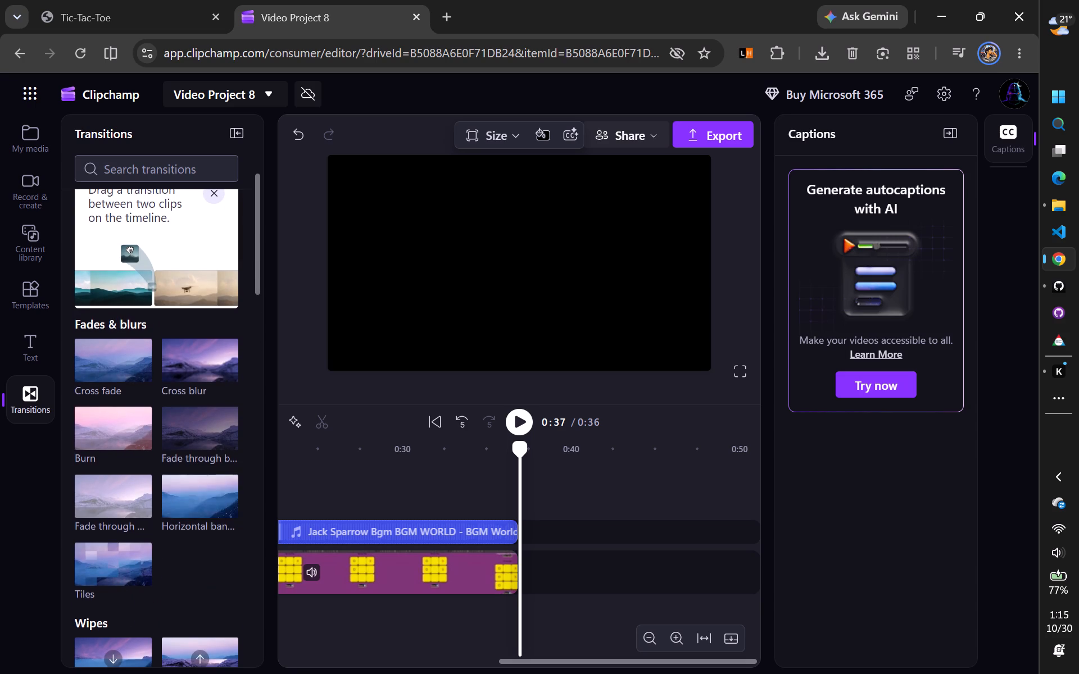
scroll(189, 307, up, 1)
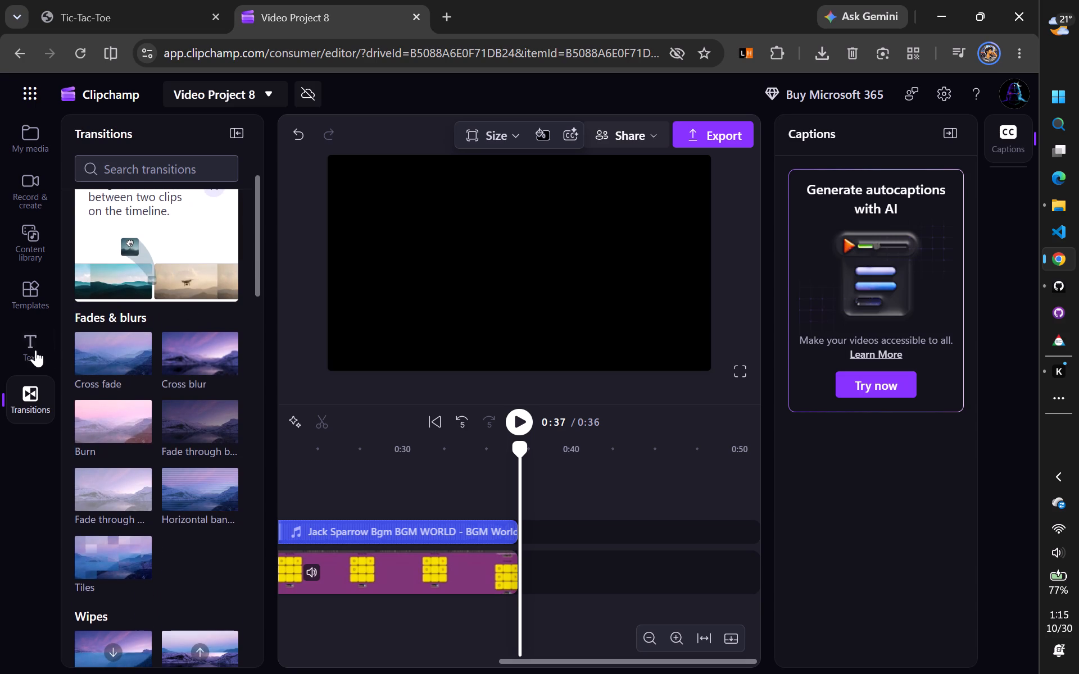
Add the Smoke title on a new track above the music, starting just after the page-turn transition at about 0:21.
click(35, 350)
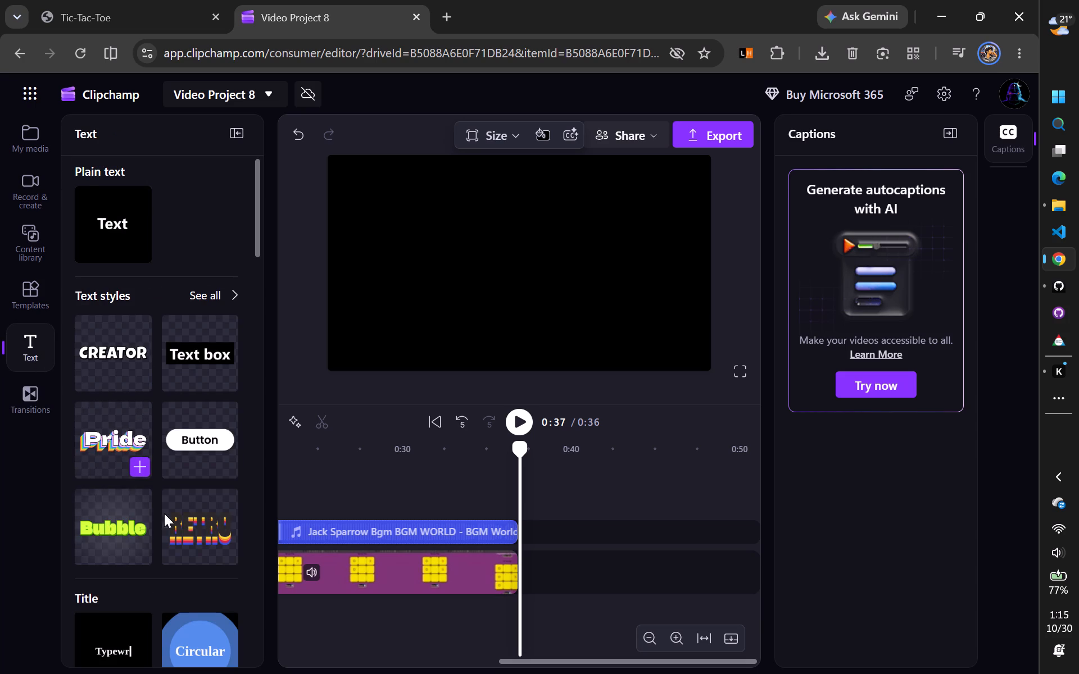
scroll(184, 521, down, 2)
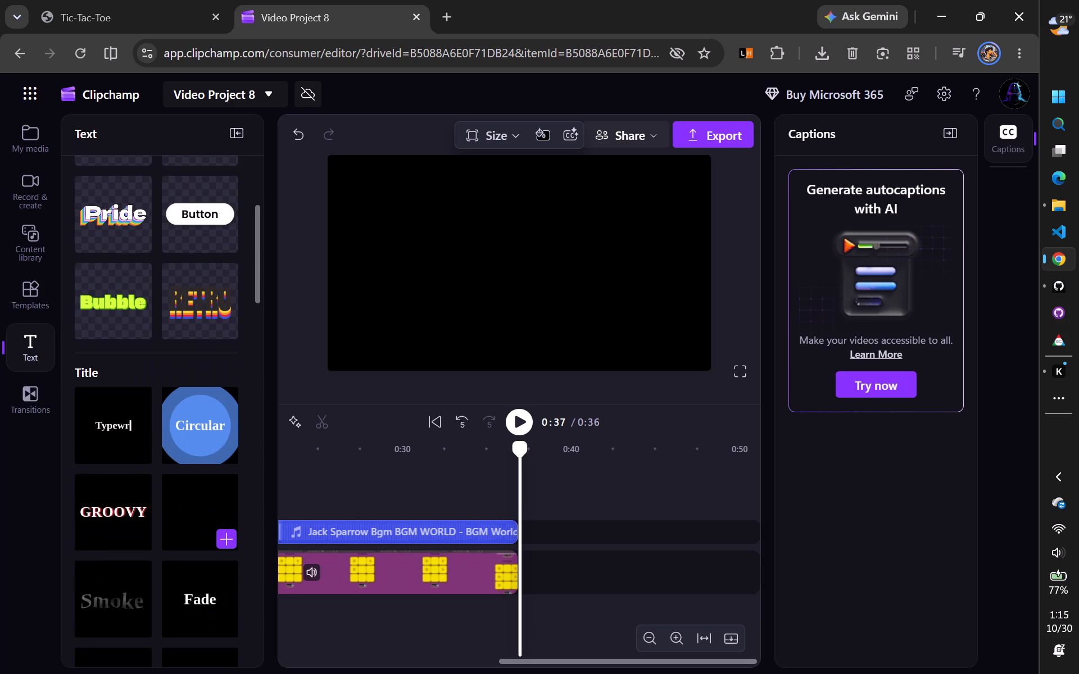
scroll(184, 521, down, 1)
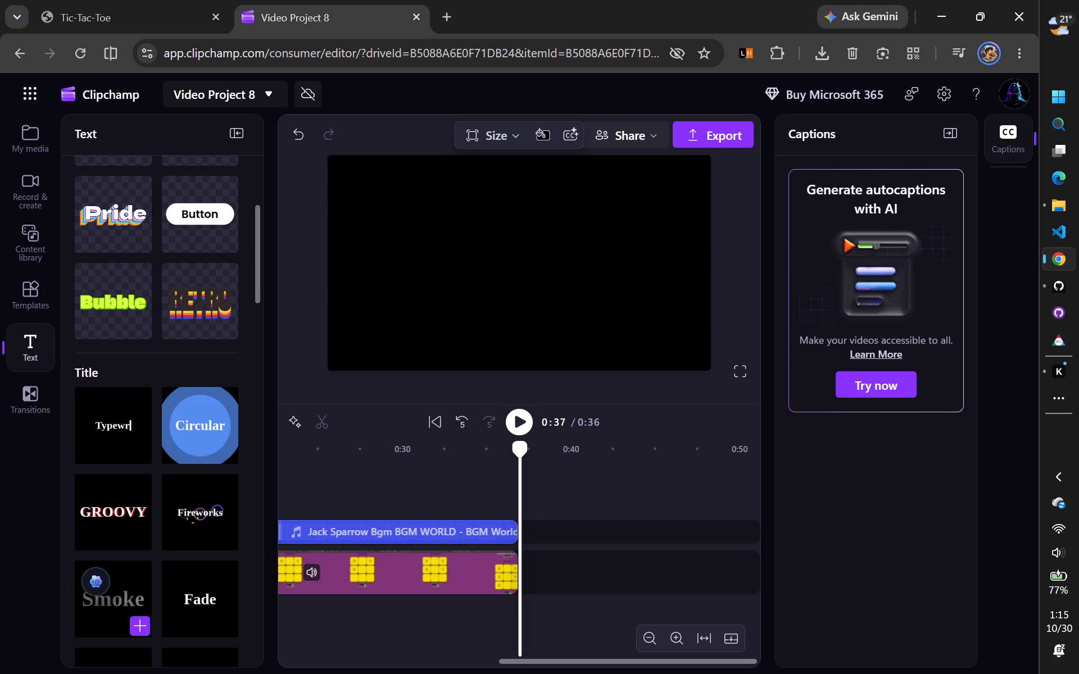
scroll(138, 589, down, 2)
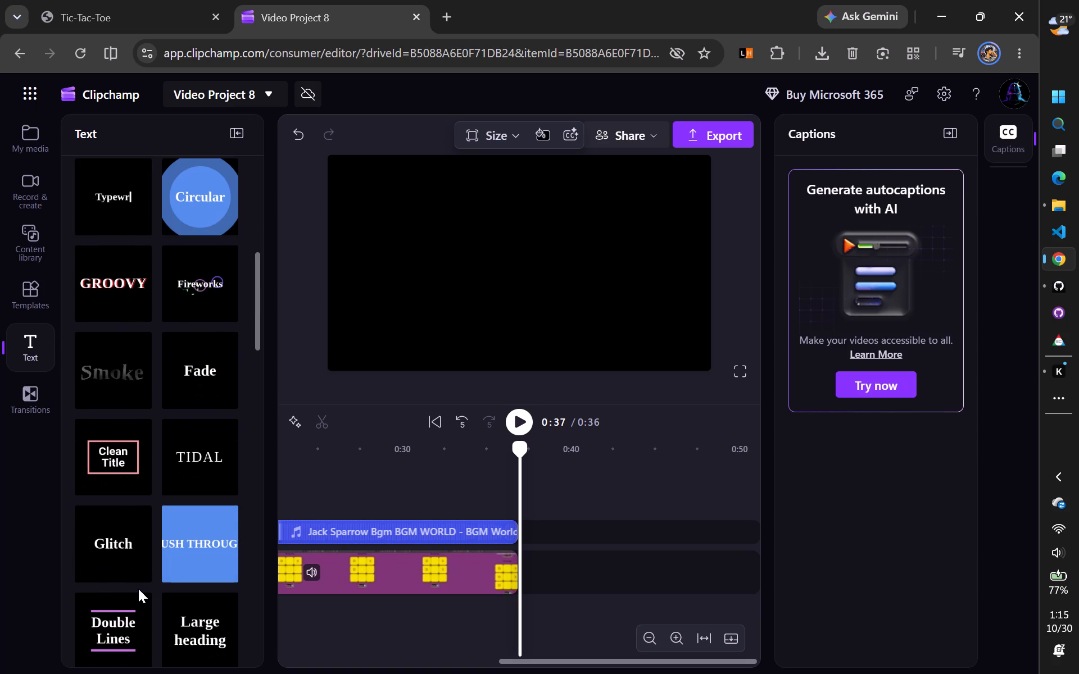
scroll(138, 589, down, 1)
scroll(368, 468, right, 1)
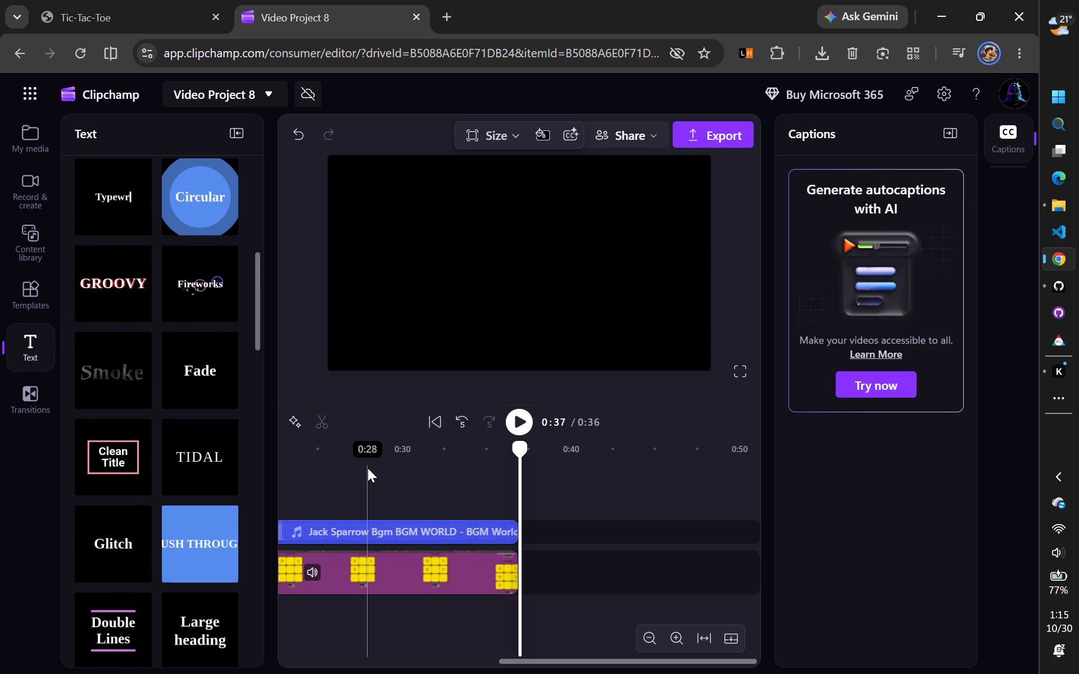
scroll(368, 468, right, 2)
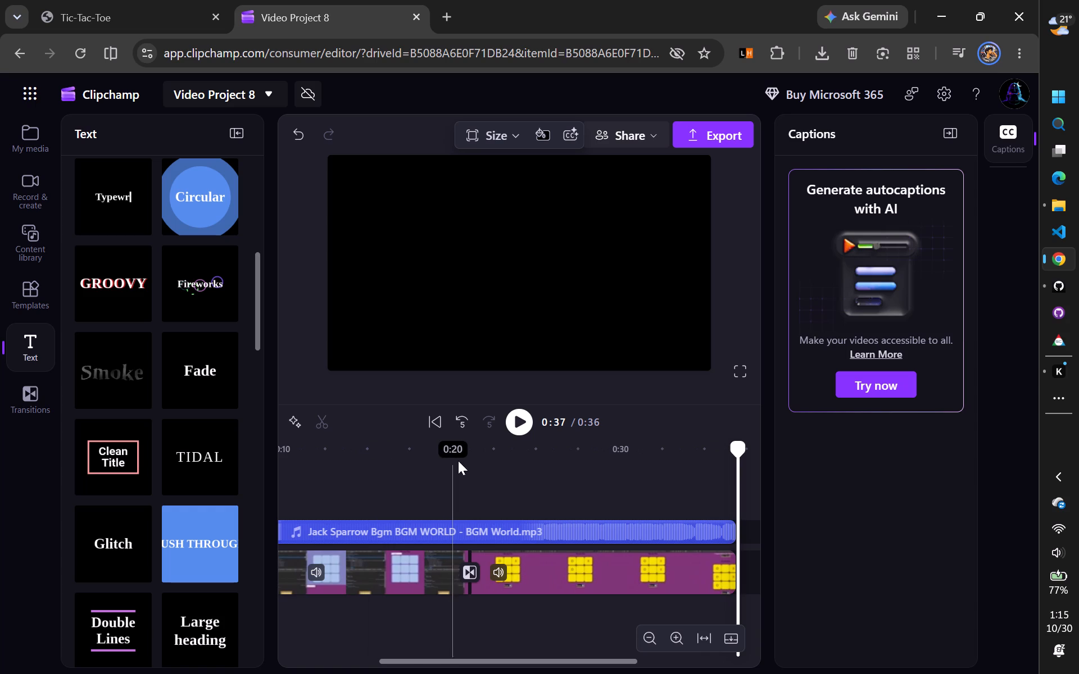
click(471, 458)
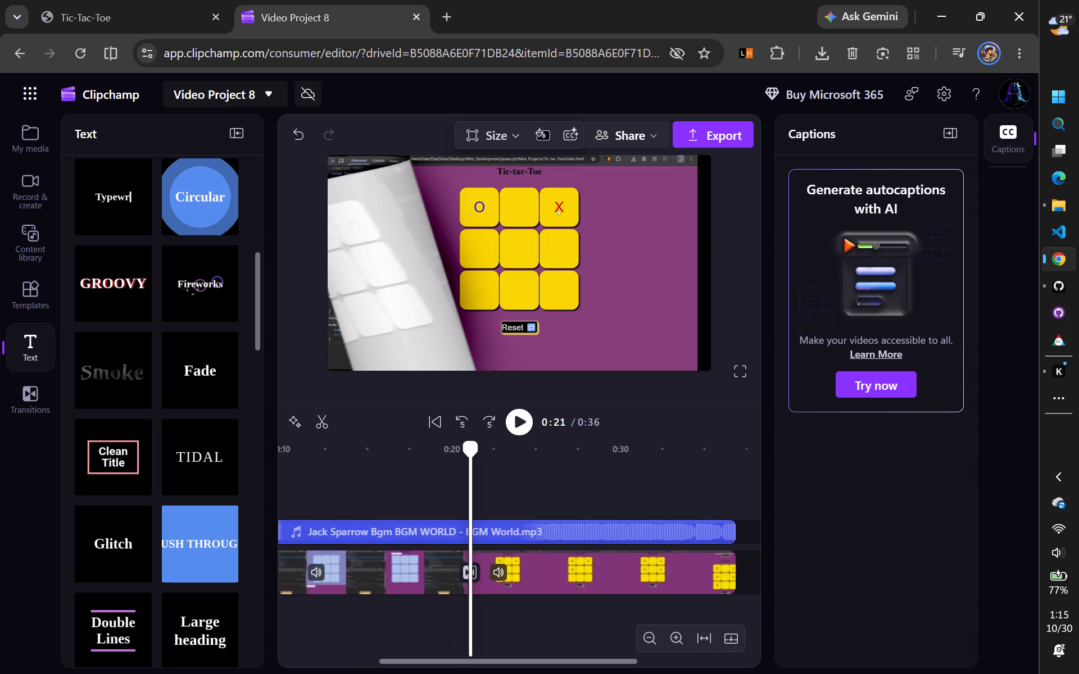
click(519, 429)
click(519, 429)
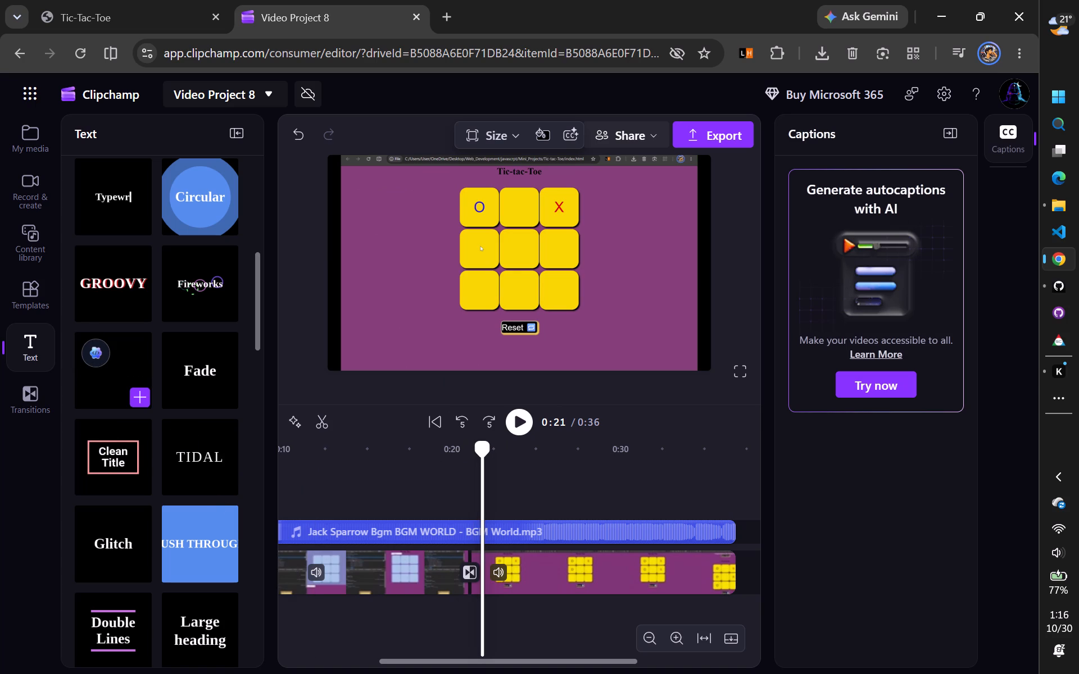
drag(116, 394, 457, 498)
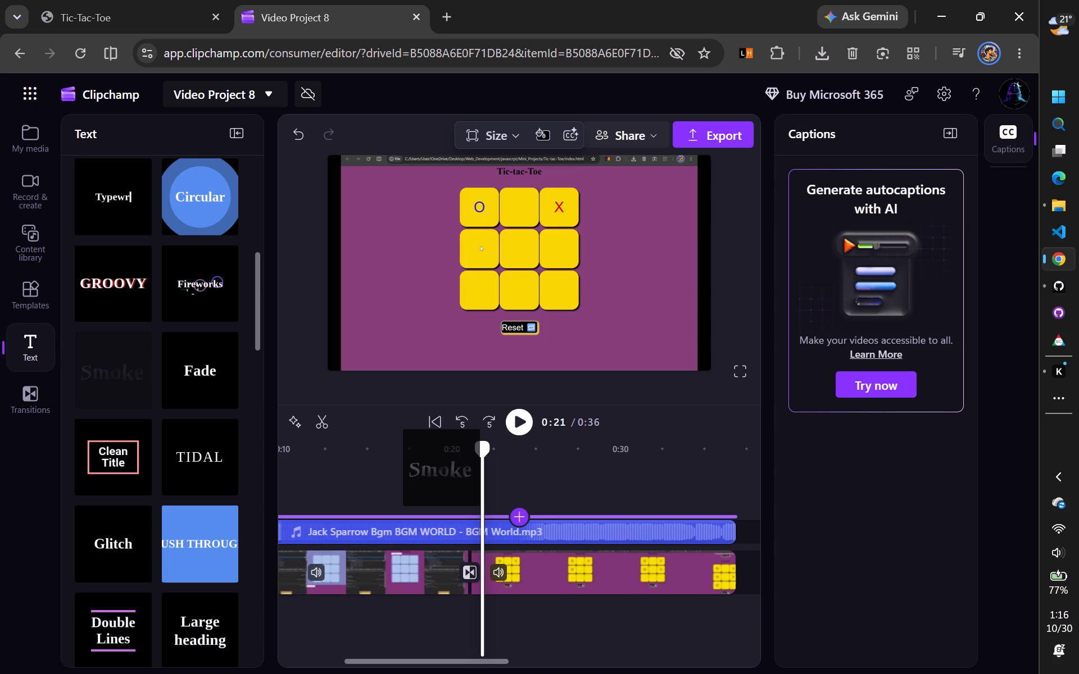
drag(457, 498, 520, 504)
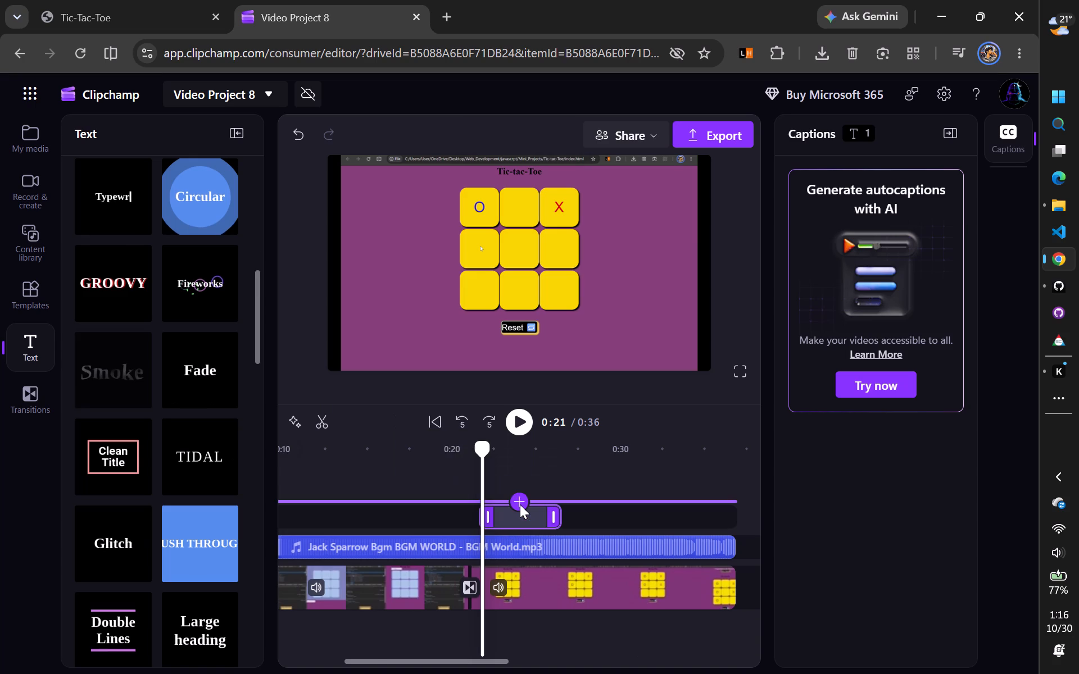
Move the Smoke title slightly earlier so it starts at the page-turn transition into the gameplay clip.
drag(483, 454, 452, 457)
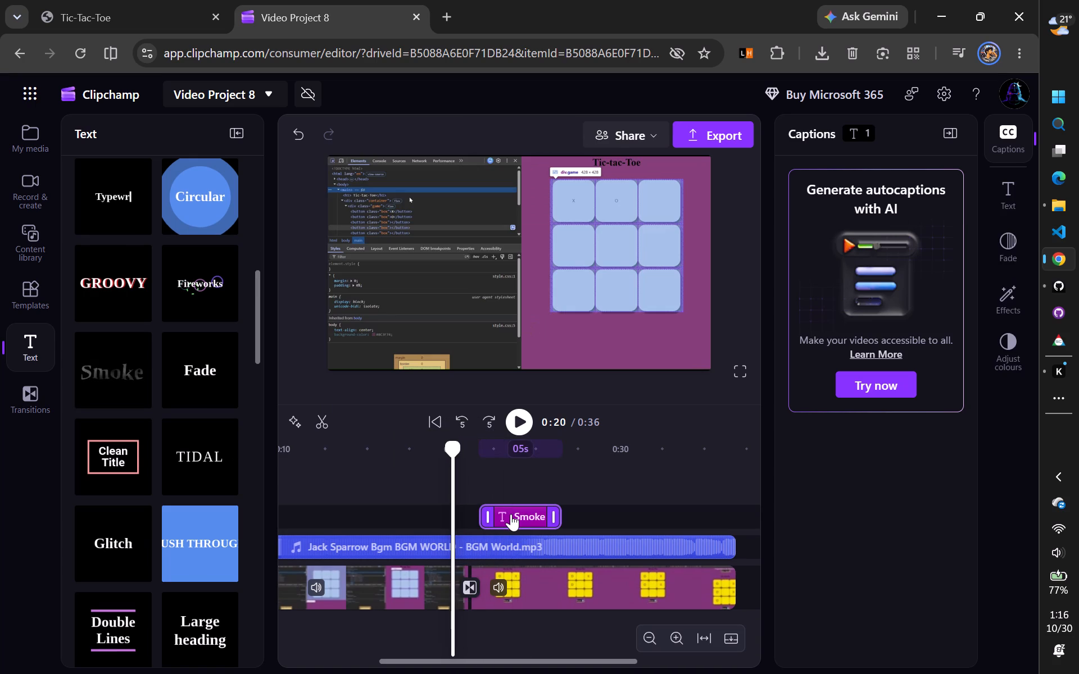
drag(511, 514, 499, 516)
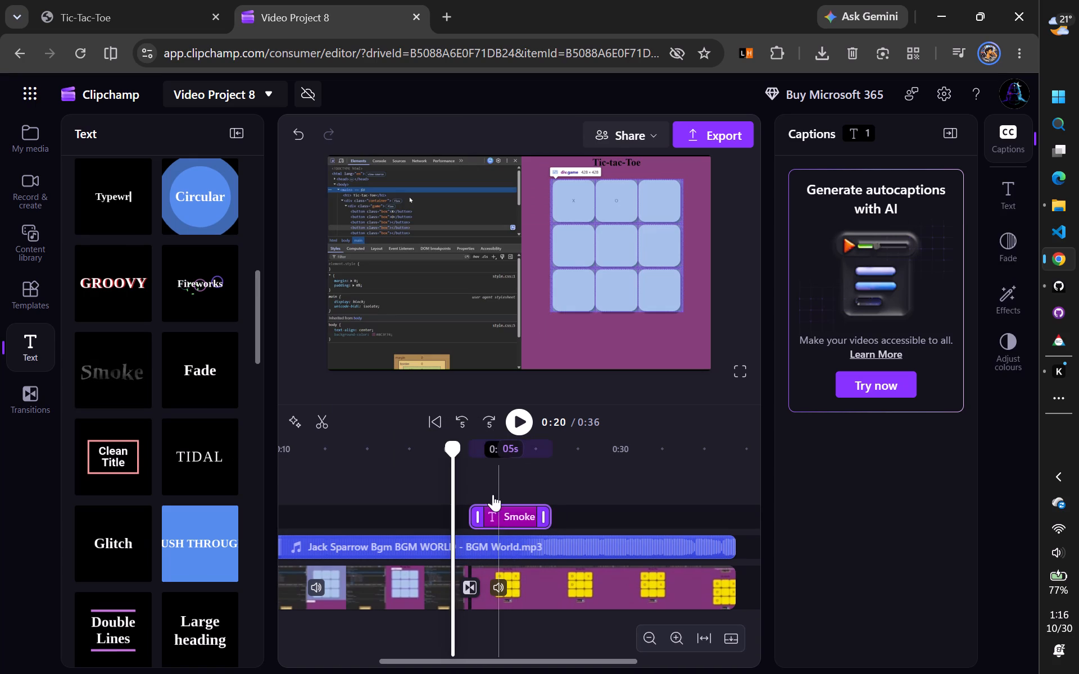
Play the timeline from the page-turn transition at 0:21 to about 0:23 to preview the Smoke title.
drag(454, 454, 461, 453)
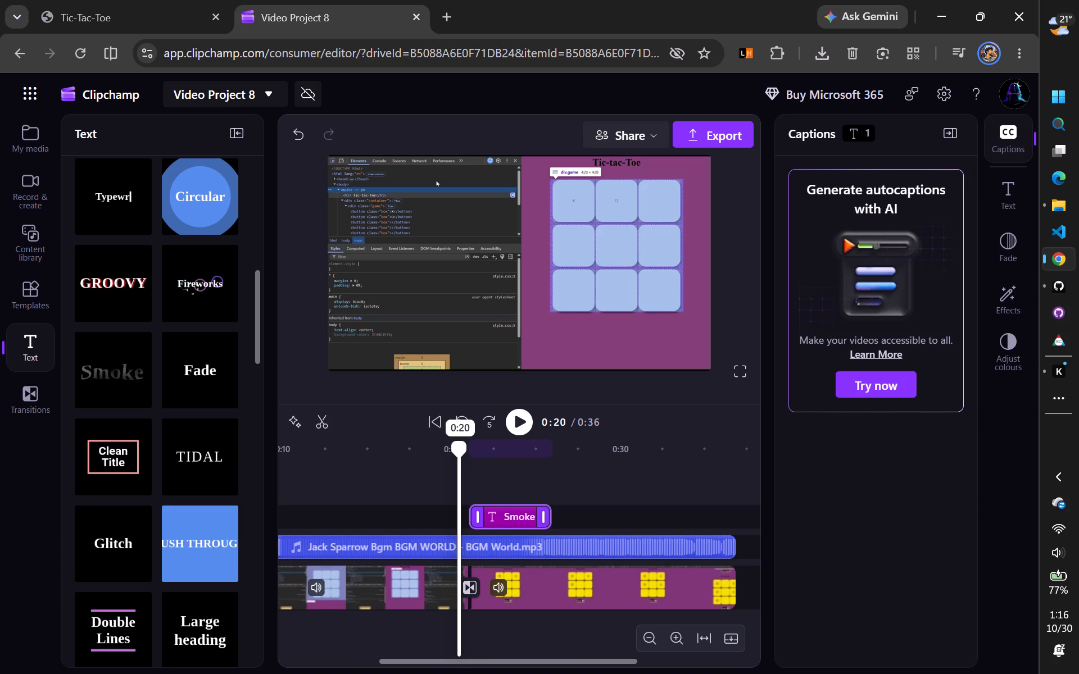
drag(461, 453, 470, 453)
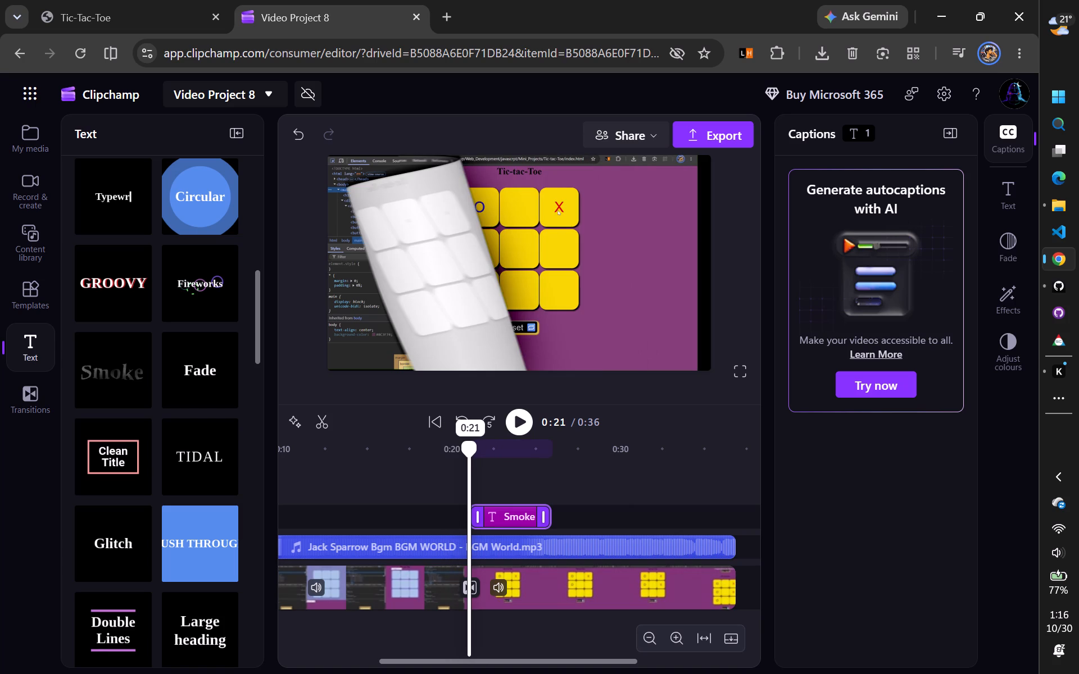
drag(470, 453, 472, 452)
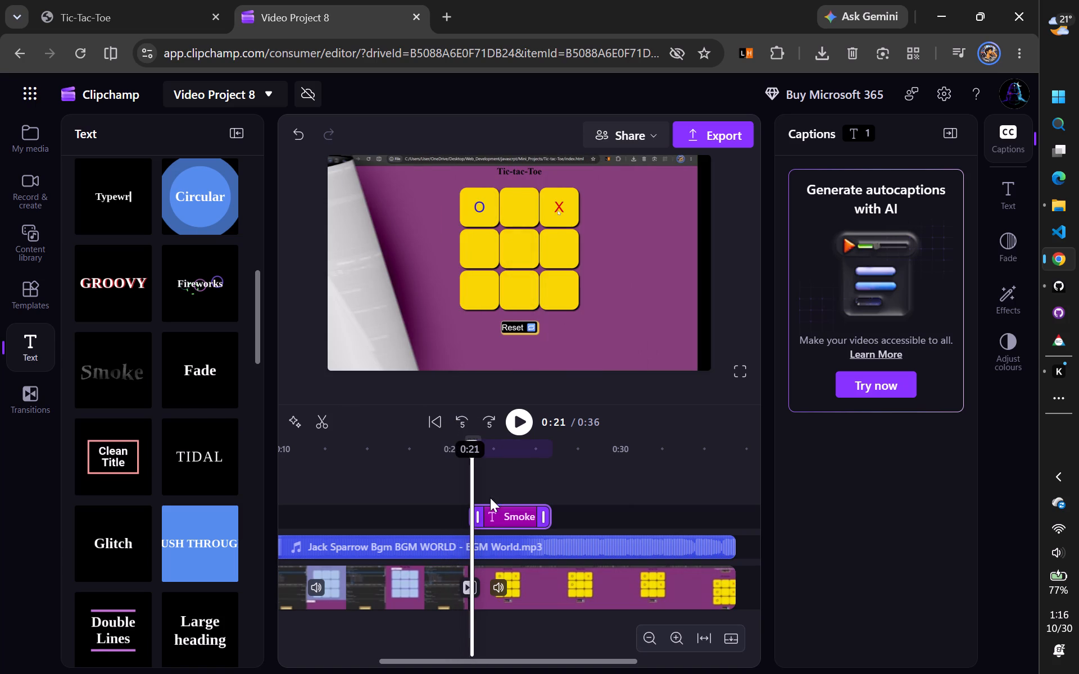
click(520, 426)
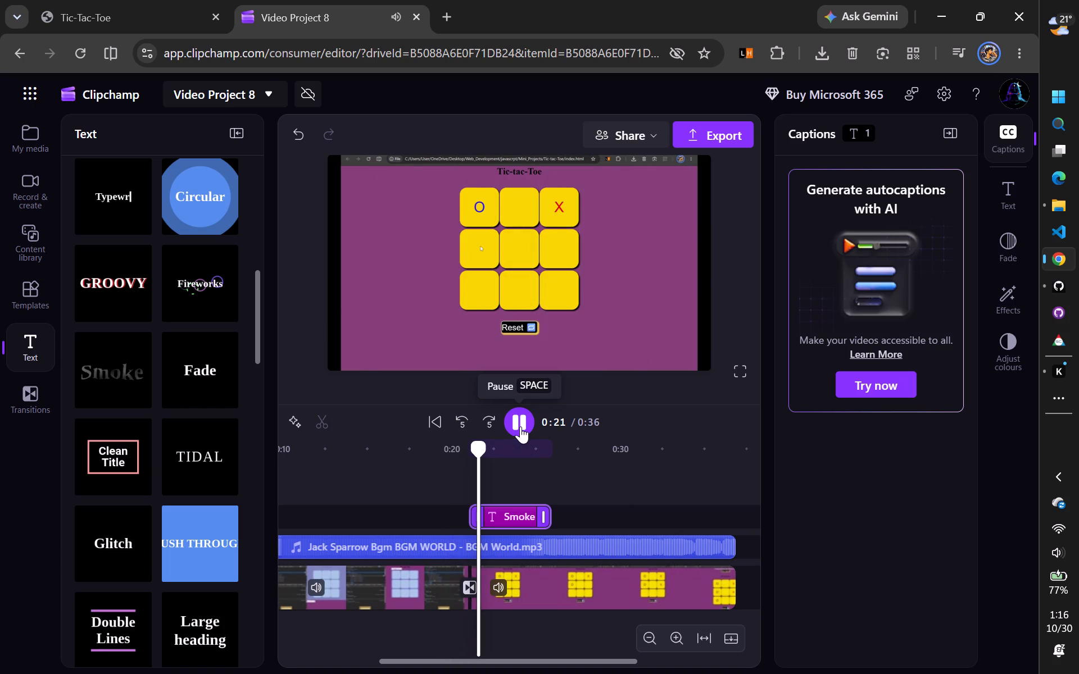
click(520, 426)
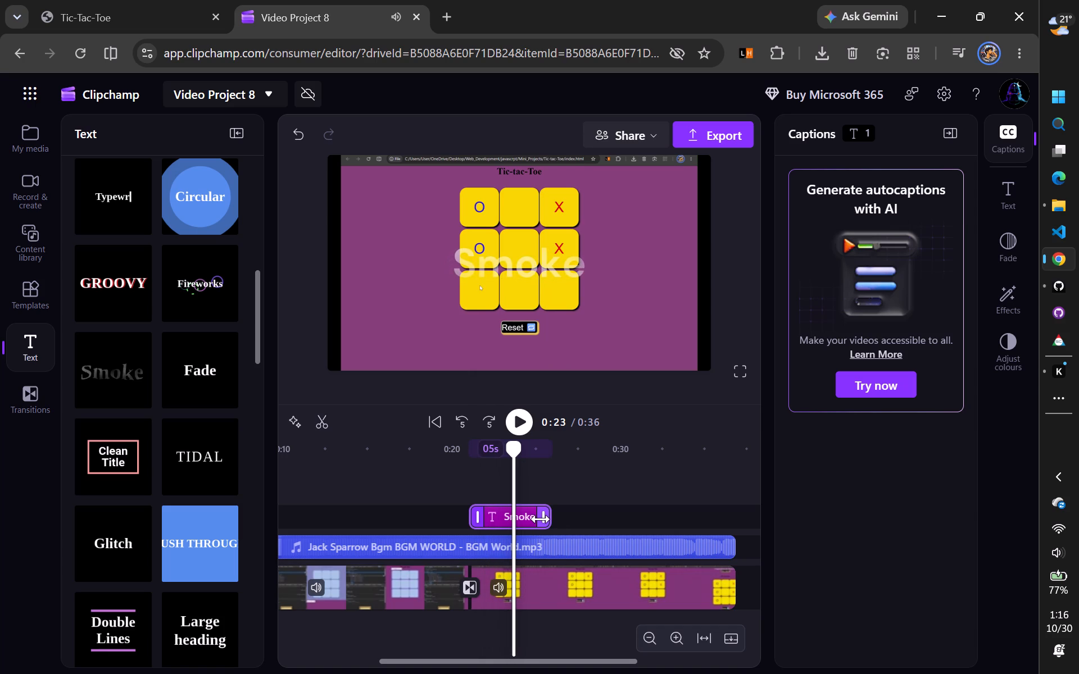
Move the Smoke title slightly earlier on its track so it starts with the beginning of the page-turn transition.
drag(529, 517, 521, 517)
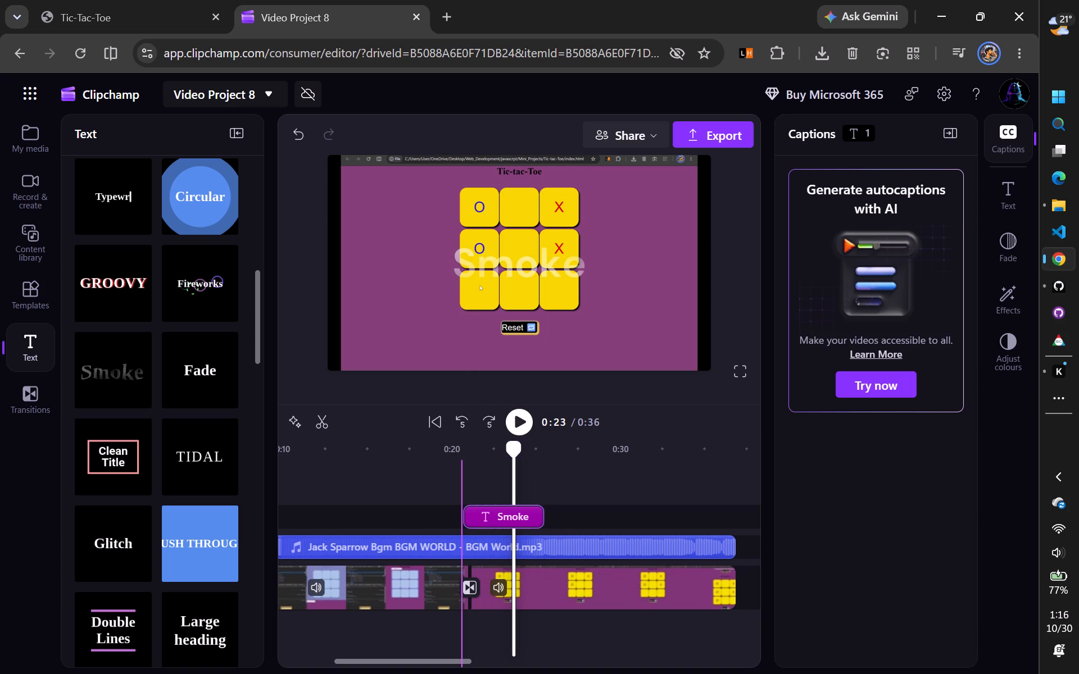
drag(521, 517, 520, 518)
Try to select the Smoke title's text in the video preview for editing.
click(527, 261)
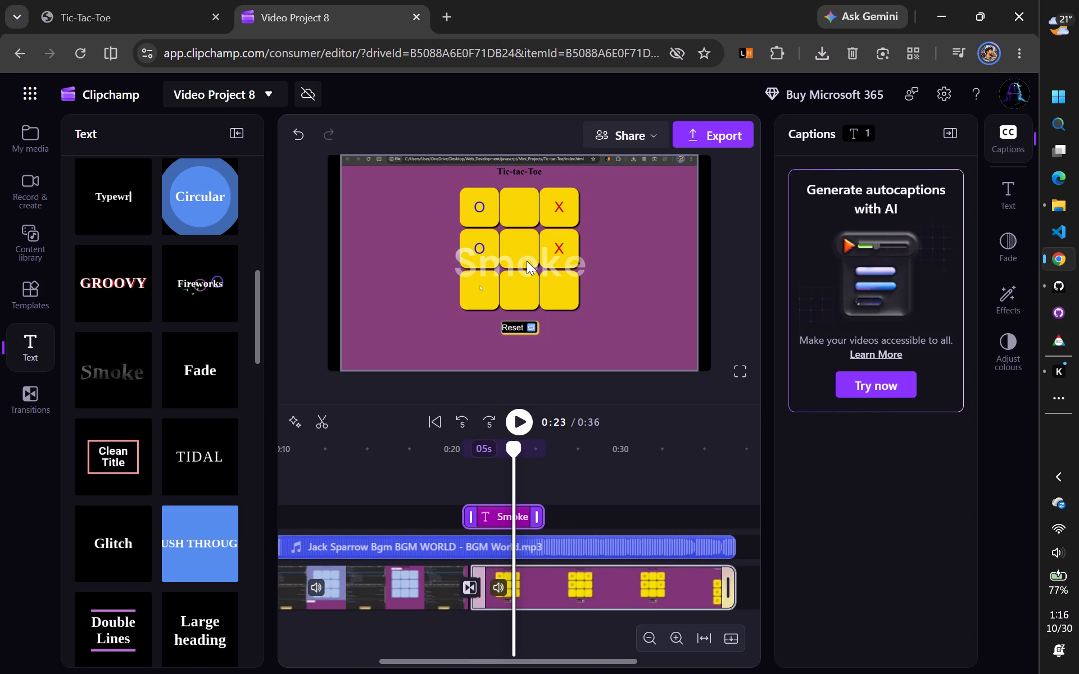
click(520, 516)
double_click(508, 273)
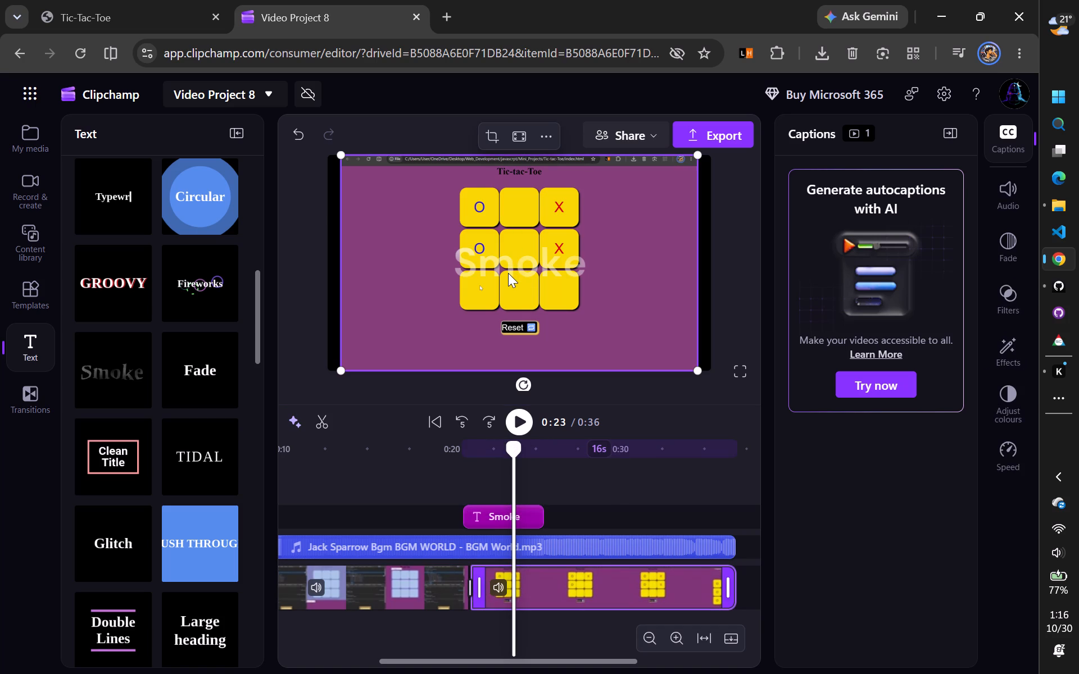
Replay the timeline from about 0:19 to 0:23 to review the Smoke title over the gameplay clip.
click(607, 503)
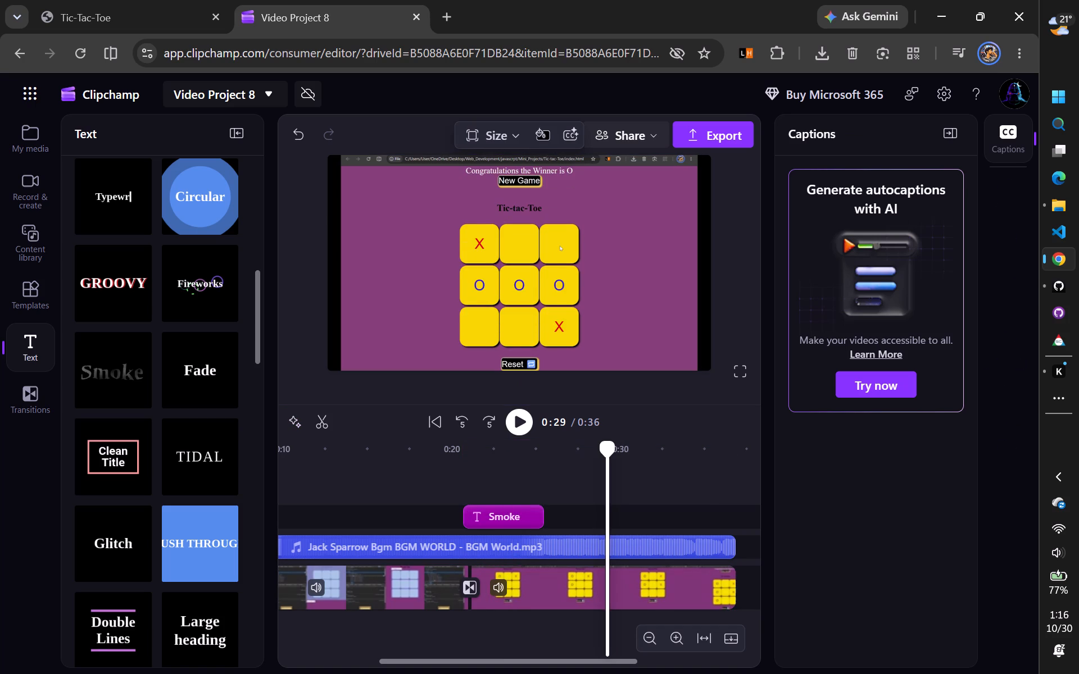
click(518, 517)
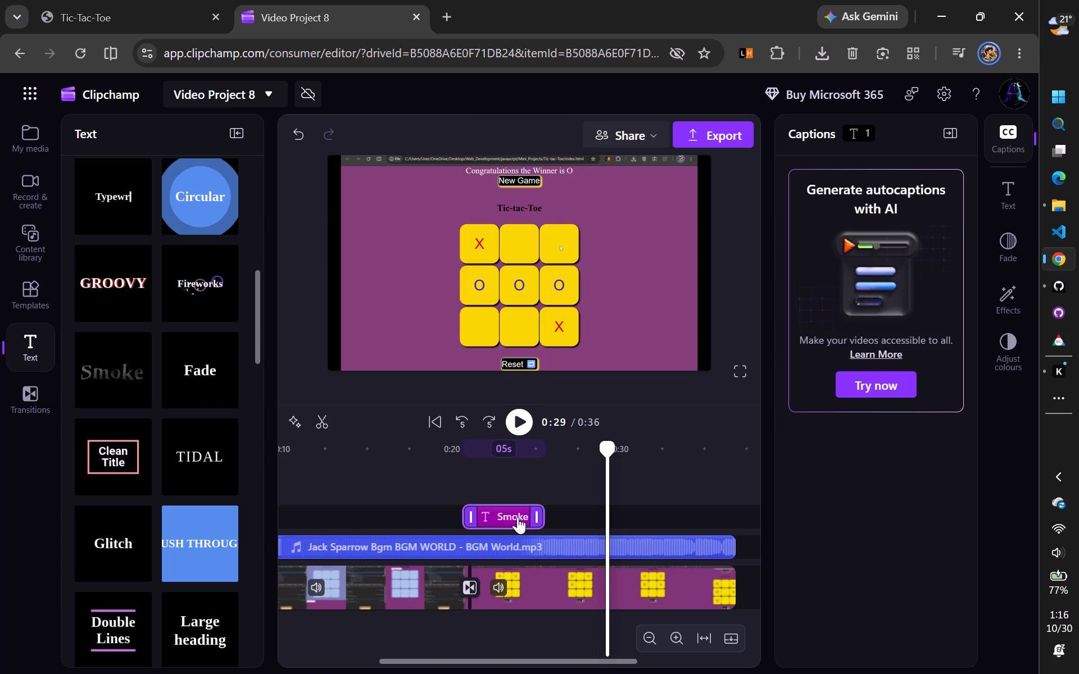
click(449, 472)
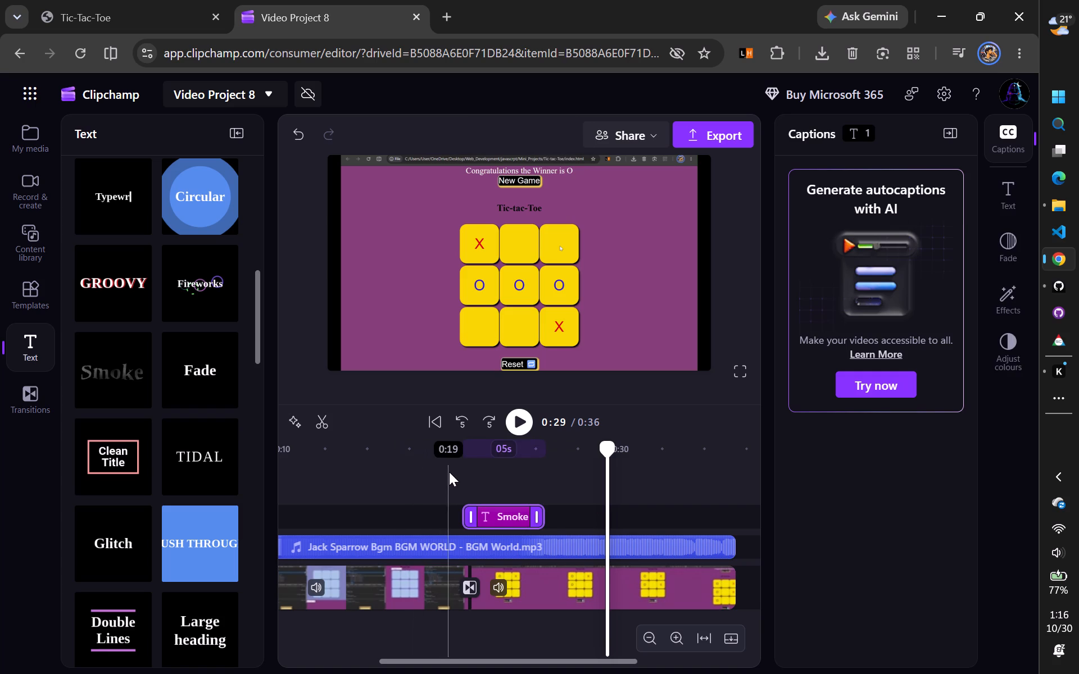
click(511, 421)
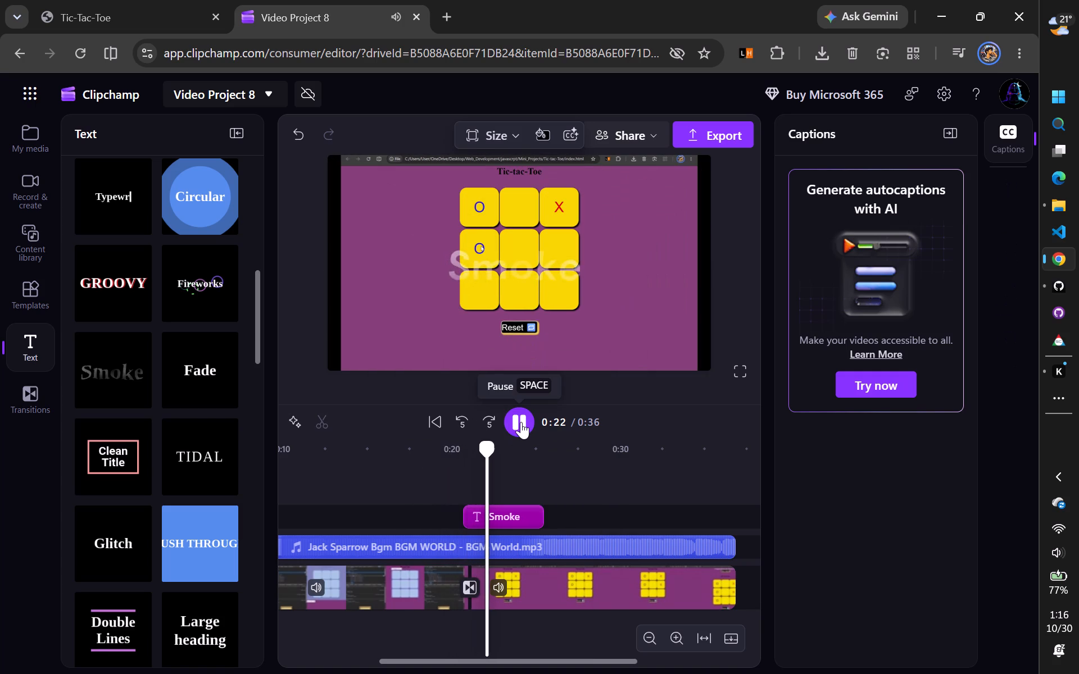
click(521, 422)
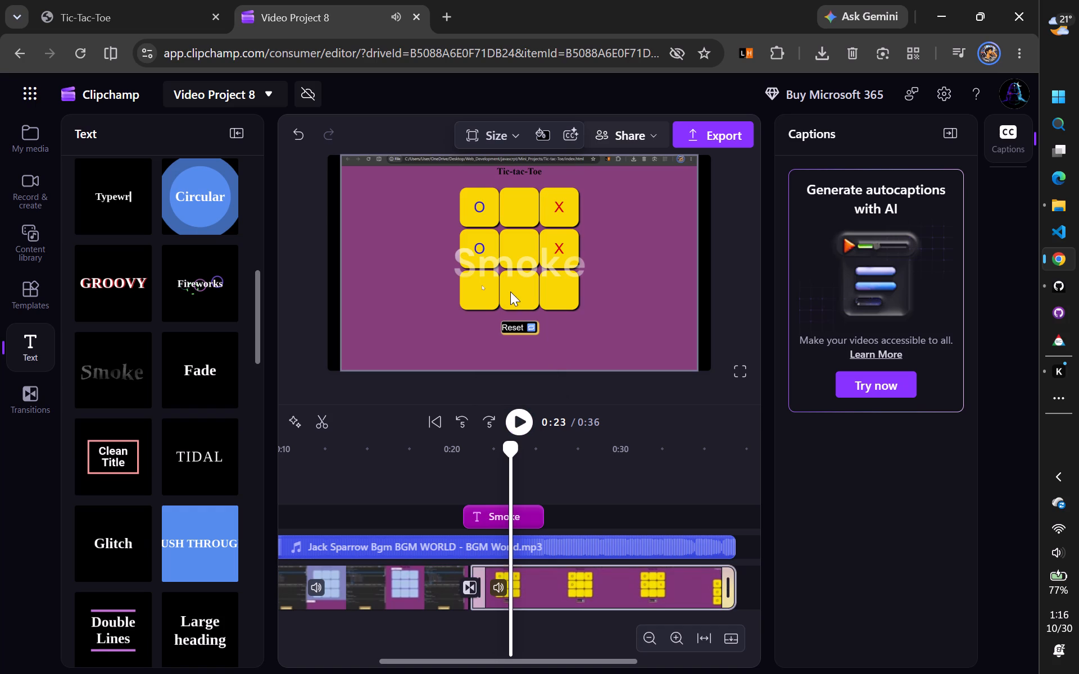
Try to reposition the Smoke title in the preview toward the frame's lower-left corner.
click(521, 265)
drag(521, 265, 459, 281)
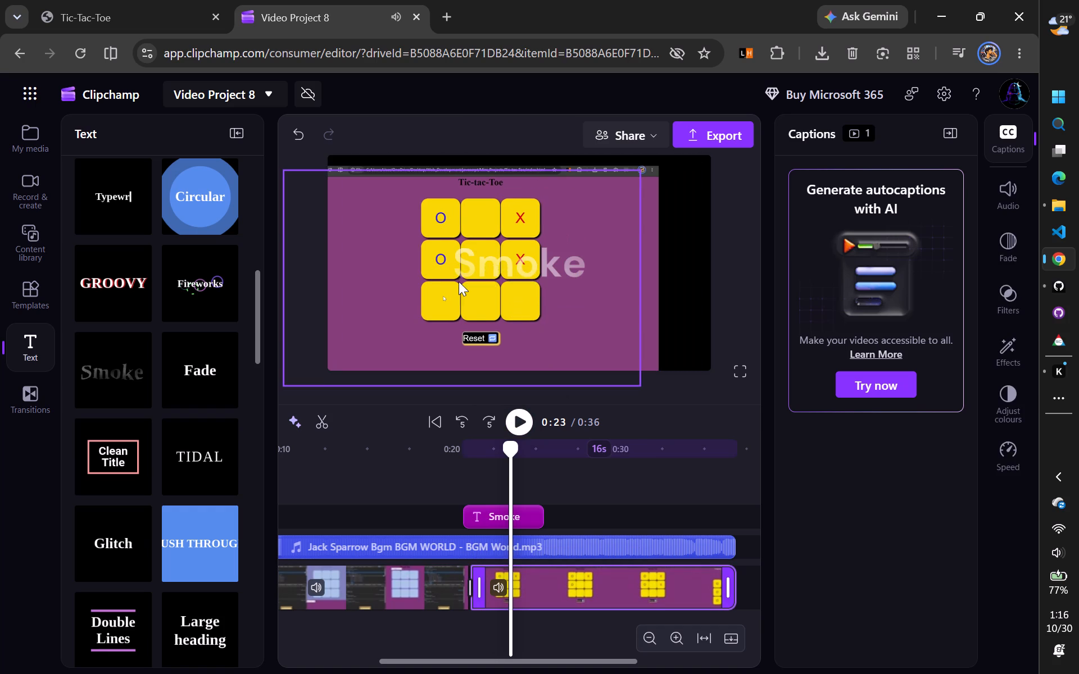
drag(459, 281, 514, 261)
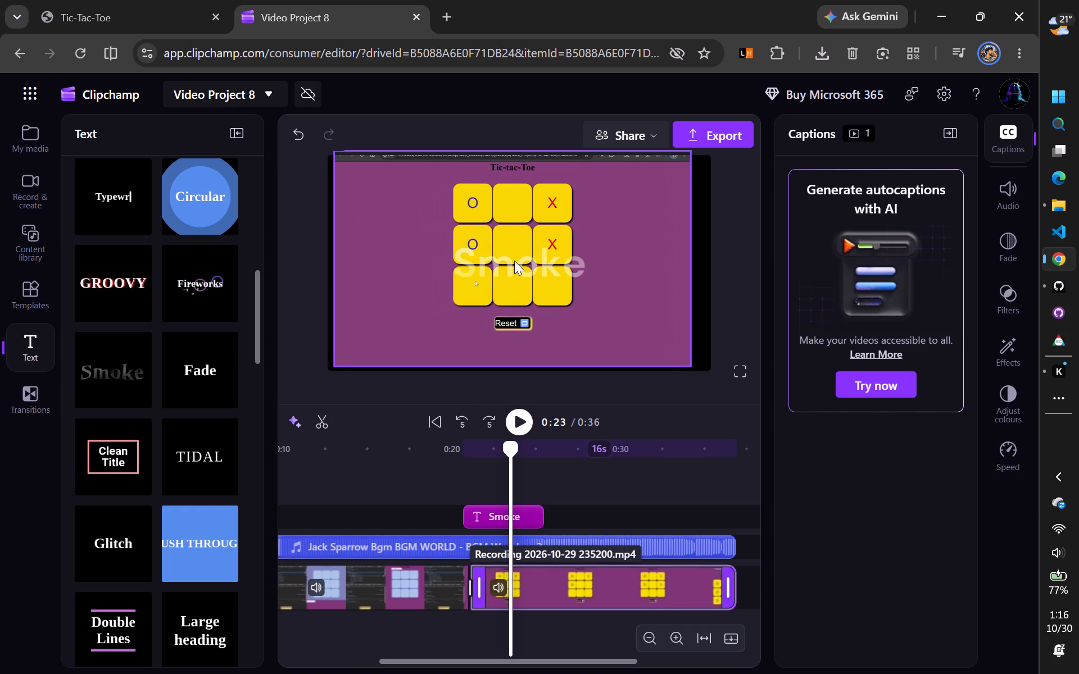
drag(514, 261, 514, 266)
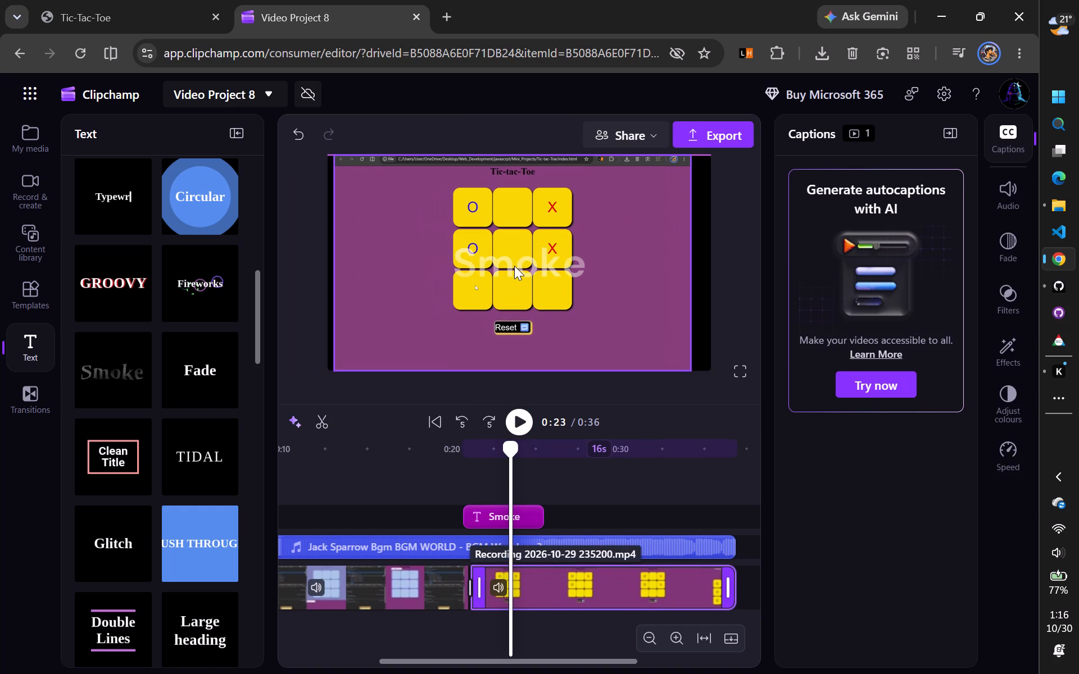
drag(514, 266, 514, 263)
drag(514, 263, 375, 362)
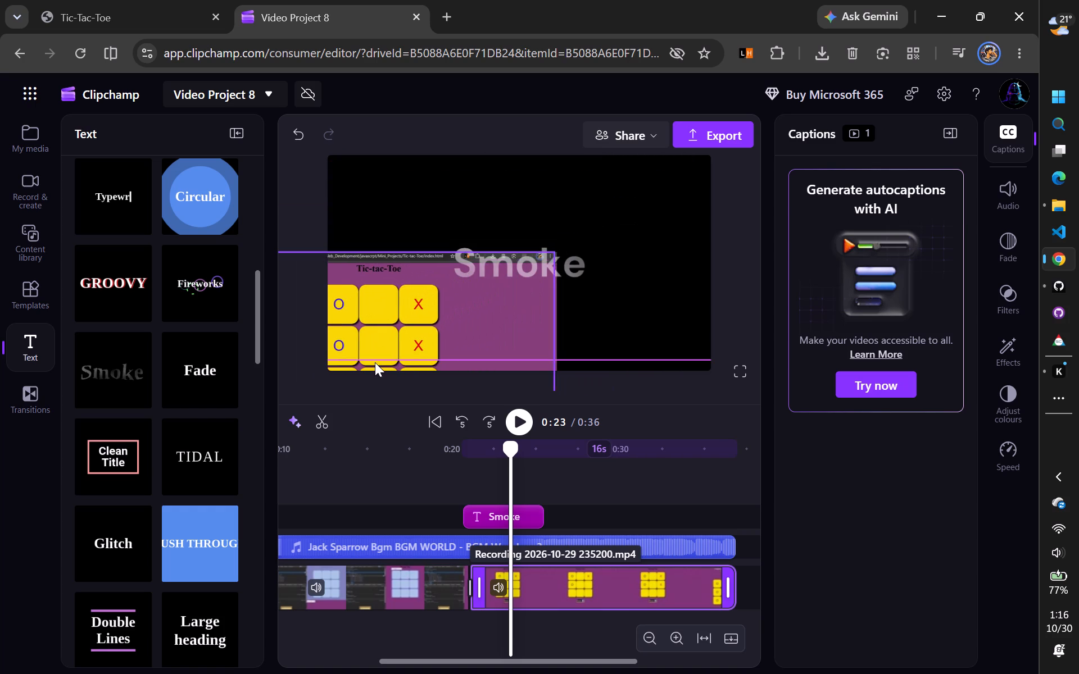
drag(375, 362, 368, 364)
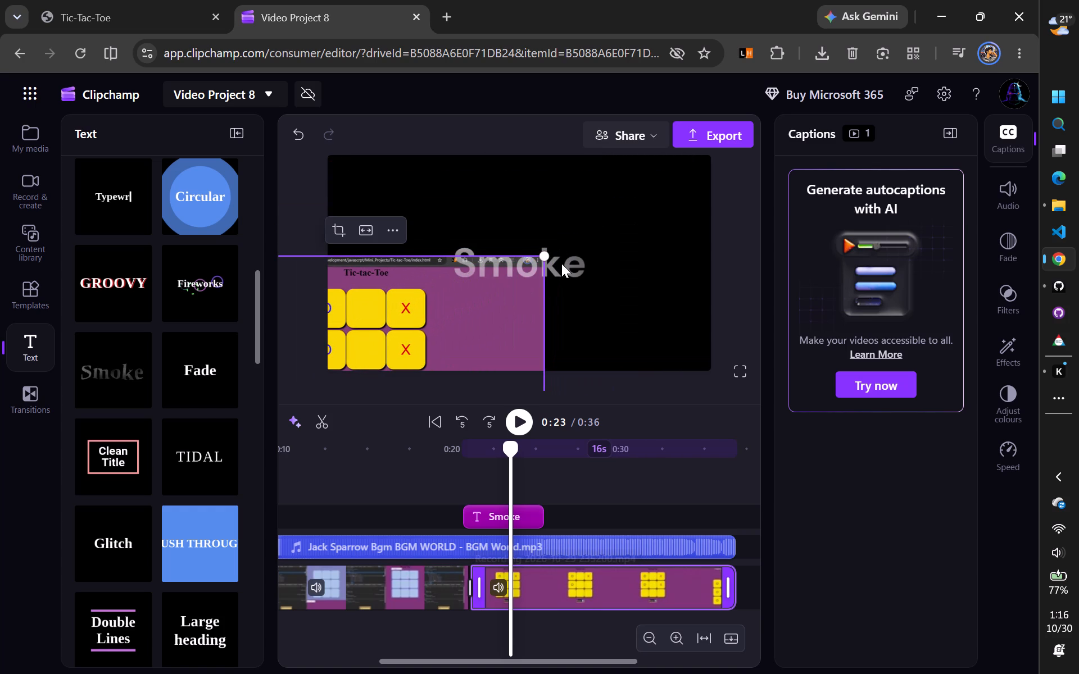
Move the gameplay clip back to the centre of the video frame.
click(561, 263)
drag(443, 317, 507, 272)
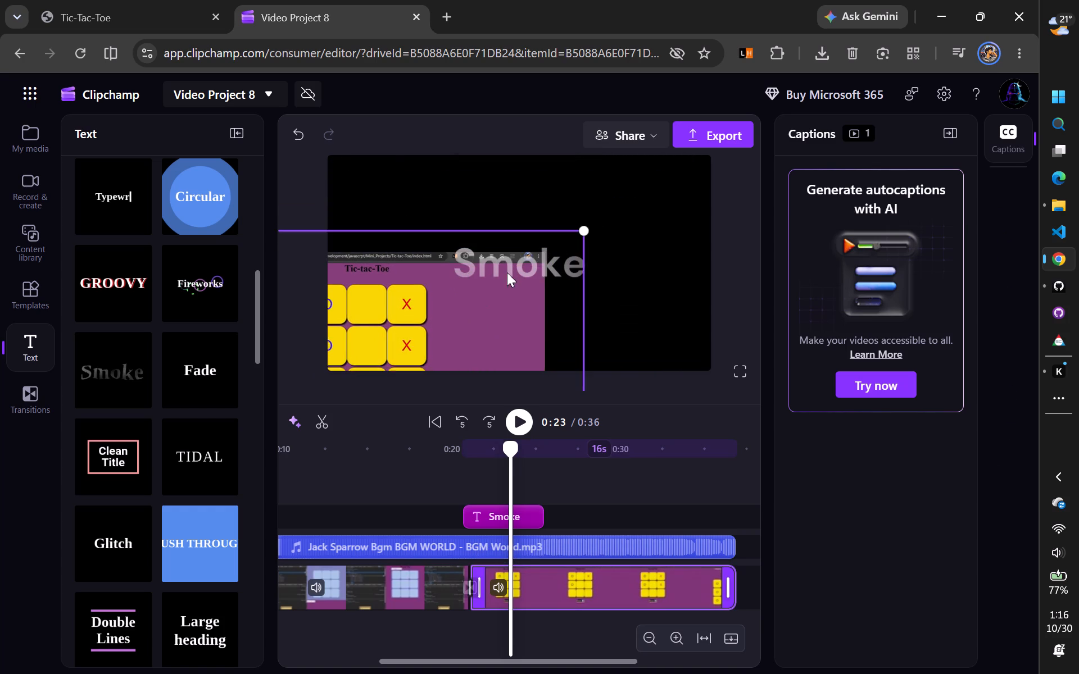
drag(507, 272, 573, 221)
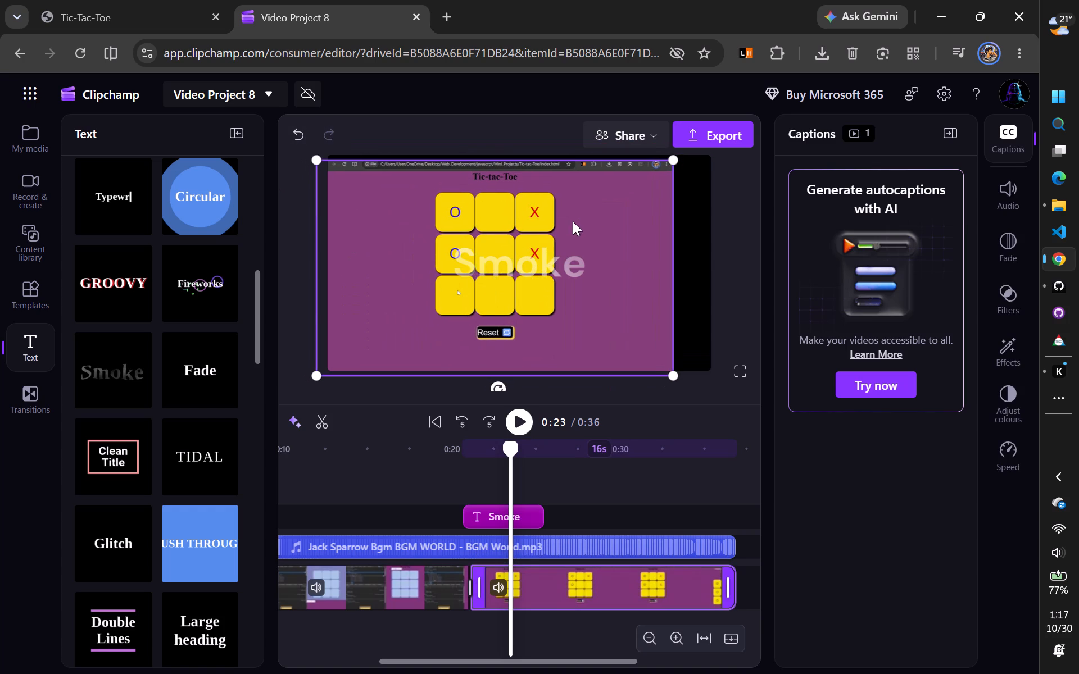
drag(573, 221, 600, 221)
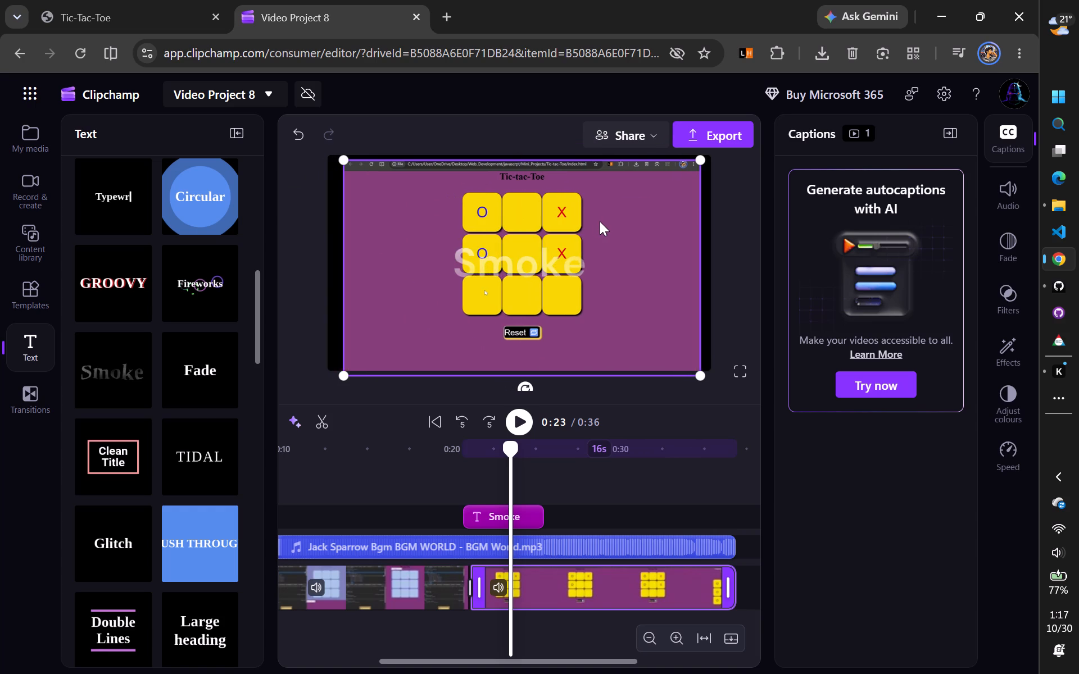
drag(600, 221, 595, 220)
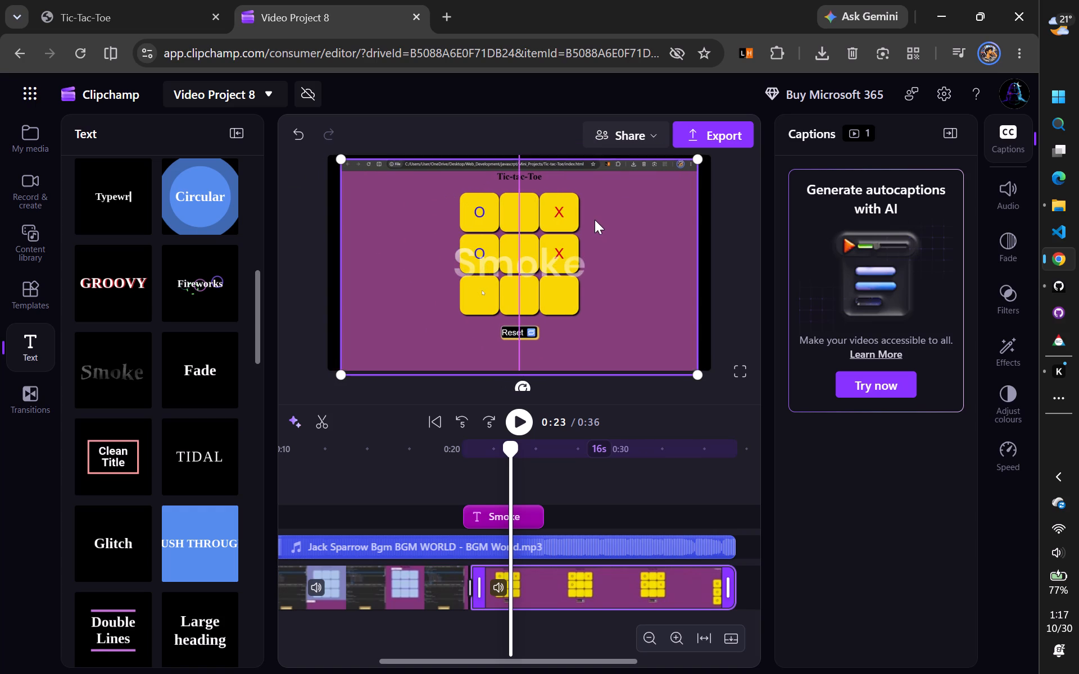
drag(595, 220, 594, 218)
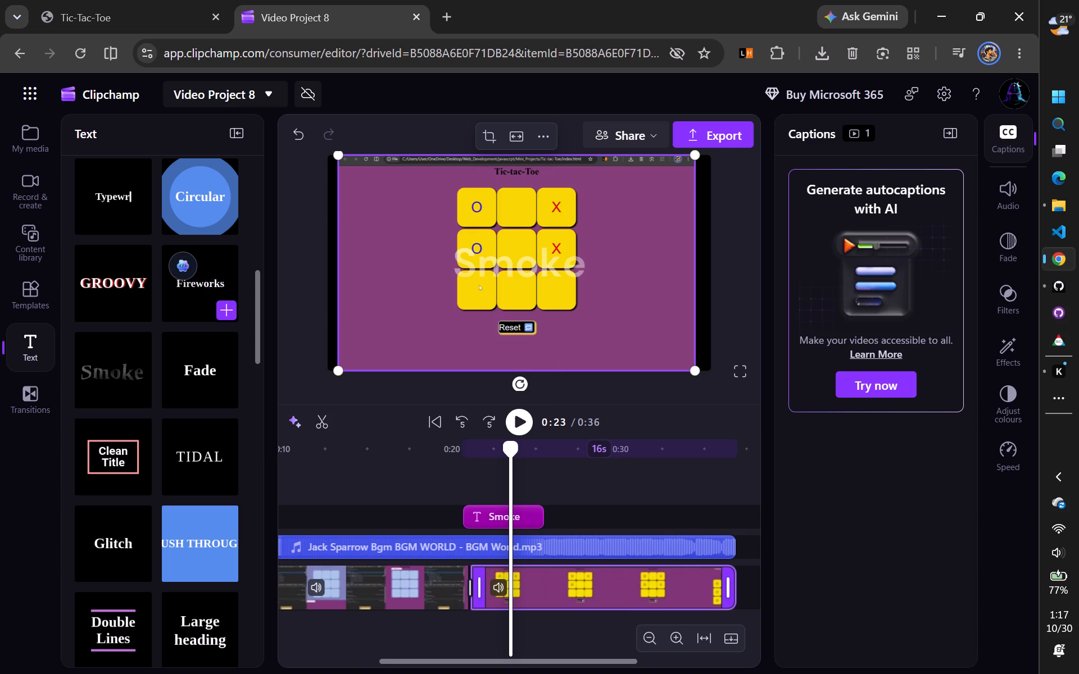
Delete the Smoke title from the timeline.
click(478, 506)
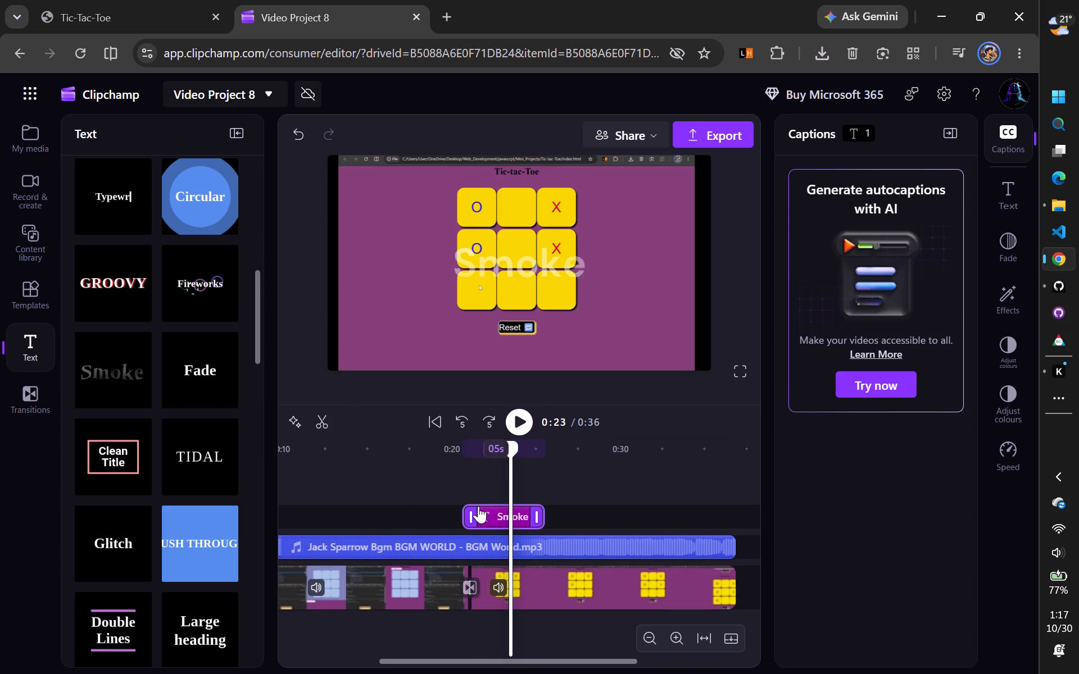
key(Delete)
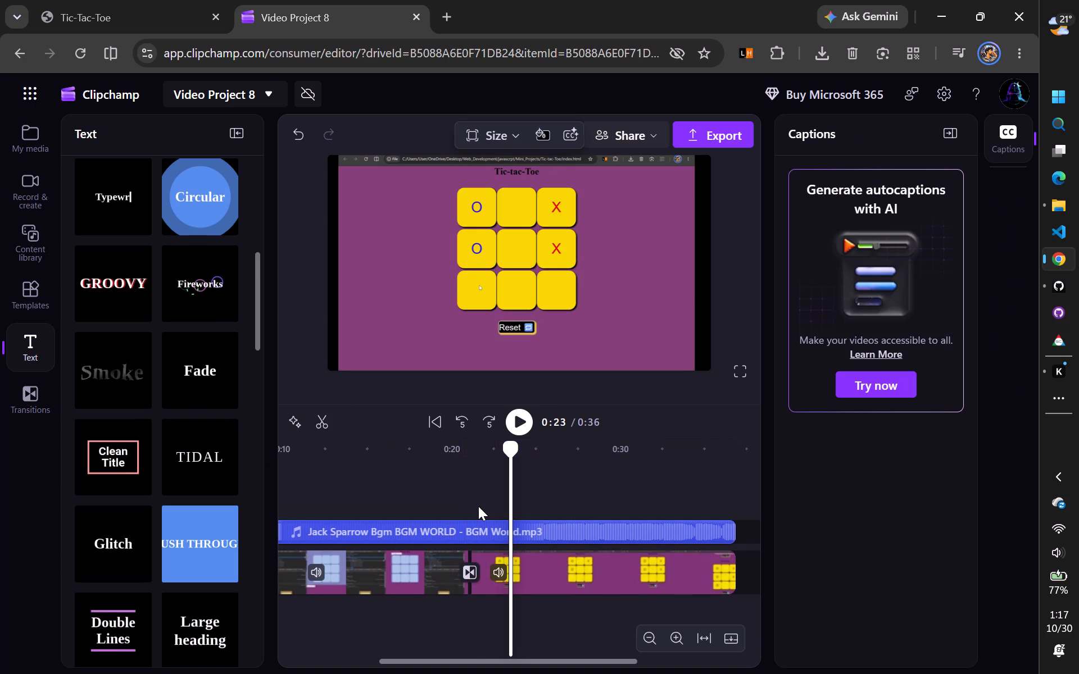
Browse the text templates from the Title group through Intro / Outro and back up to Plain text.
scroll(183, 472, down, 4)
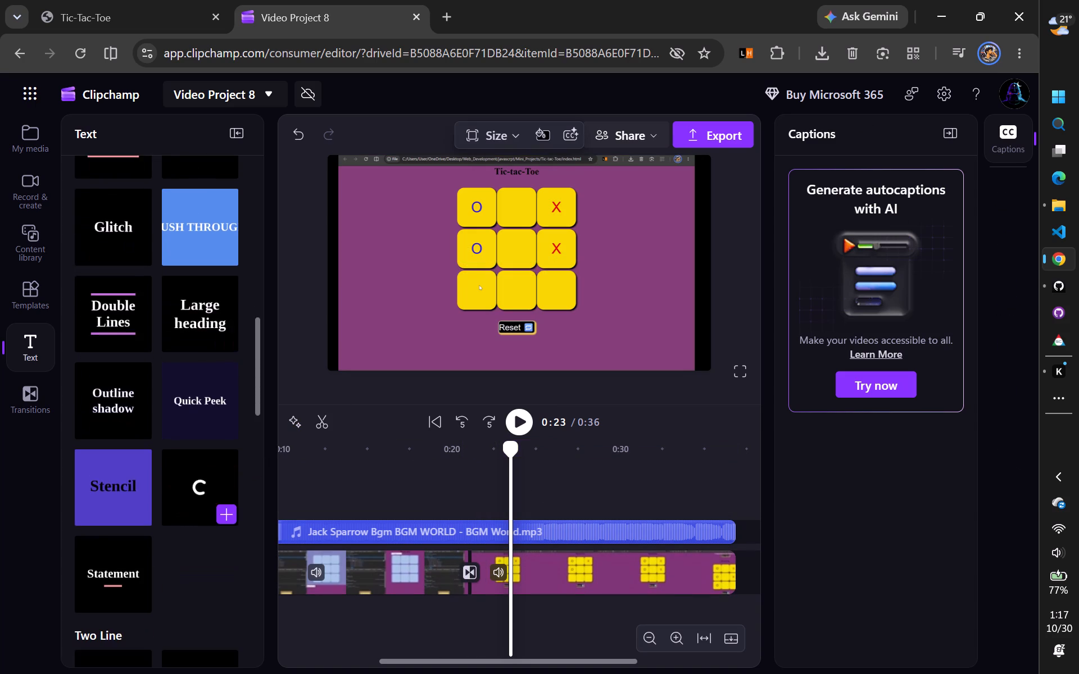
scroll(183, 472, down, 3)
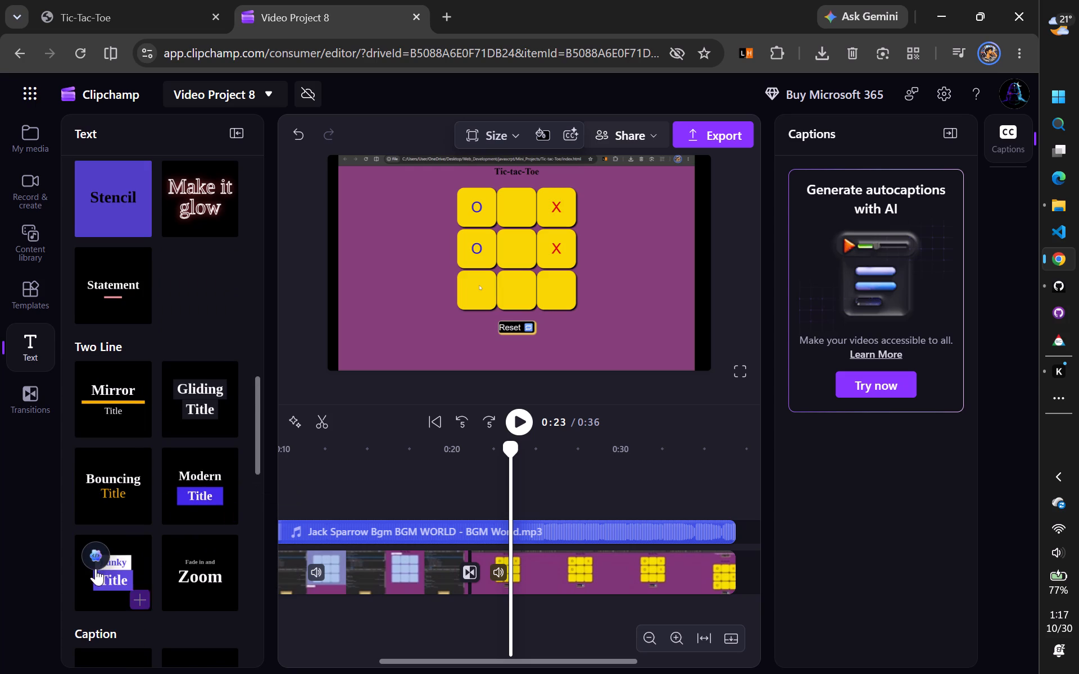
scroll(93, 571, down, 2)
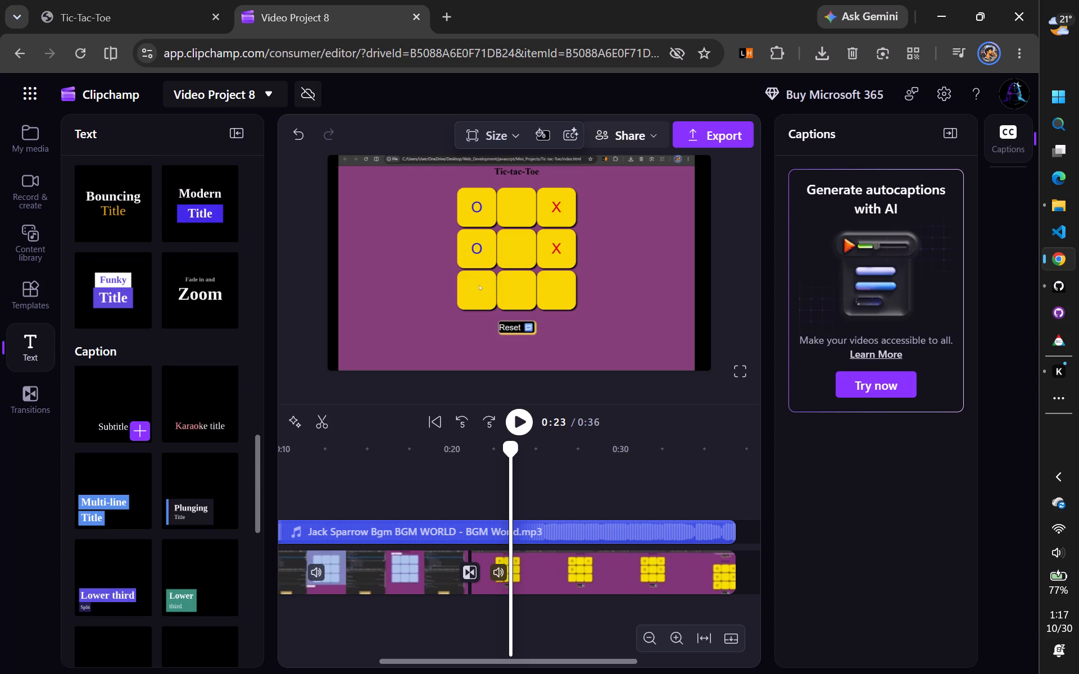
scroll(93, 571, down, 1)
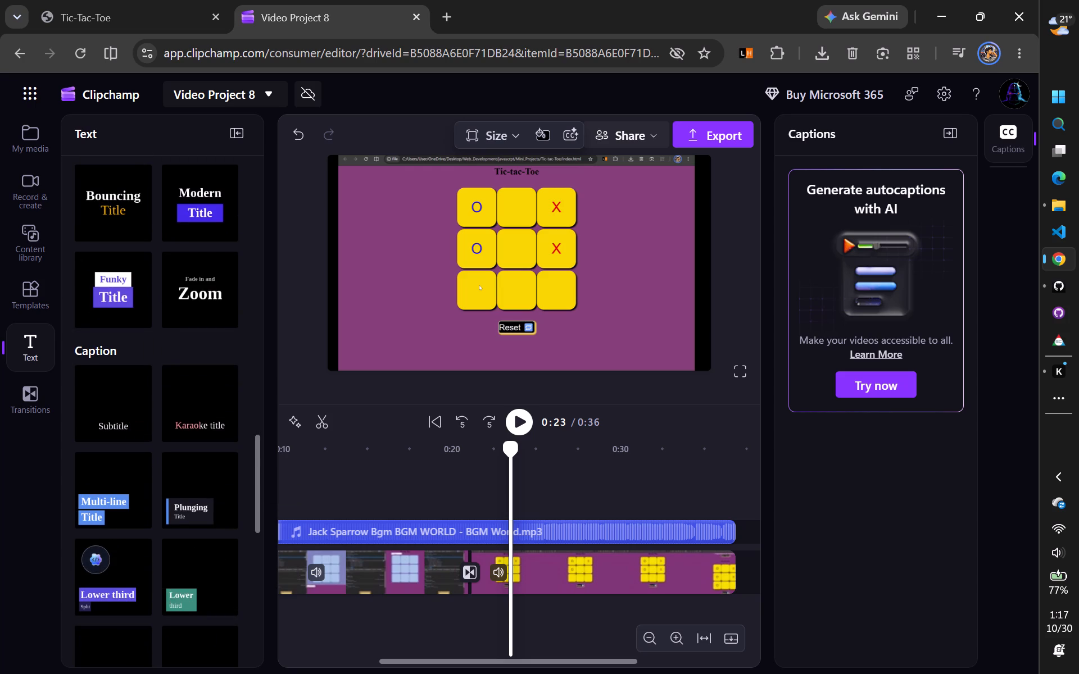
scroll(149, 448, down, 8)
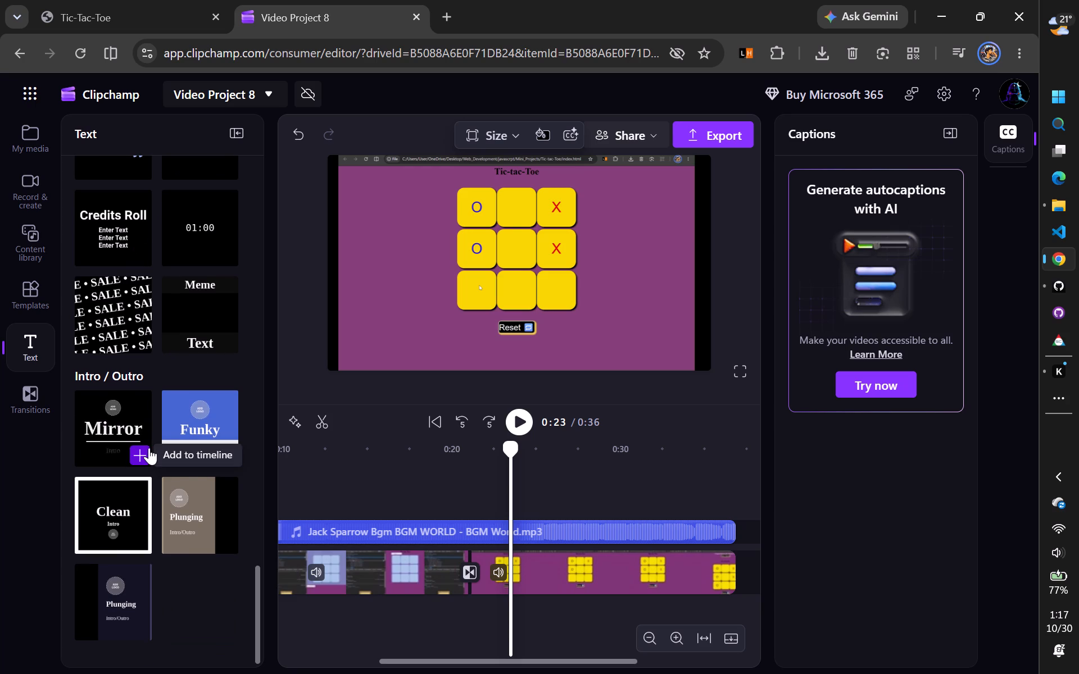
scroll(149, 448, down, 1)
scroll(149, 448, up, 14)
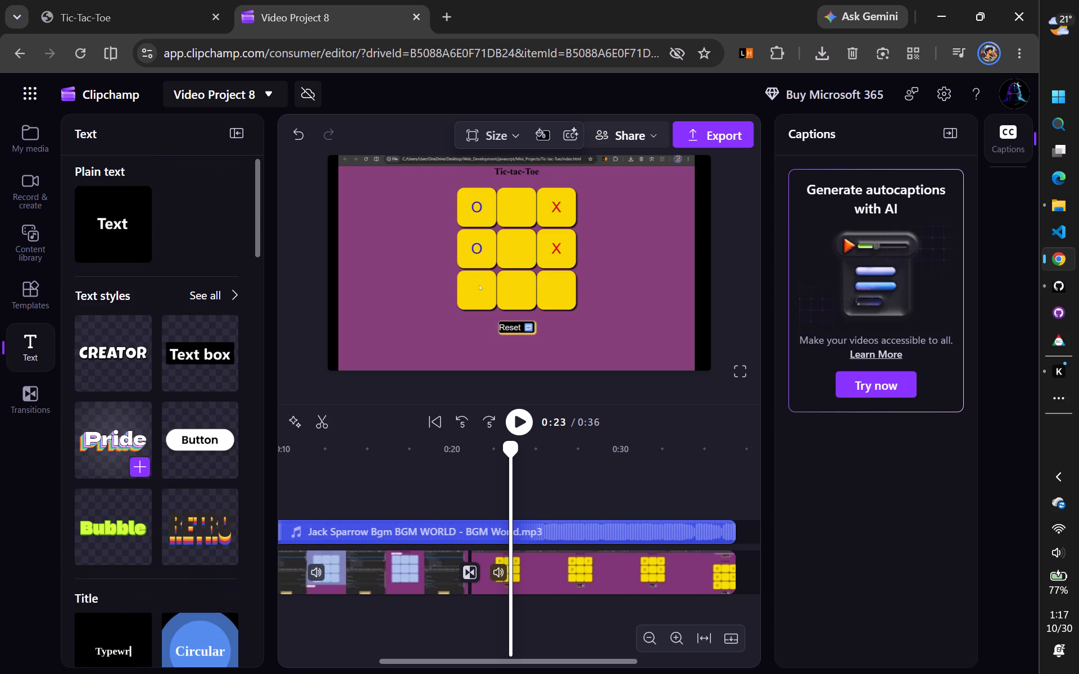
Browse the Text styles group down to its last style for one that suits the gameplay clip.
click(232, 296)
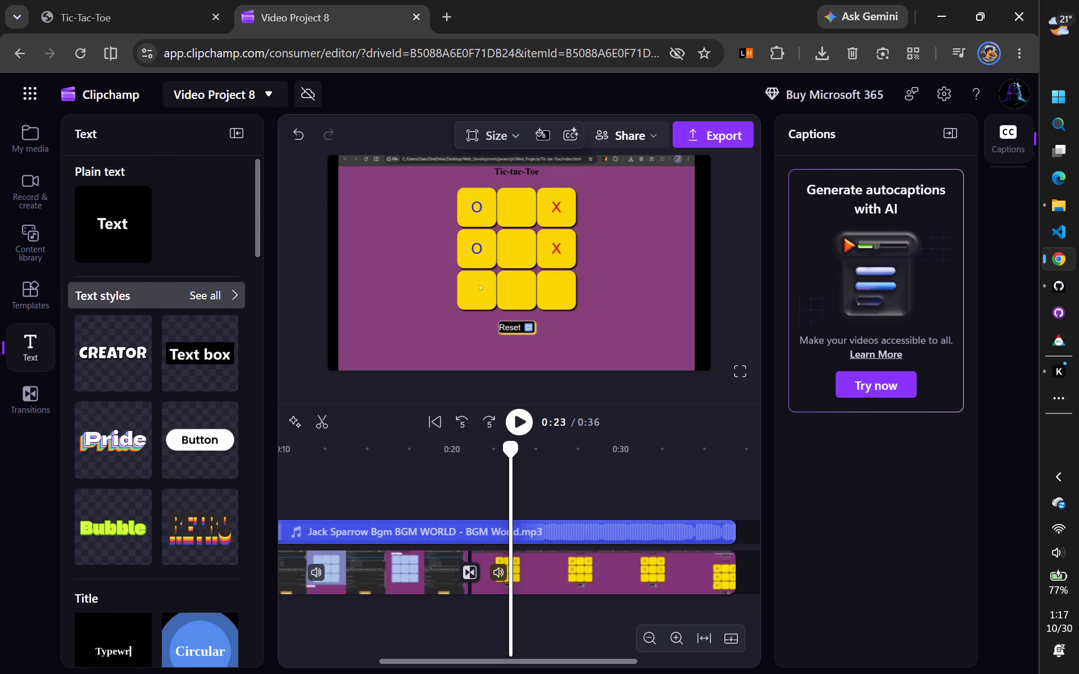
scroll(180, 422, down, 1)
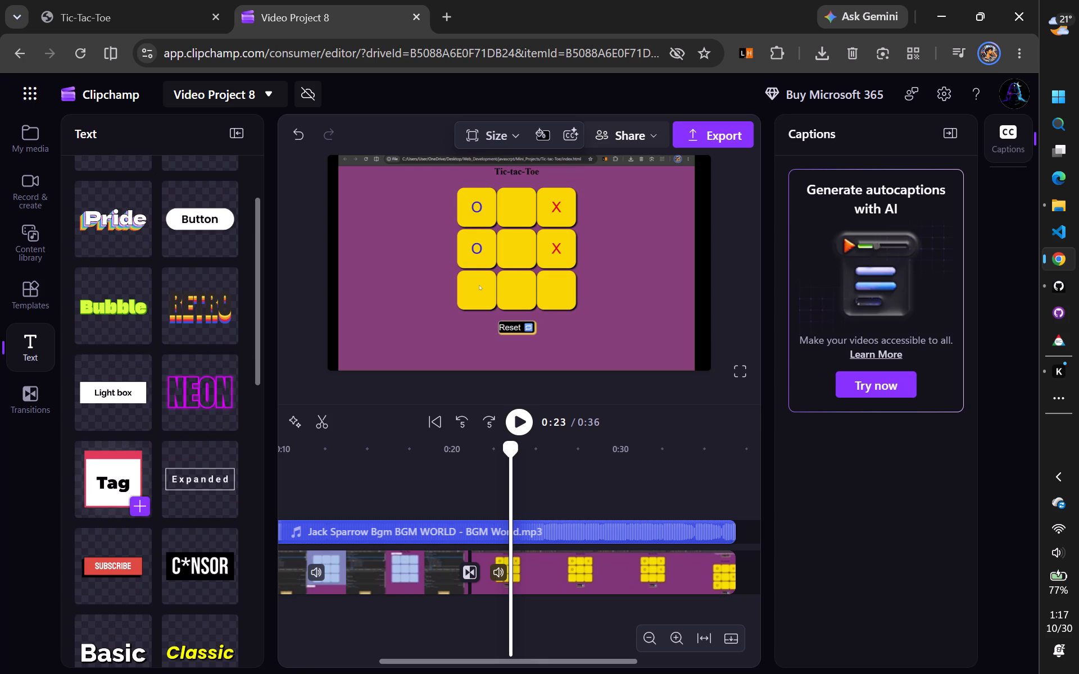
scroll(132, 489, down, 3)
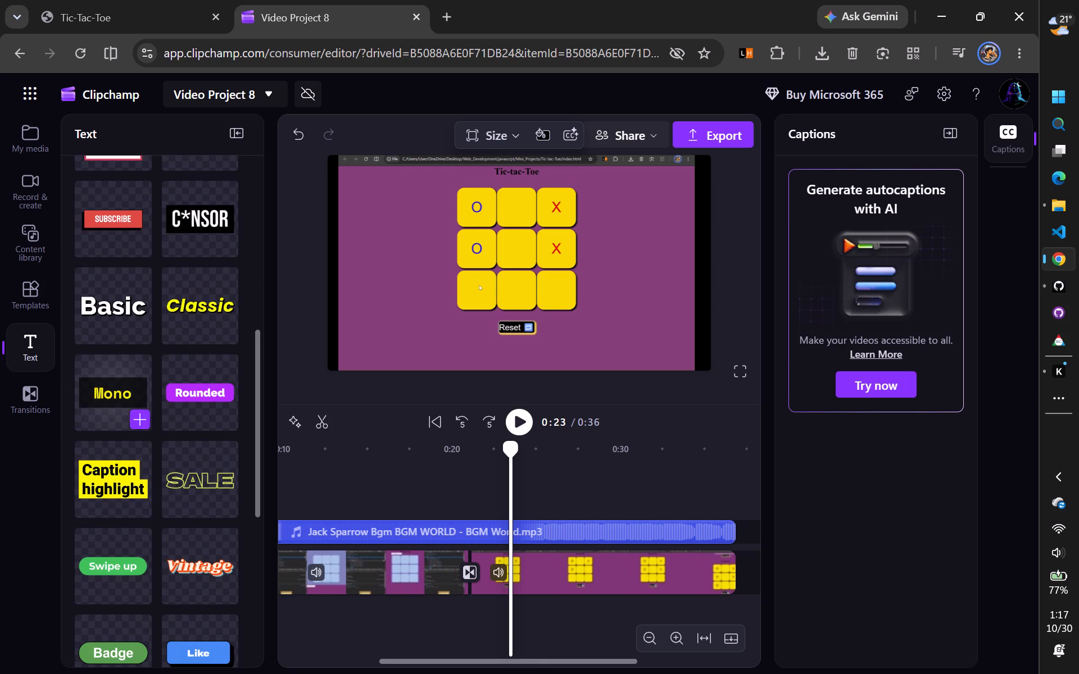
scroll(132, 489, down, 2)
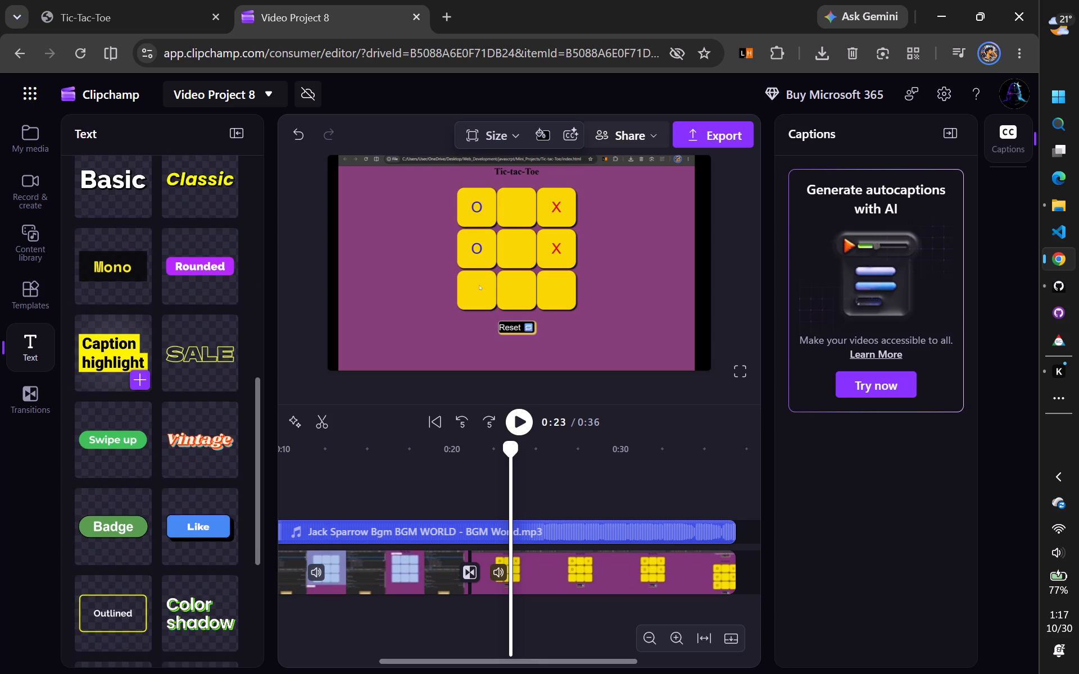
scroll(132, 489, down, 4)
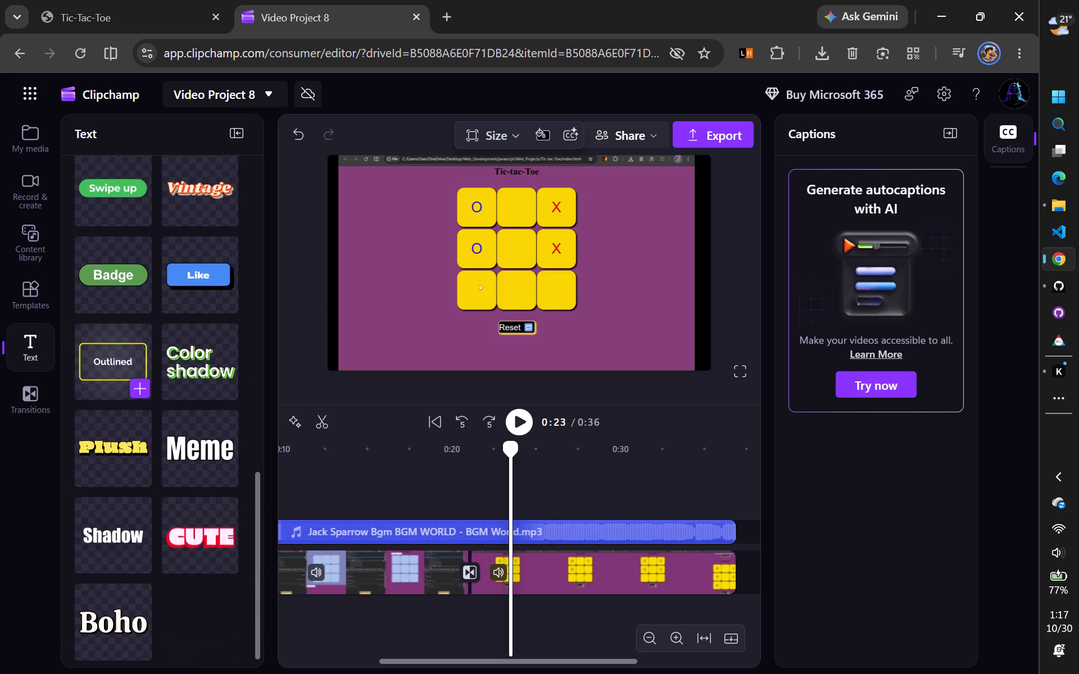
scroll(132, 489, down, 1)
Add the Subscribe text style to the timeline above the music, over the start of the gameplay clip at about 0:21.
scroll(132, 489, up, 2)
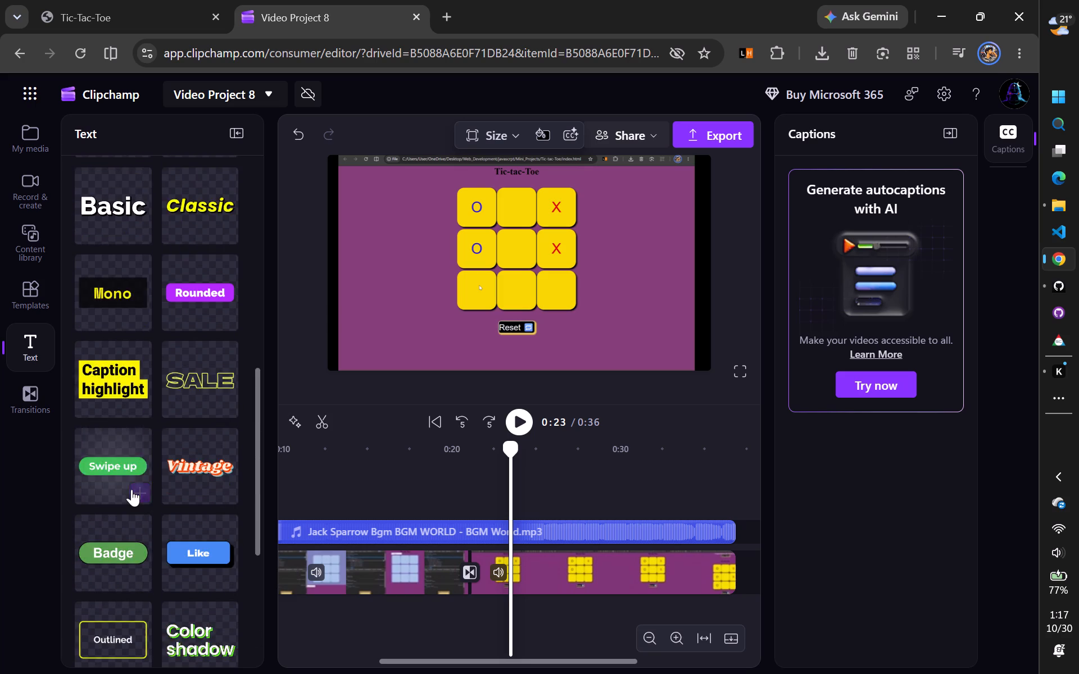
scroll(132, 489, up, 2)
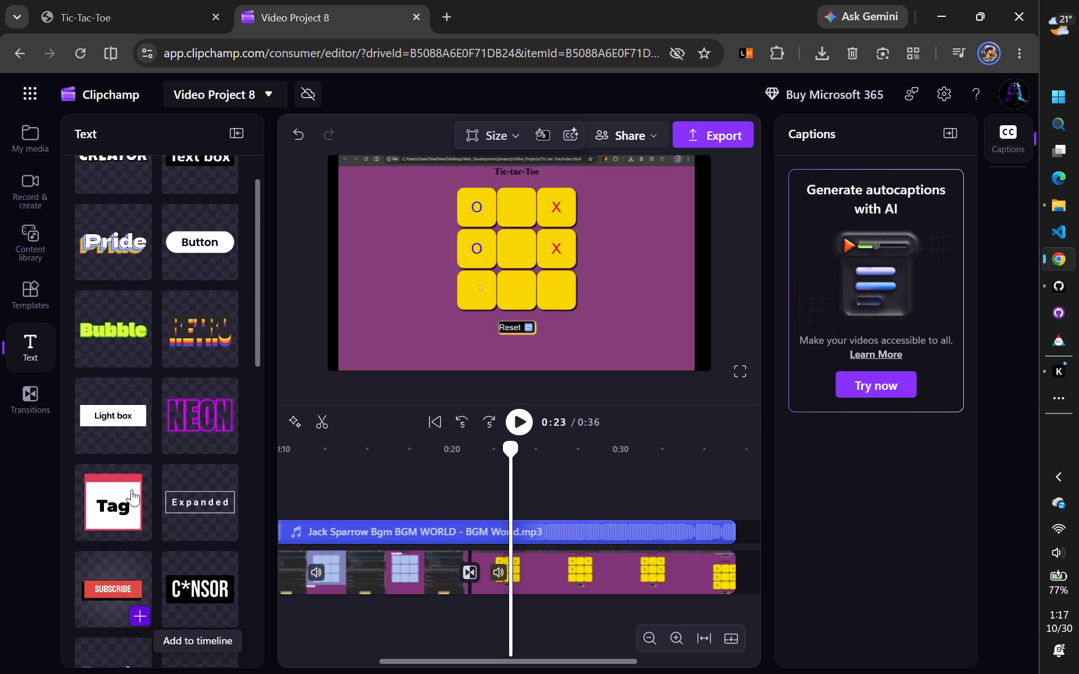
drag(119, 528, 432, 489)
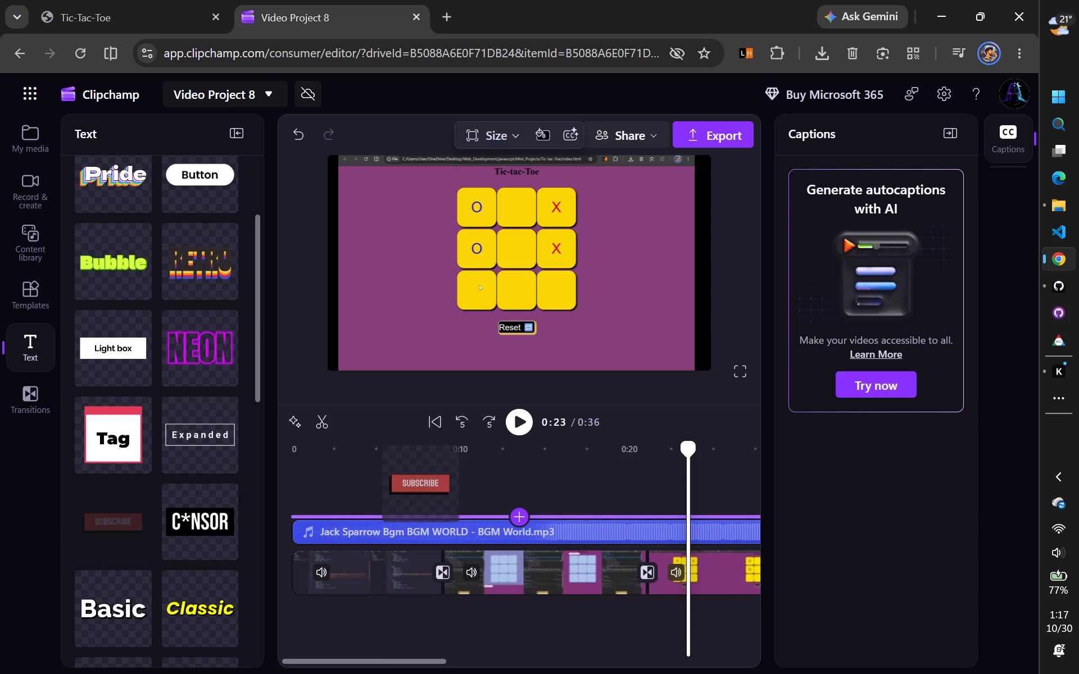
drag(432, 489, 697, 487)
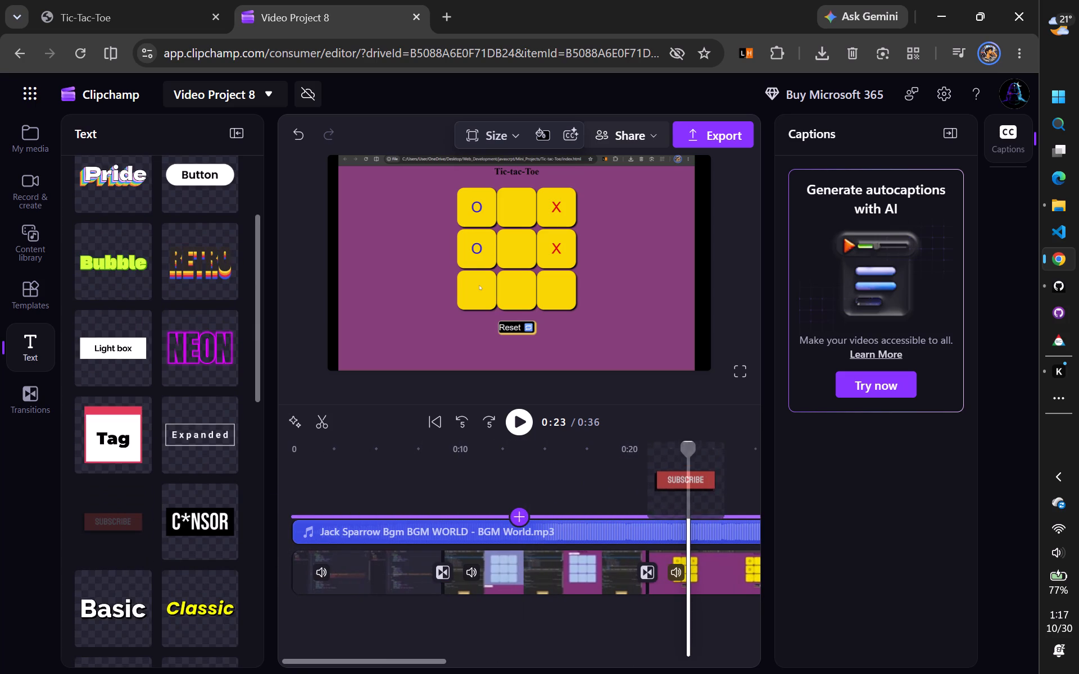
drag(697, 487, 693, 489)
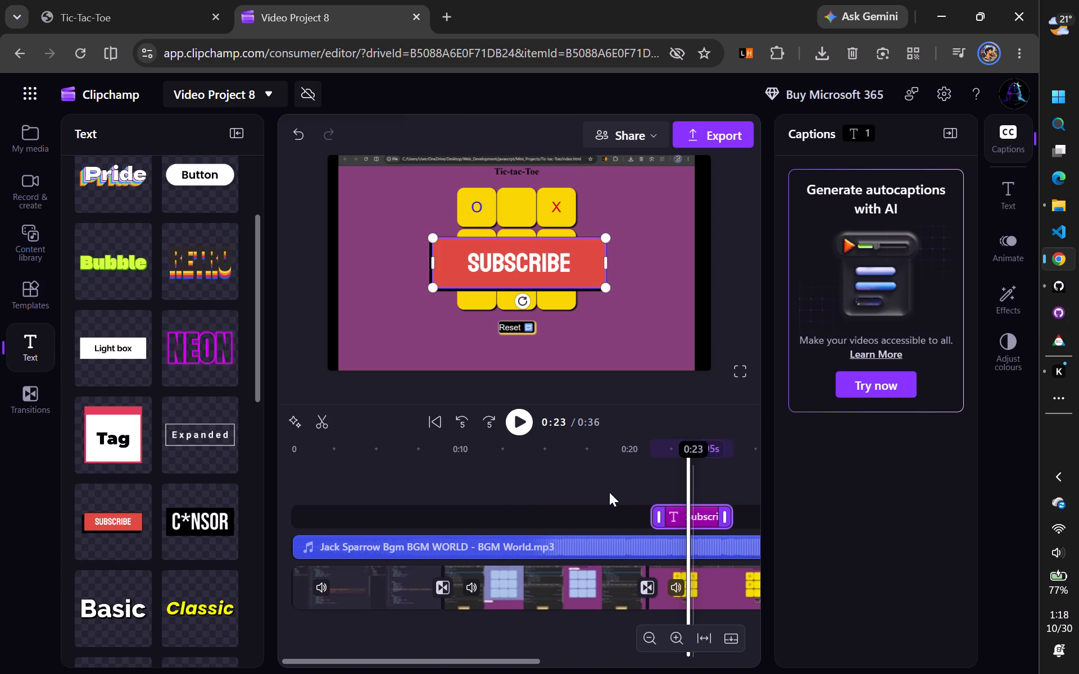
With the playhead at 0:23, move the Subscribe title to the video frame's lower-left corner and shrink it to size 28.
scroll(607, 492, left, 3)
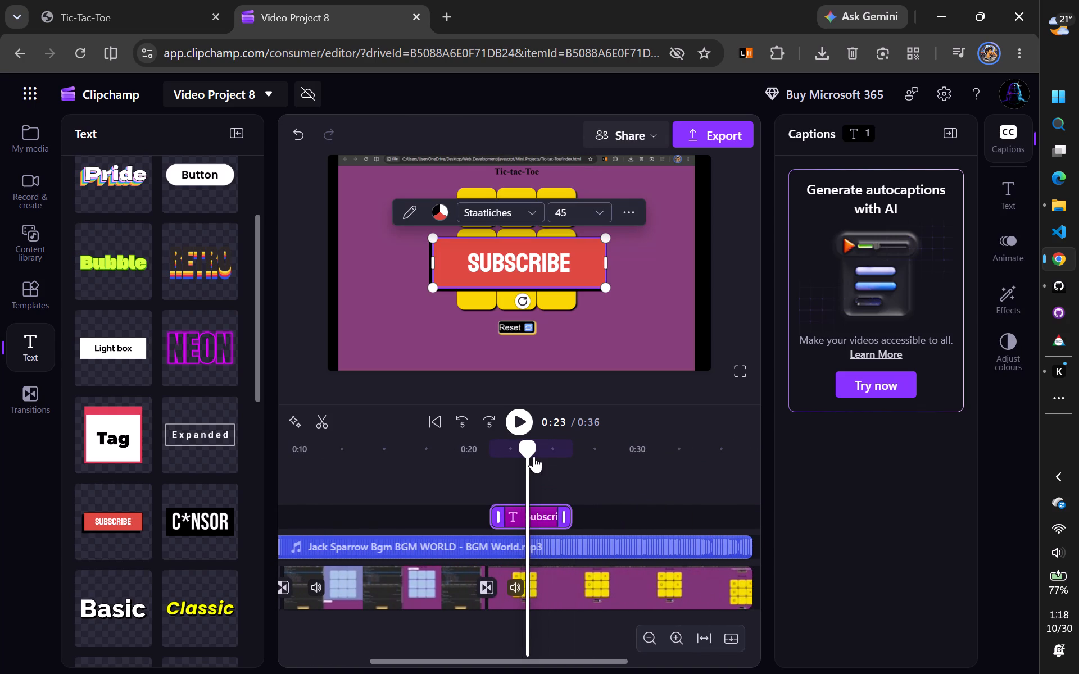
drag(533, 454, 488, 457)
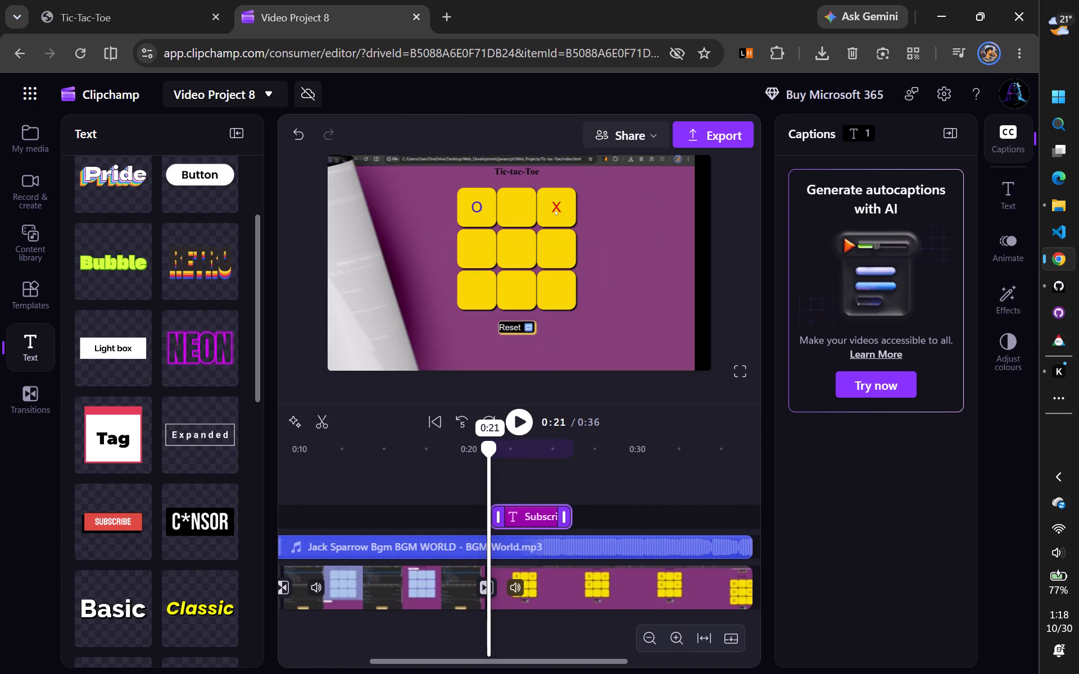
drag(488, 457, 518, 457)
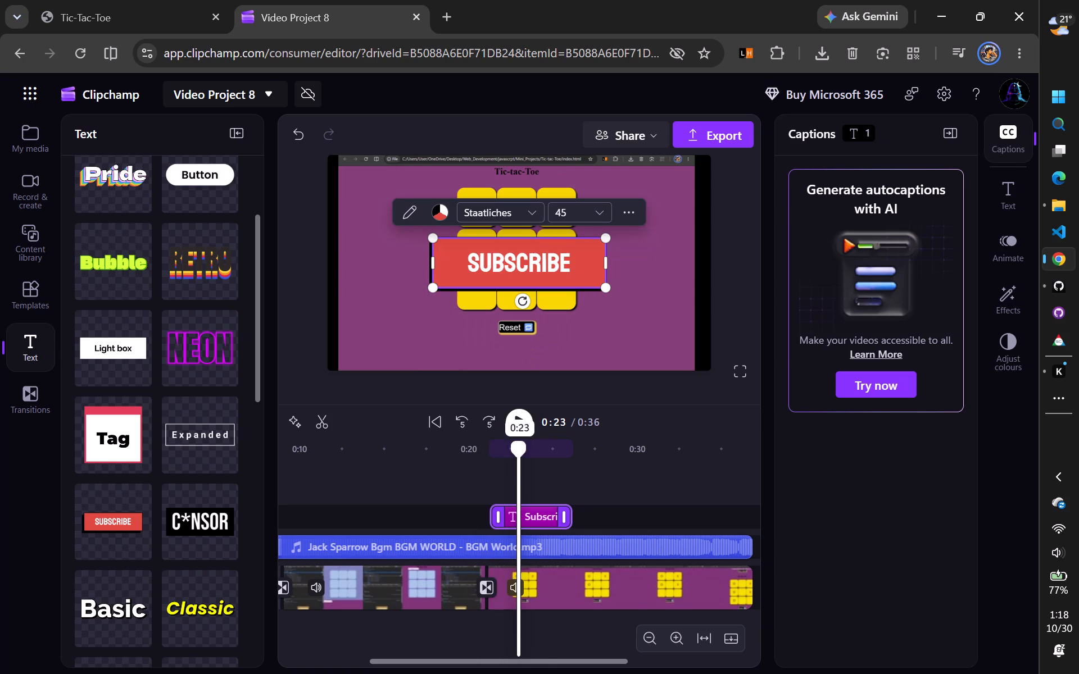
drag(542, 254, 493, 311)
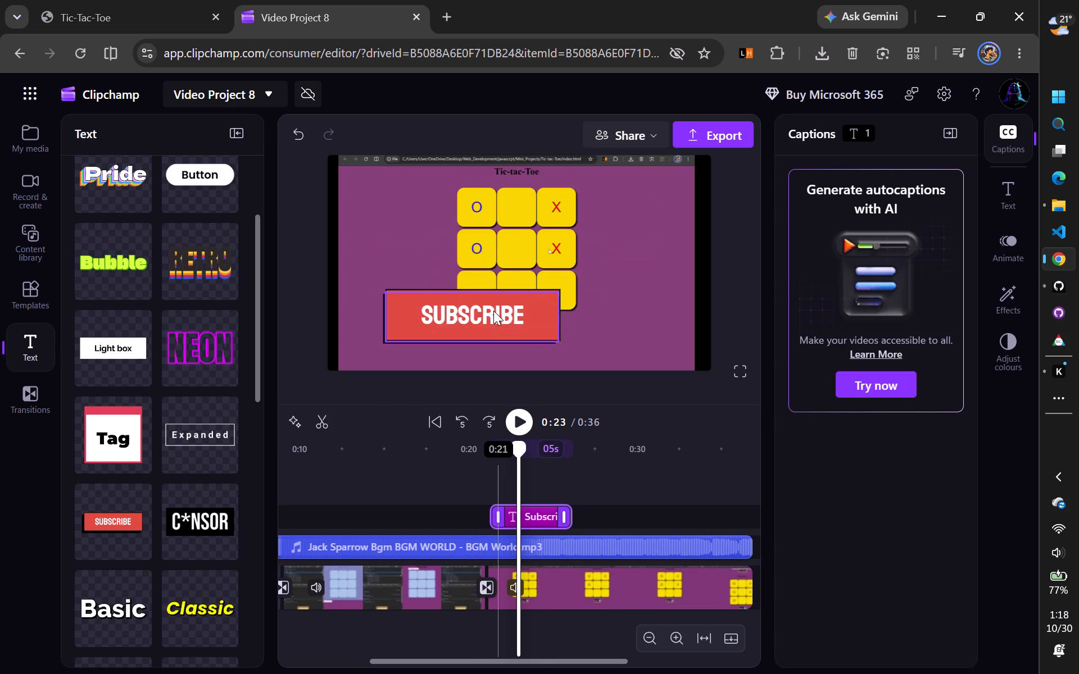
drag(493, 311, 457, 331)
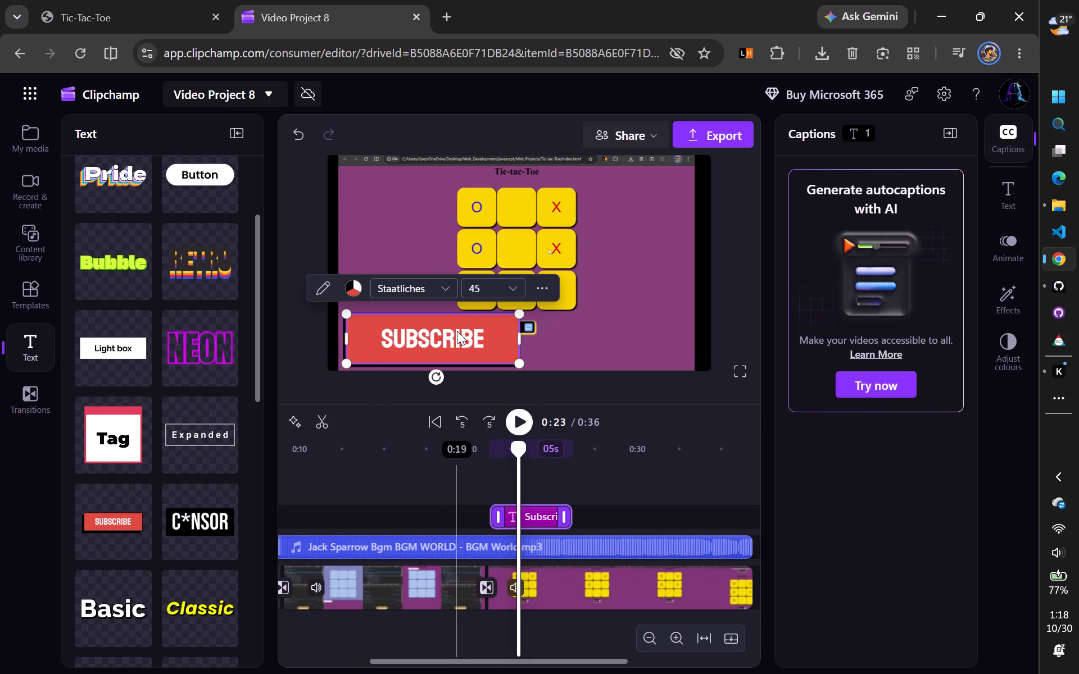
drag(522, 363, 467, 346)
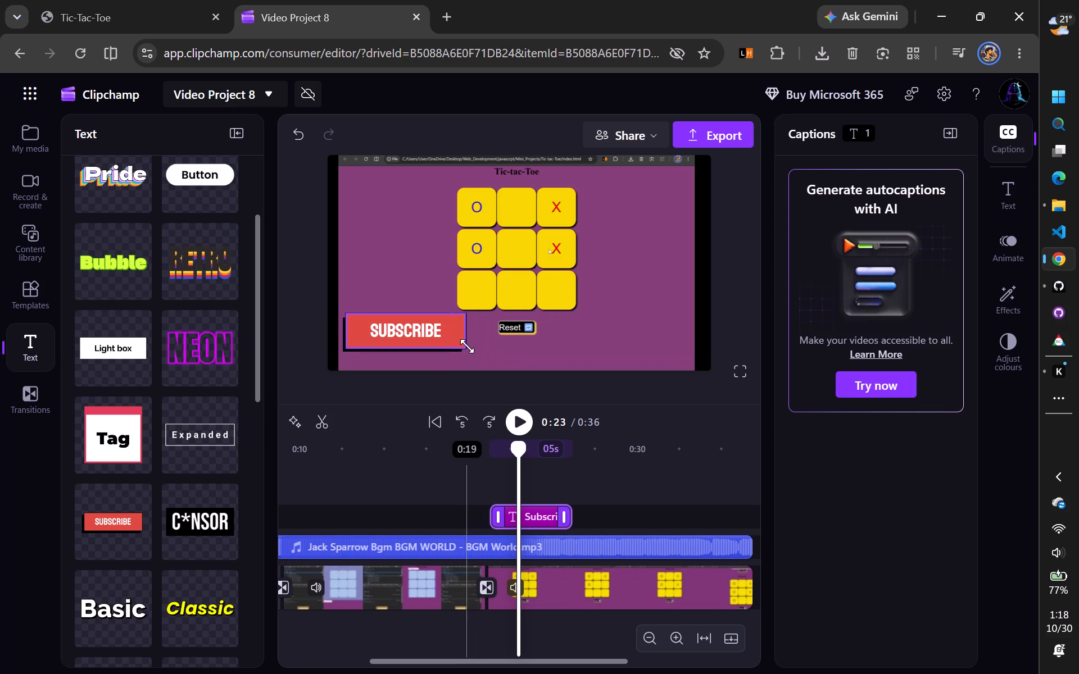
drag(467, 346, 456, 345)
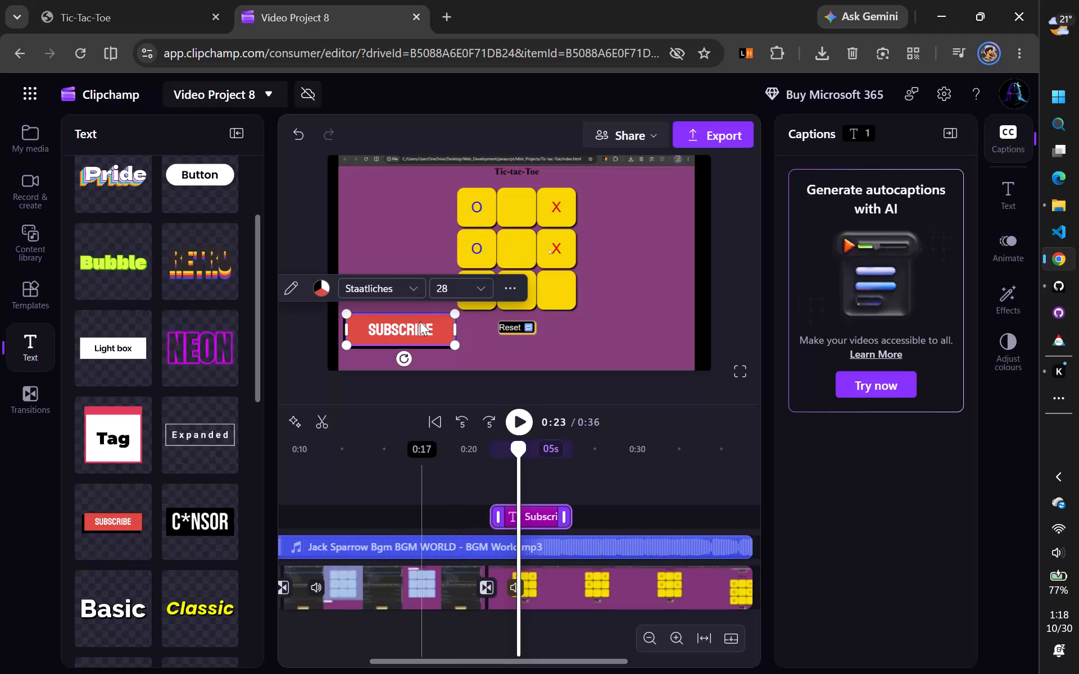
Move the Subscribe title to the video frame's upper-left area beside the game board and shrink it to size 21.
drag(419, 324, 416, 195)
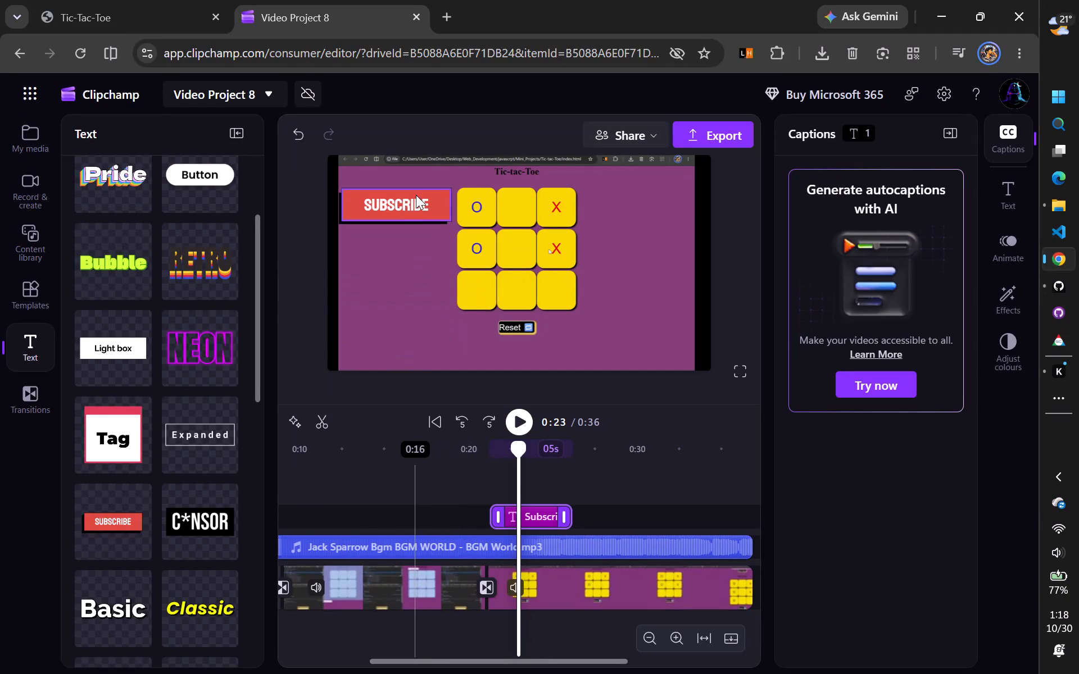
drag(416, 195, 416, 194)
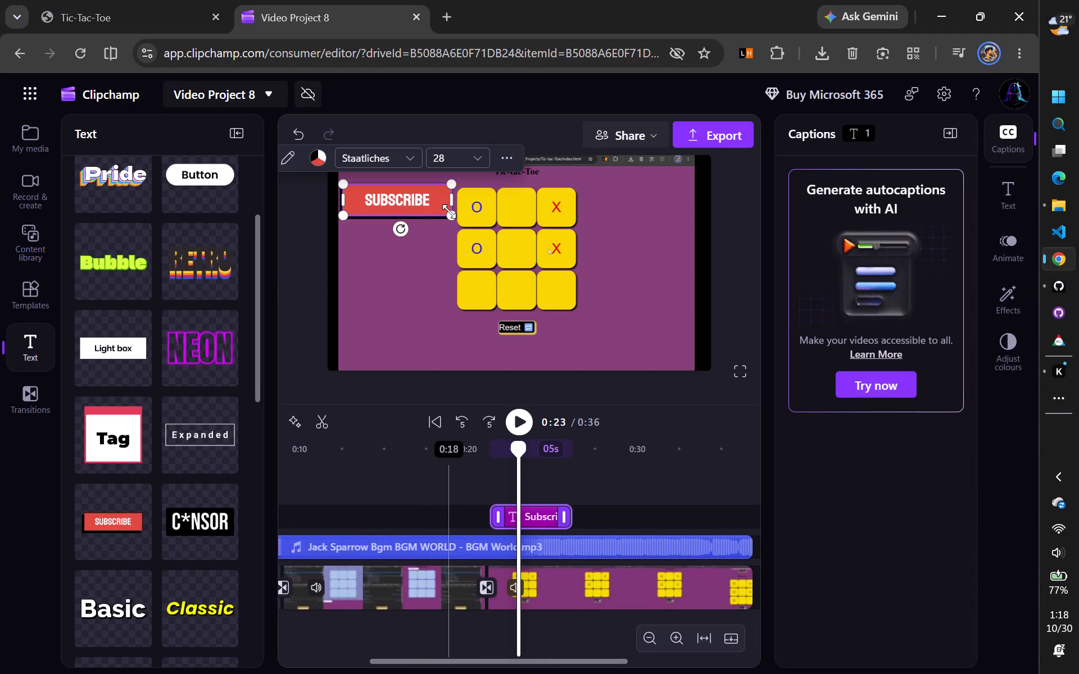
drag(449, 211, 431, 205)
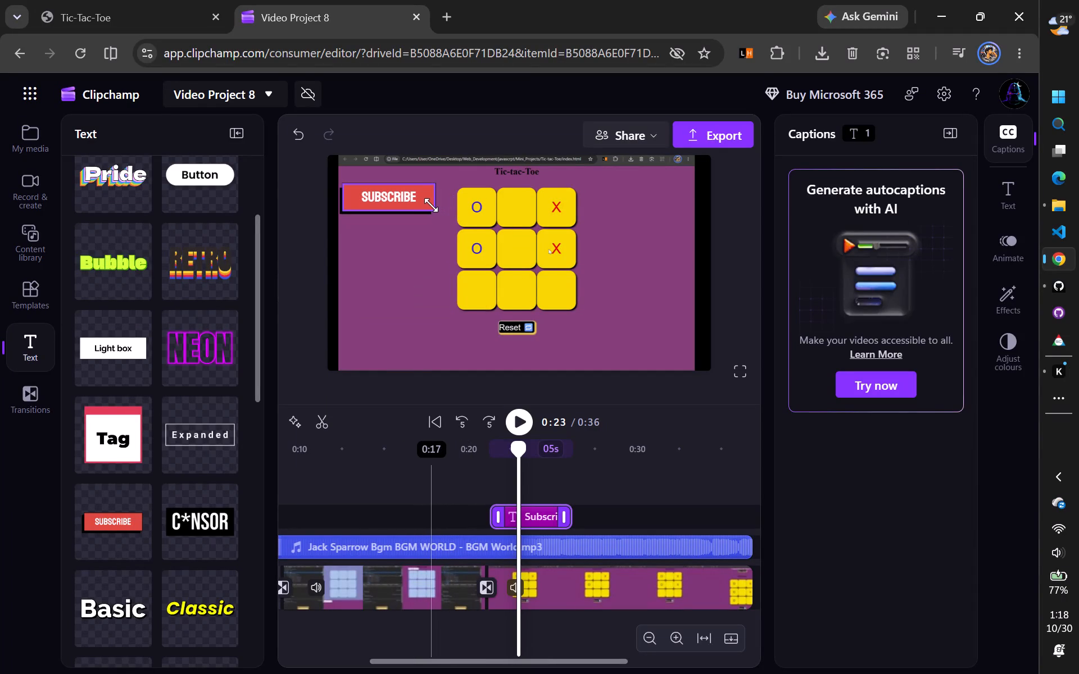
drag(431, 205, 423, 204)
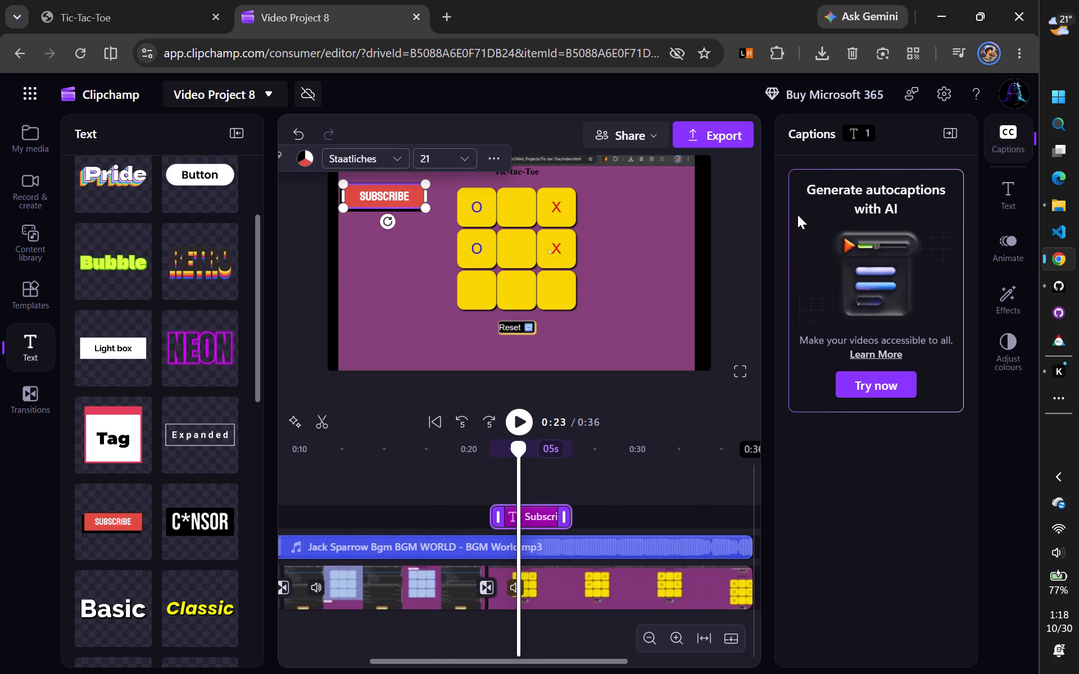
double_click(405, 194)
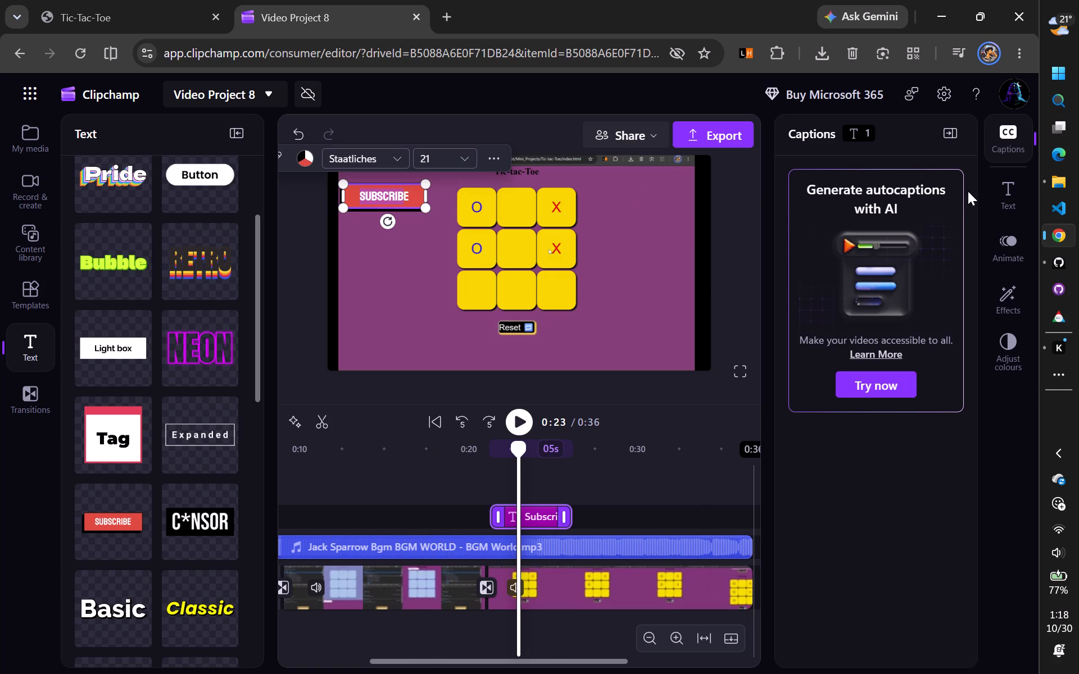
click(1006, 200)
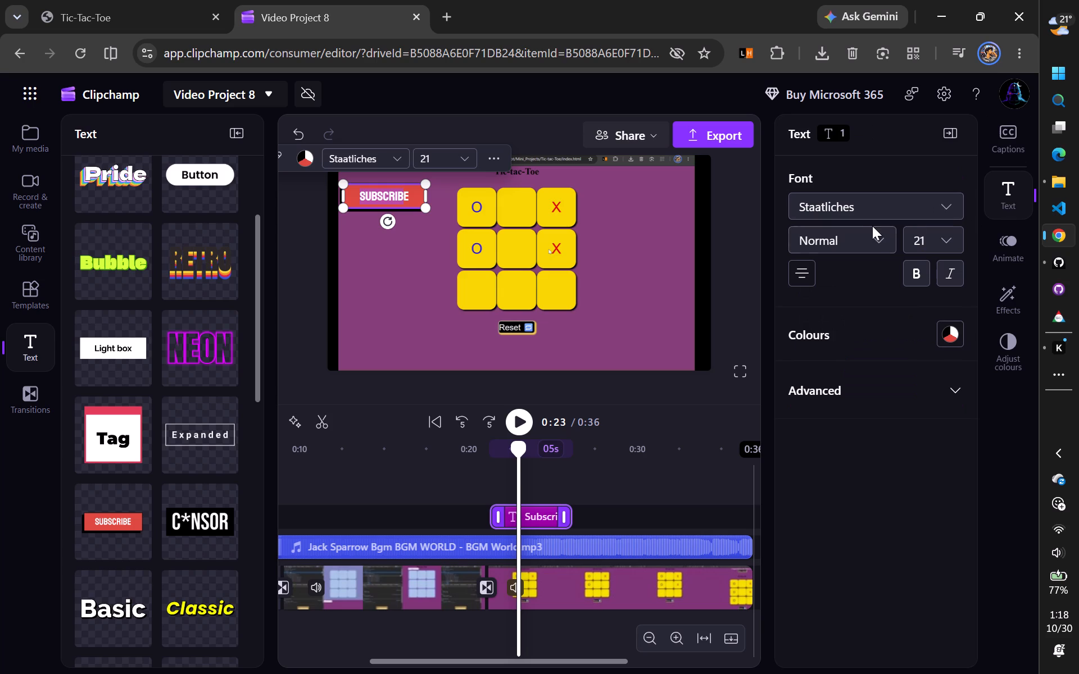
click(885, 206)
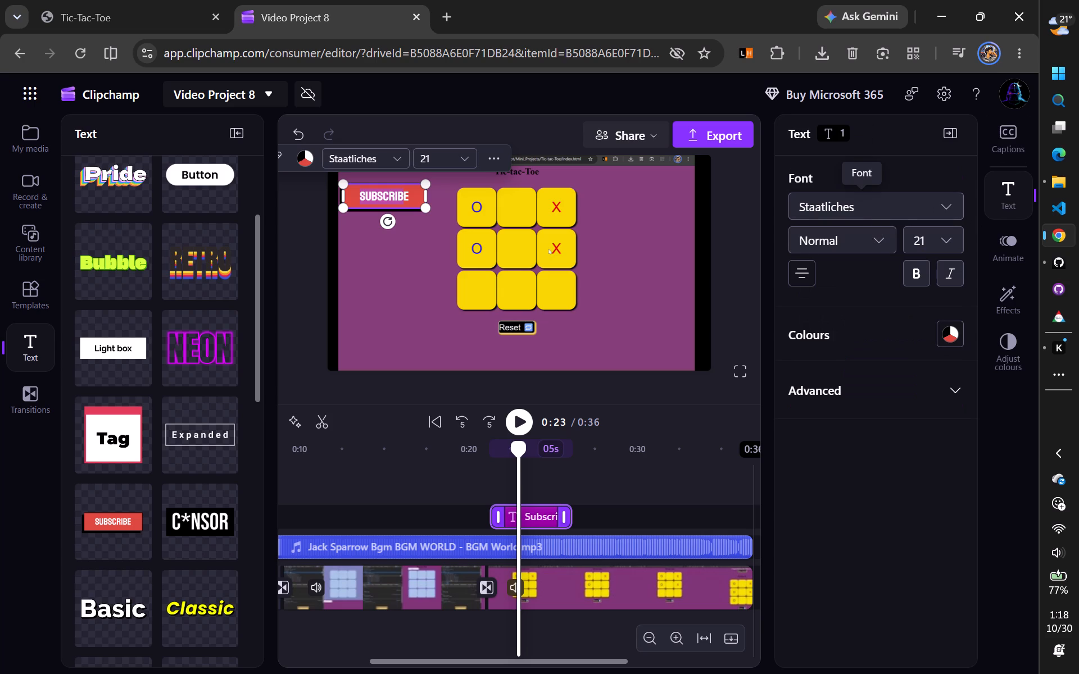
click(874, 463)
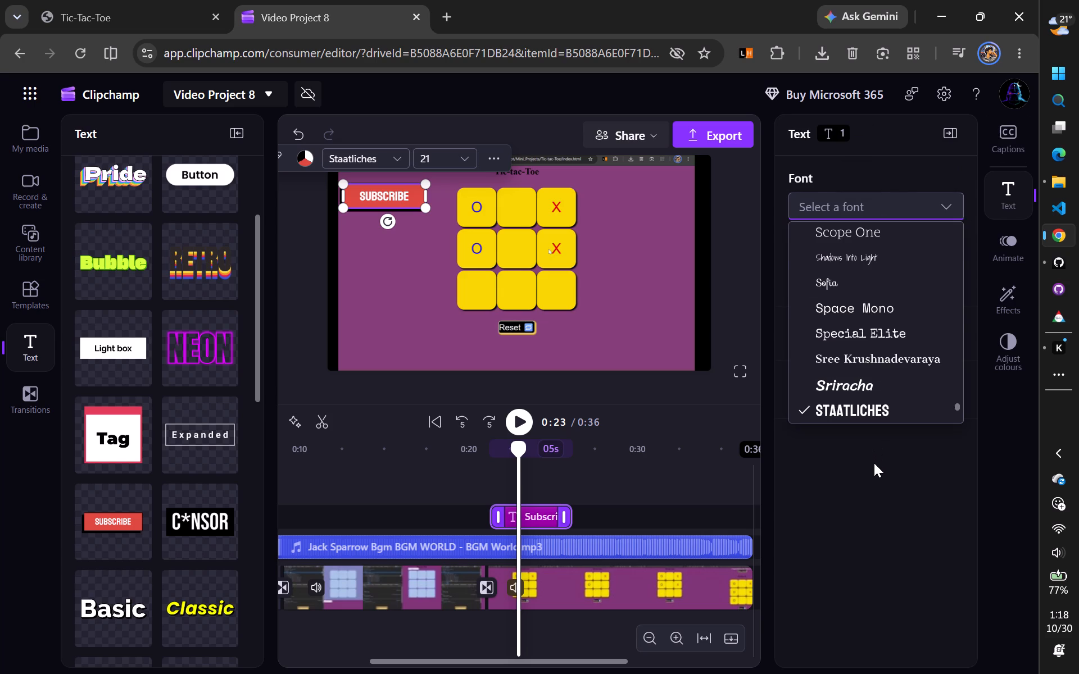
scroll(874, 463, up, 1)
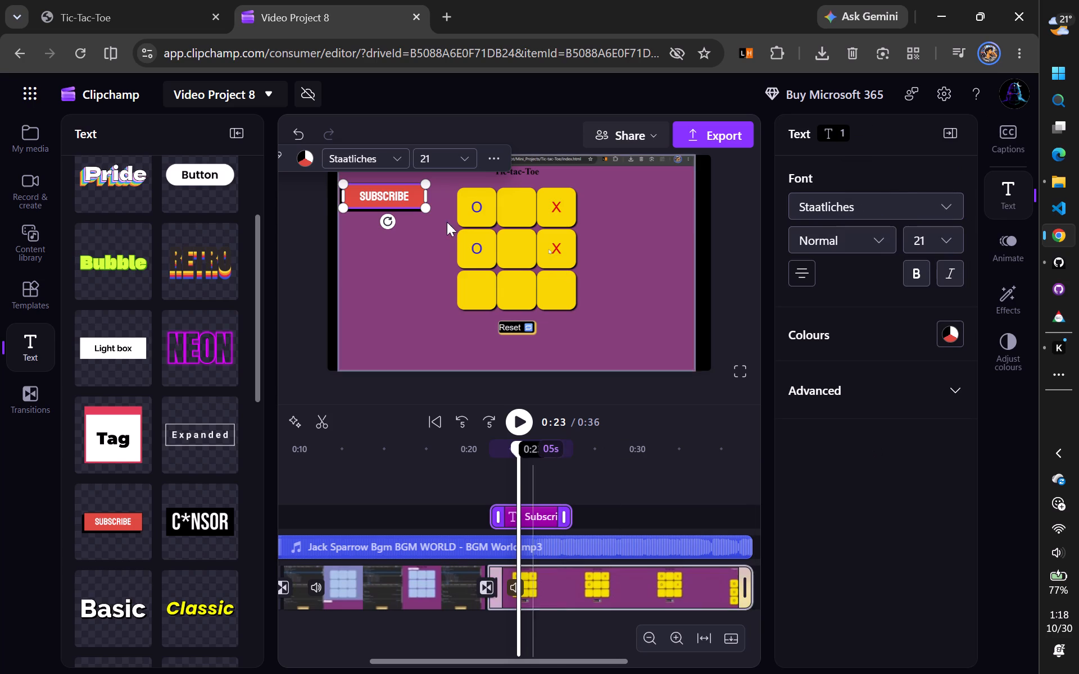
Replace the Subscribe title's text with "Final Result:".
click(404, 198)
click(406, 198)
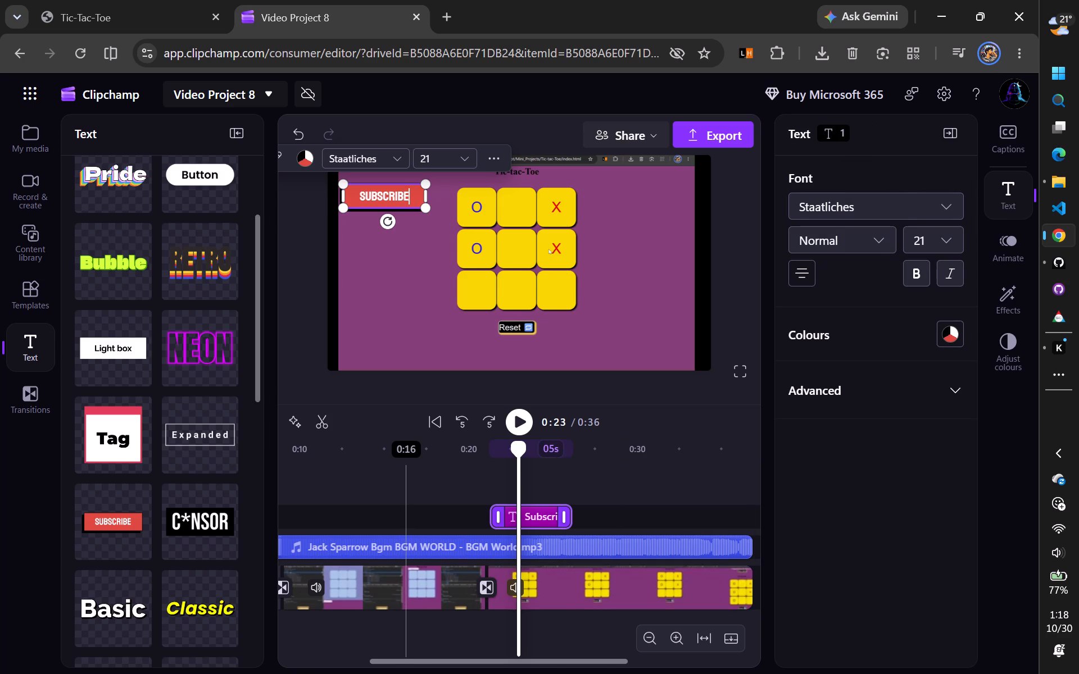
key(BackSpace)
key(BackSpace)
key(BackSpace)
key(BackSpace)
key(BackSpace)
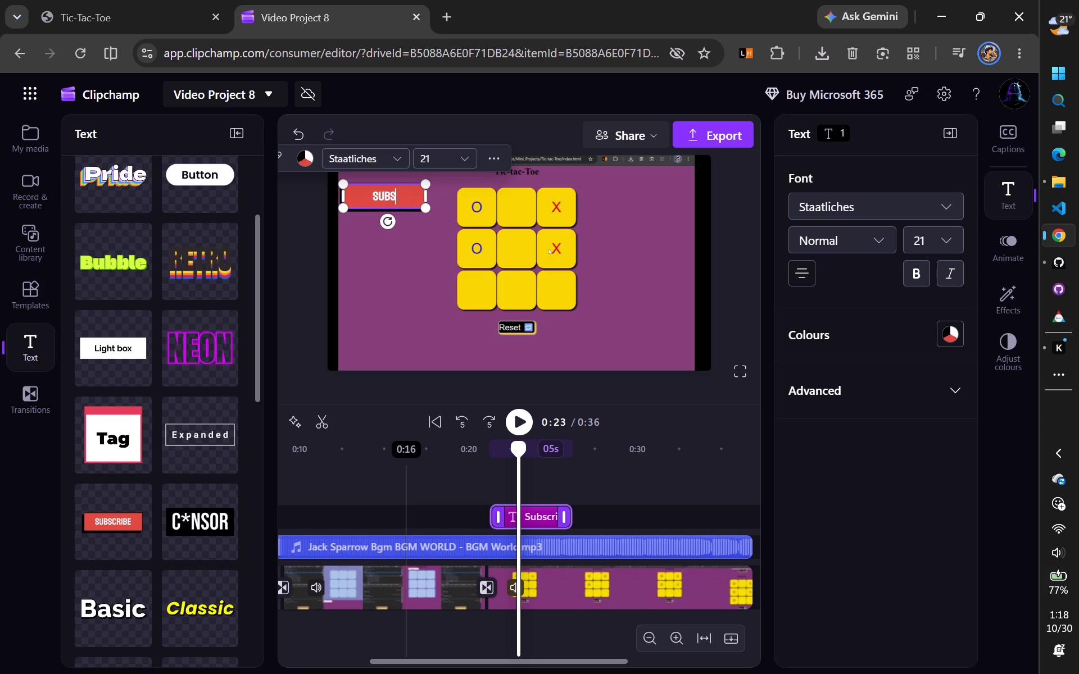
key(BackSpace)
key(BackSpace)
key(BackSpace)
key(BackSpace)
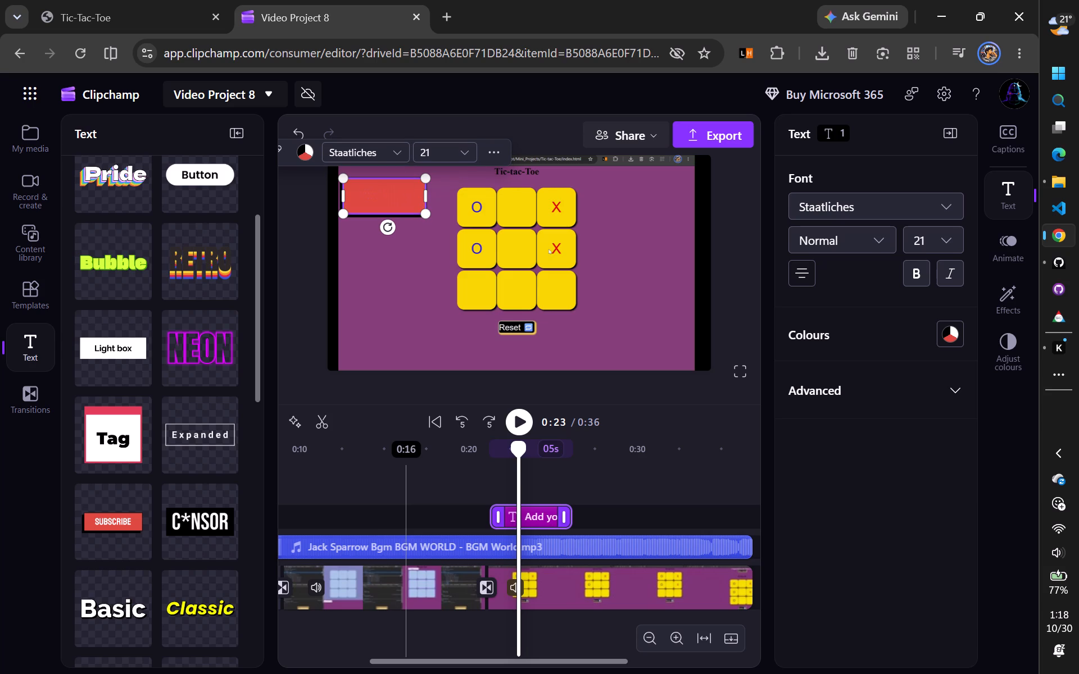
text(Finl)
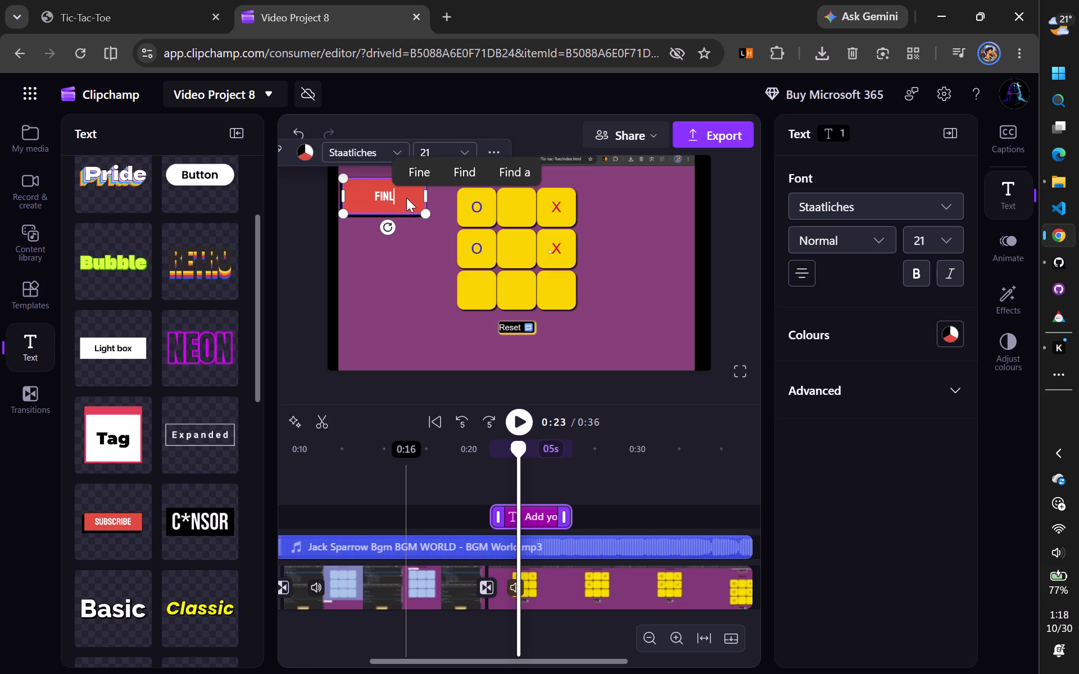
key(BackSpace)
text(al)
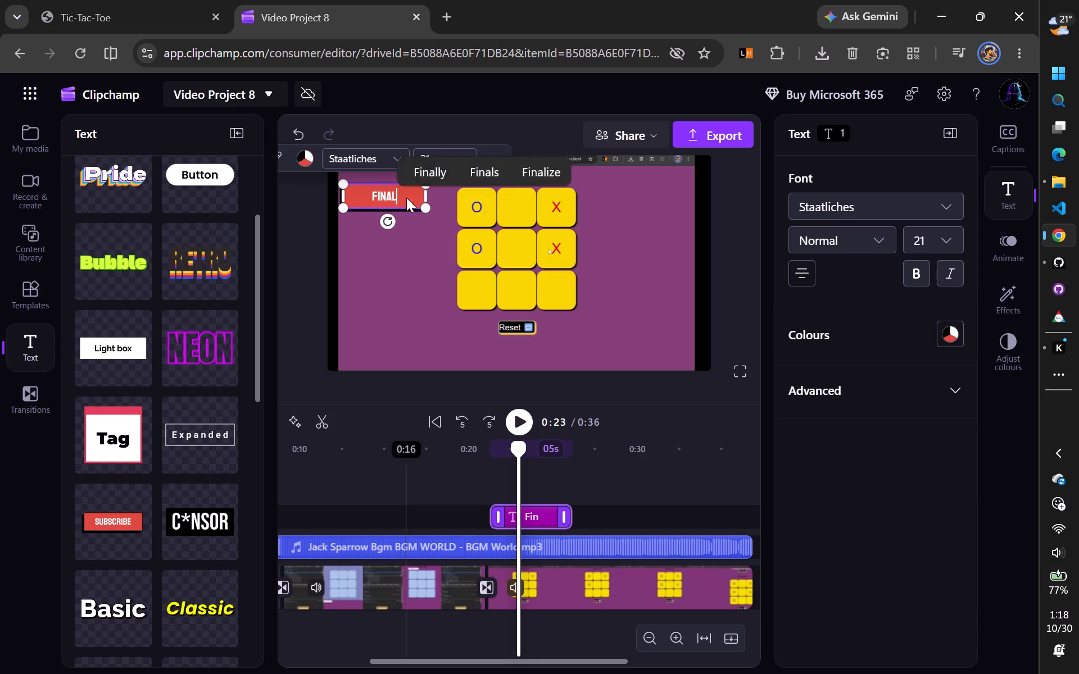
key(space)
text(Res)
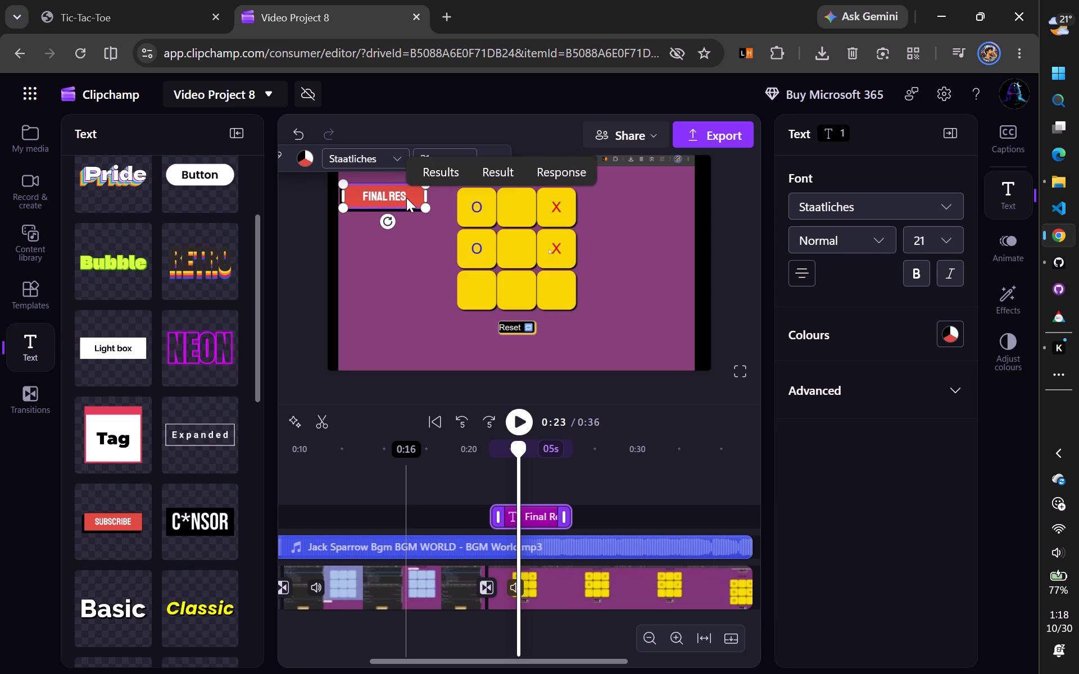
text(ult)
key(shift+colon)
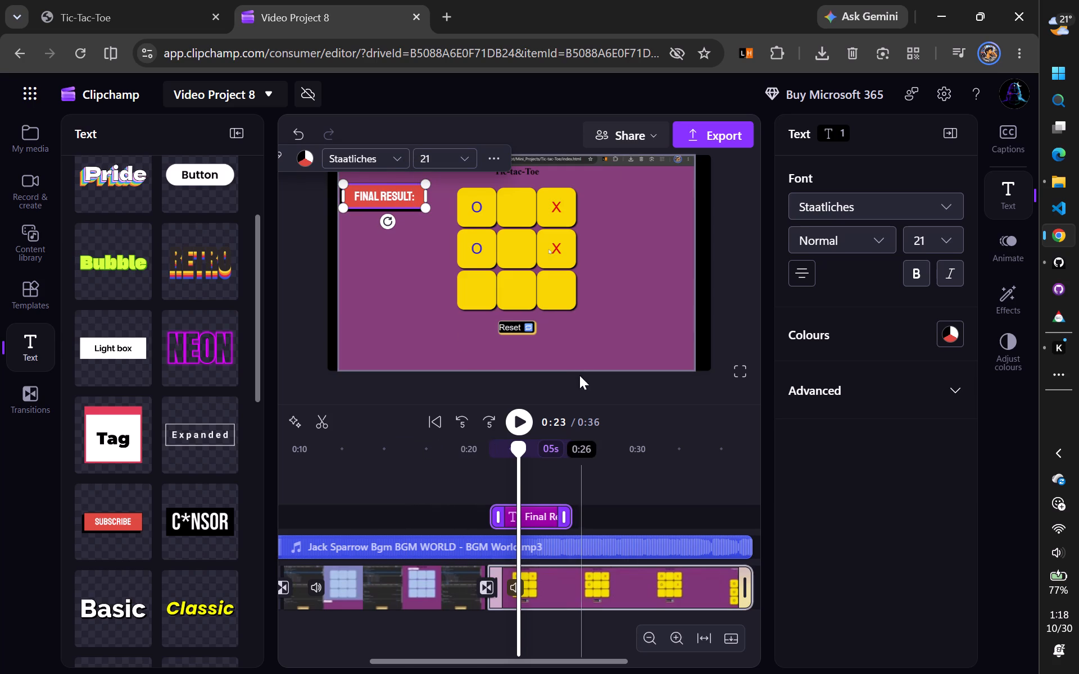
Preview the video from 0:16 to about 0:27, across the transition into the gameplay clip and the "Final Result:" title.
click(400, 475)
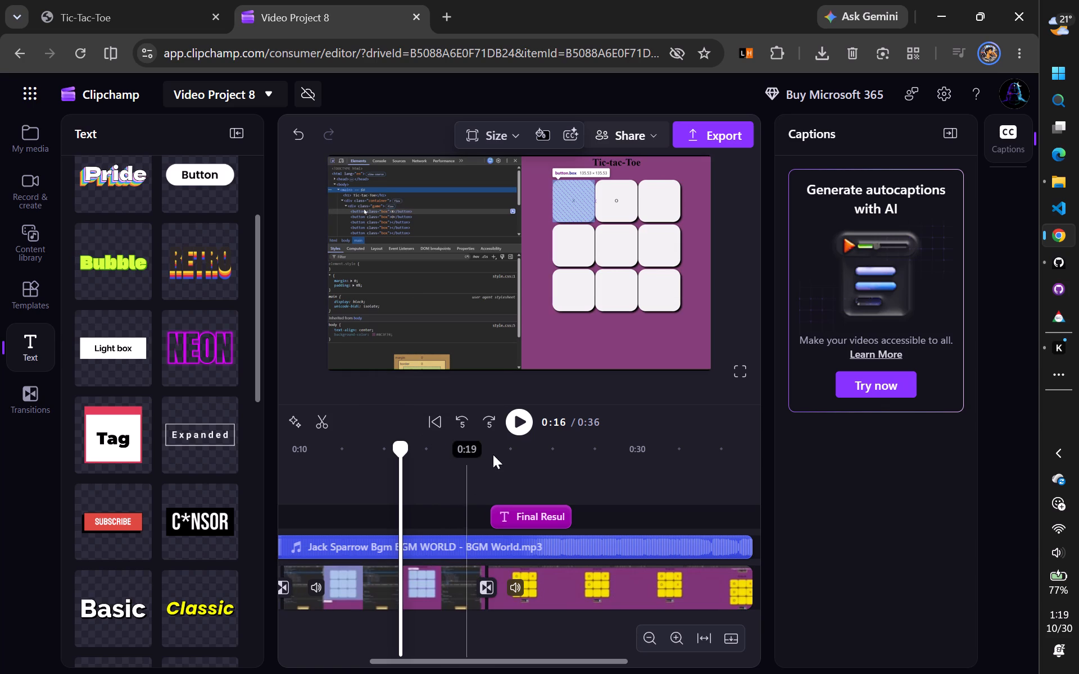
click(519, 428)
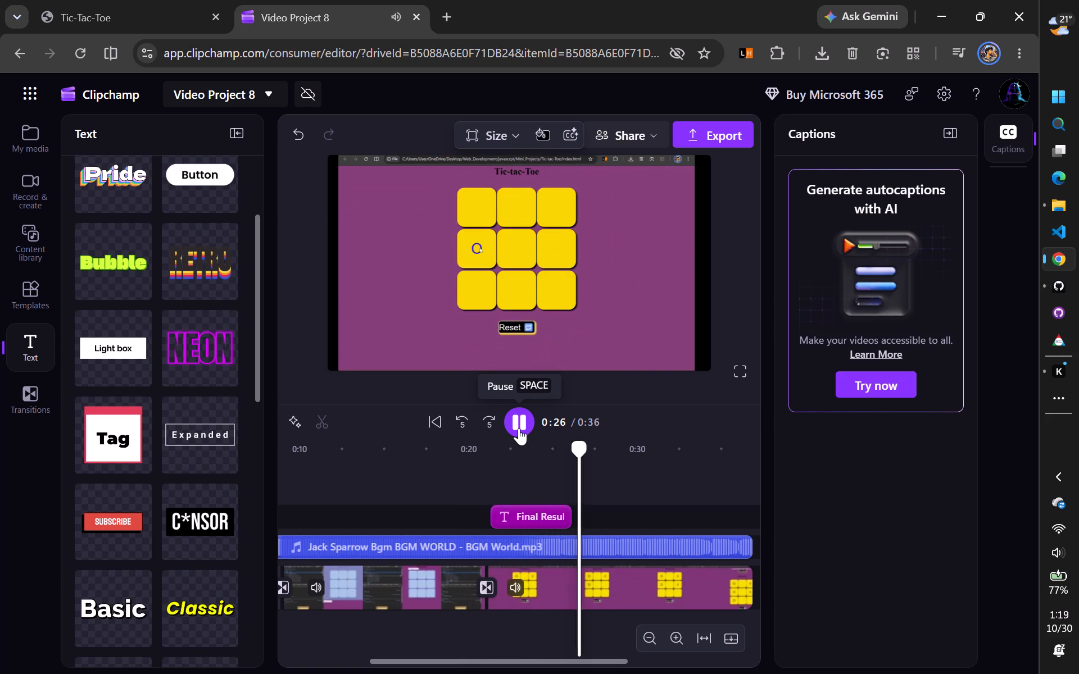
click(519, 428)
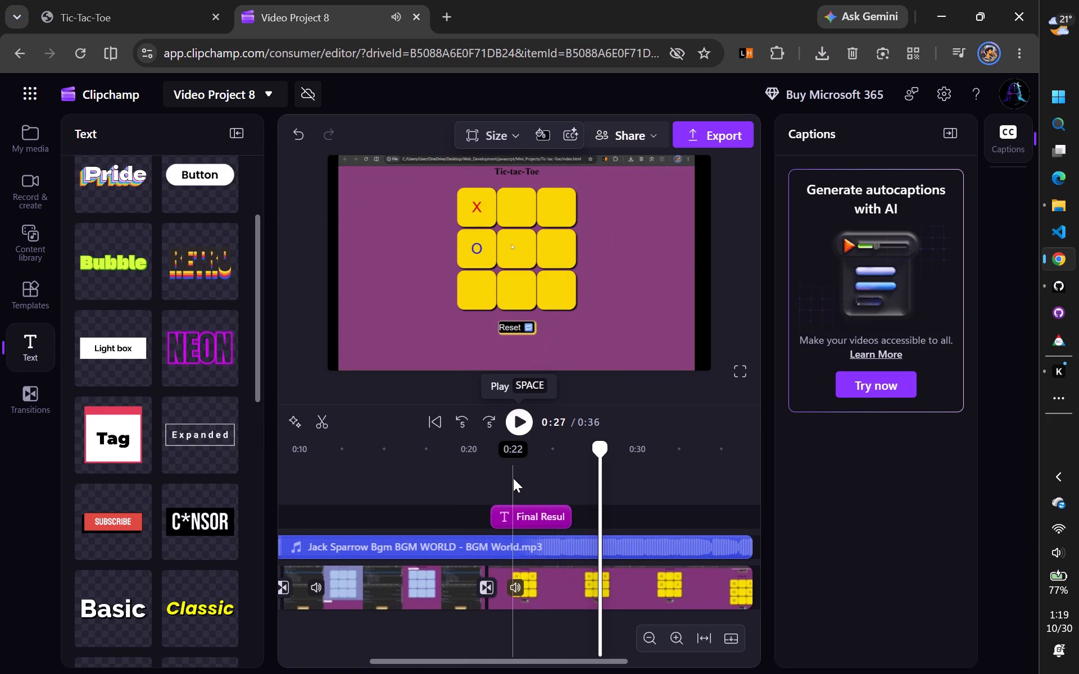
Extend the end of the "Final Result:" title to the end of the gameplay clip at 0:36.
scroll(513, 478, left, 2)
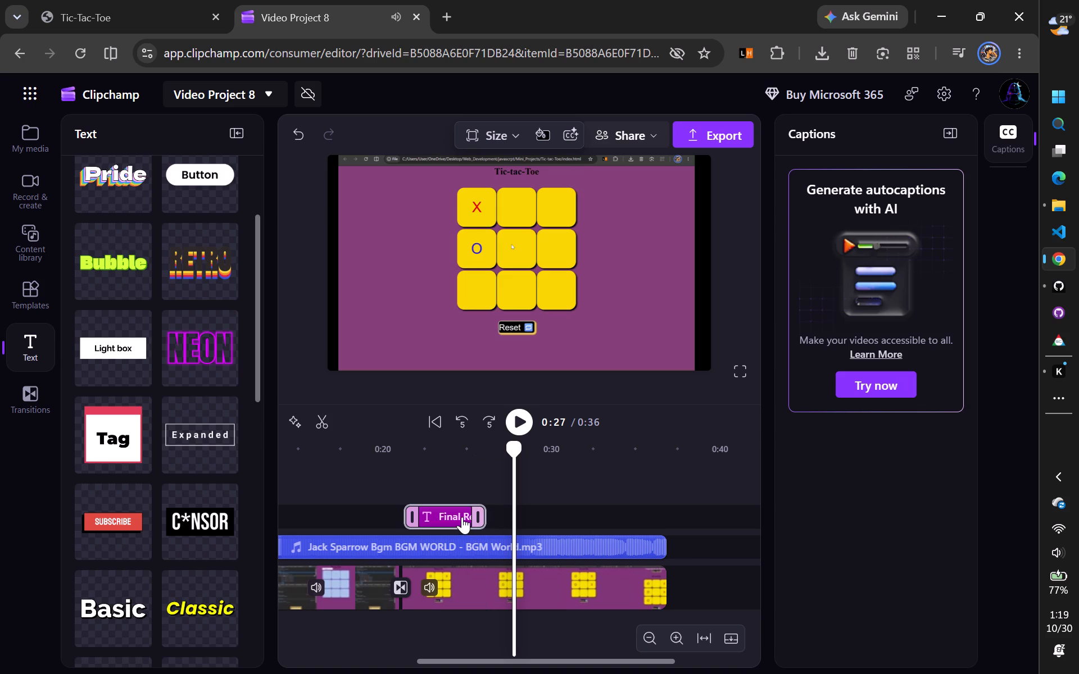
click(462, 517)
drag(480, 514, 529, 511)
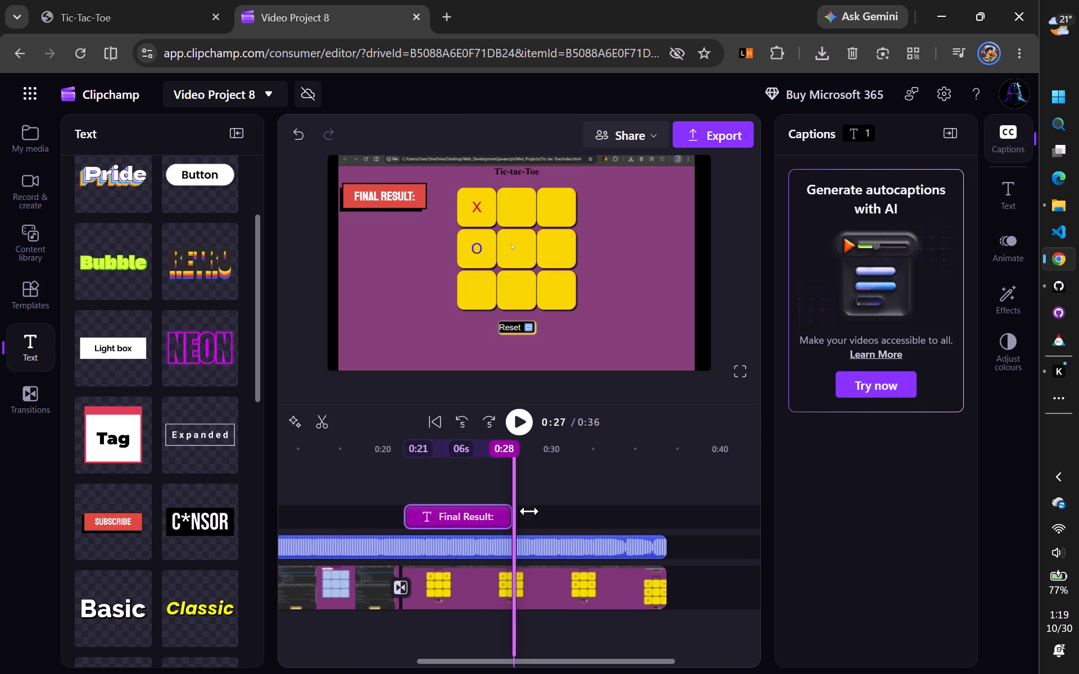
drag(529, 511, 662, 511)
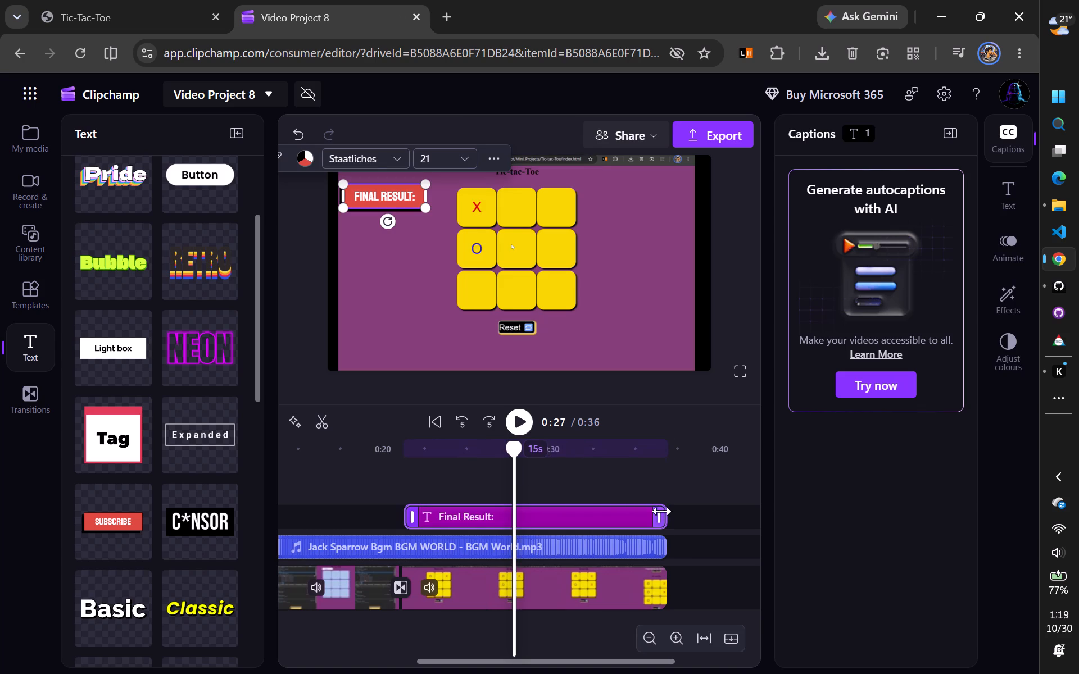
Play the gameplay clip from 0:27 to the end of the video to check the title over it.
click(514, 418)
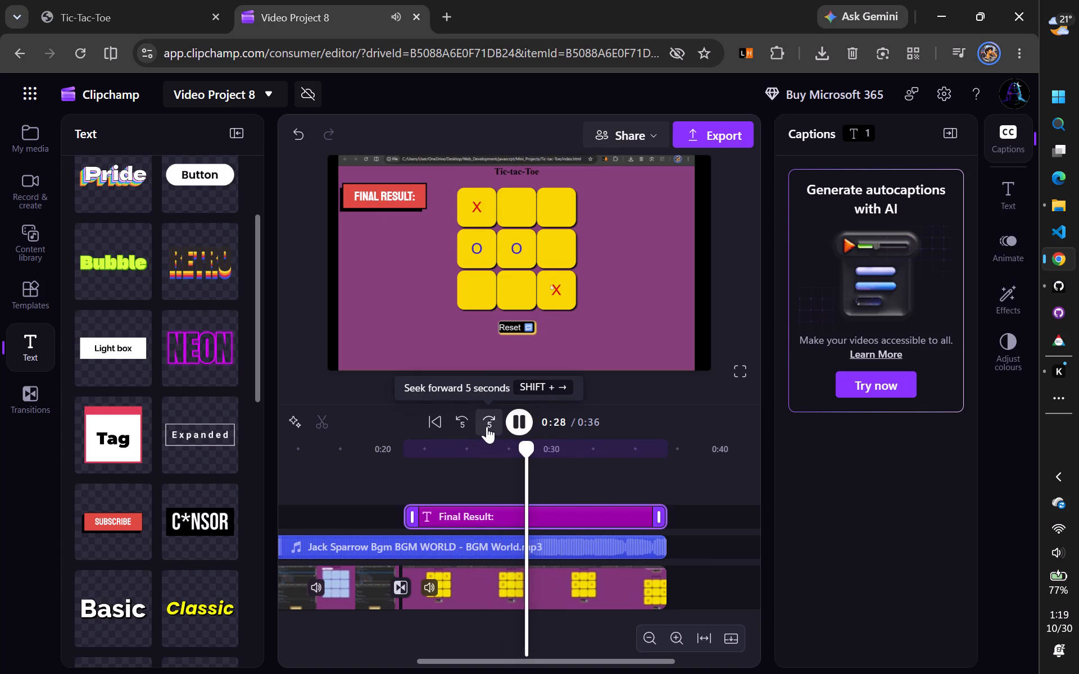
click(524, 426)
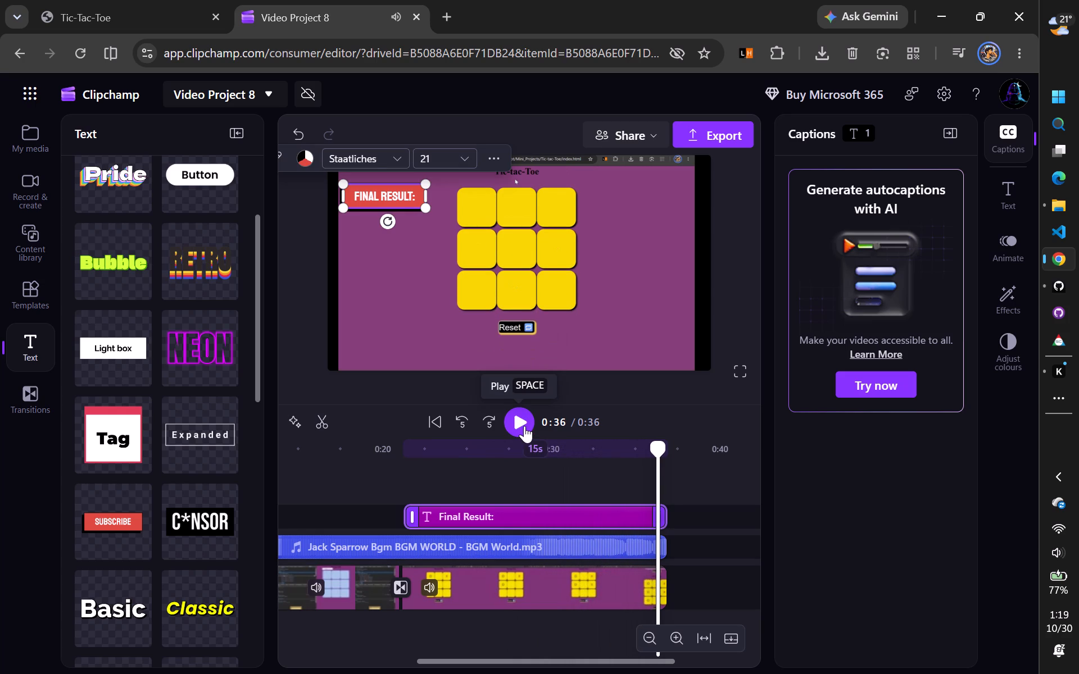
Place the playhead at 0:19 and look through the available text styles, title and two-line title presets.
click(379, 477)
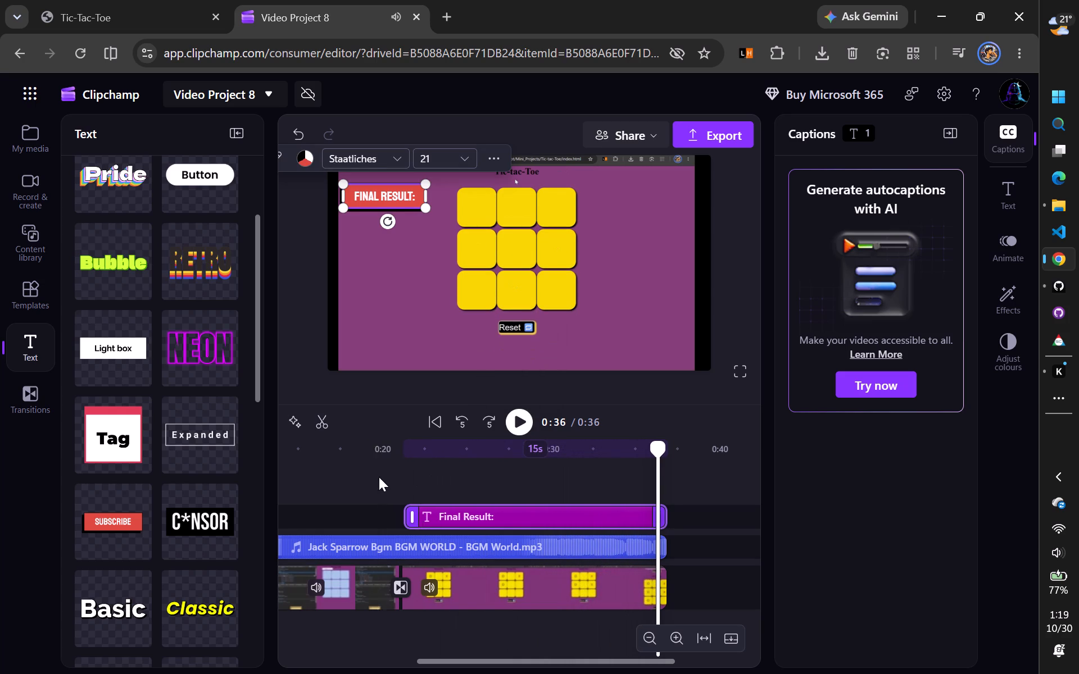
scroll(359, 481, right, 6)
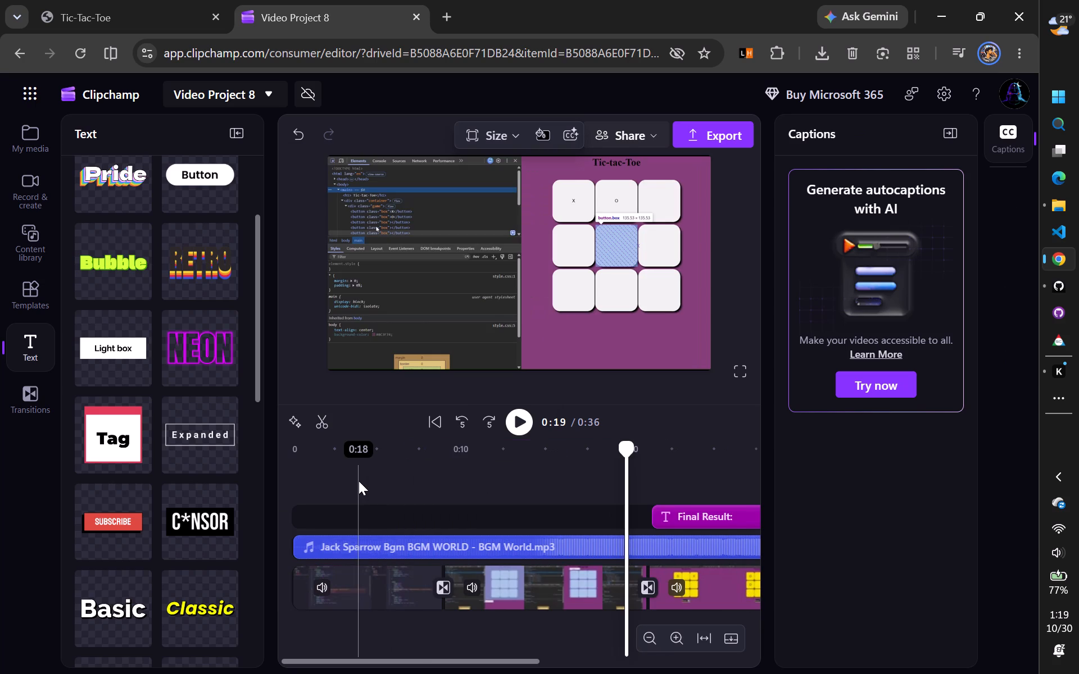
scroll(155, 436, up, 2)
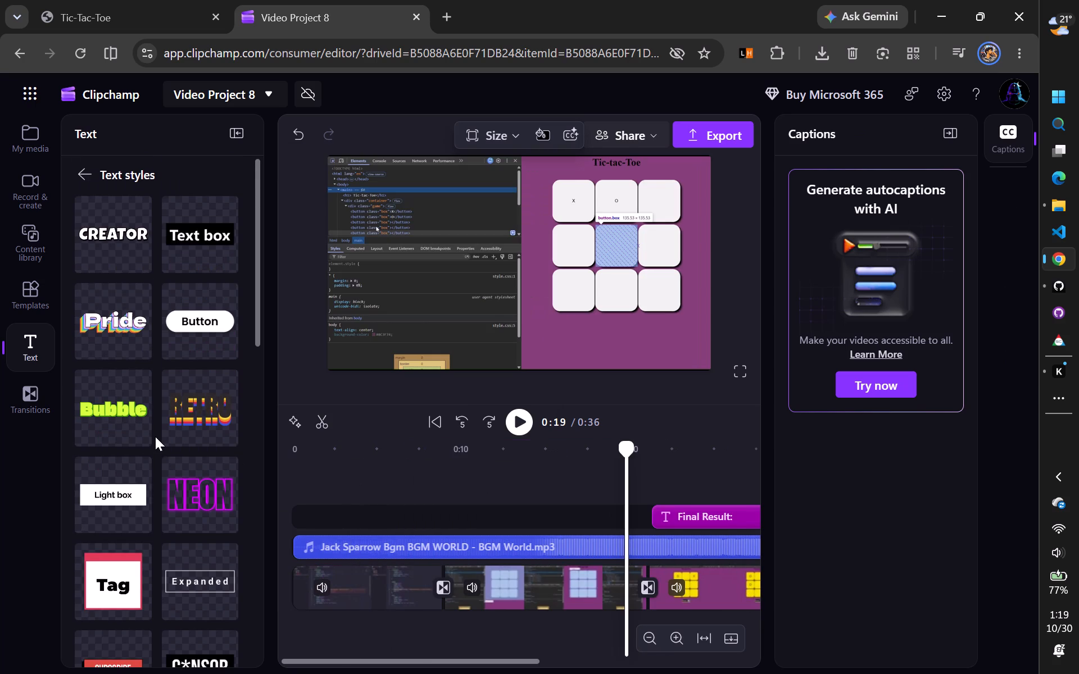
scroll(155, 436, up, 2)
click(87, 179)
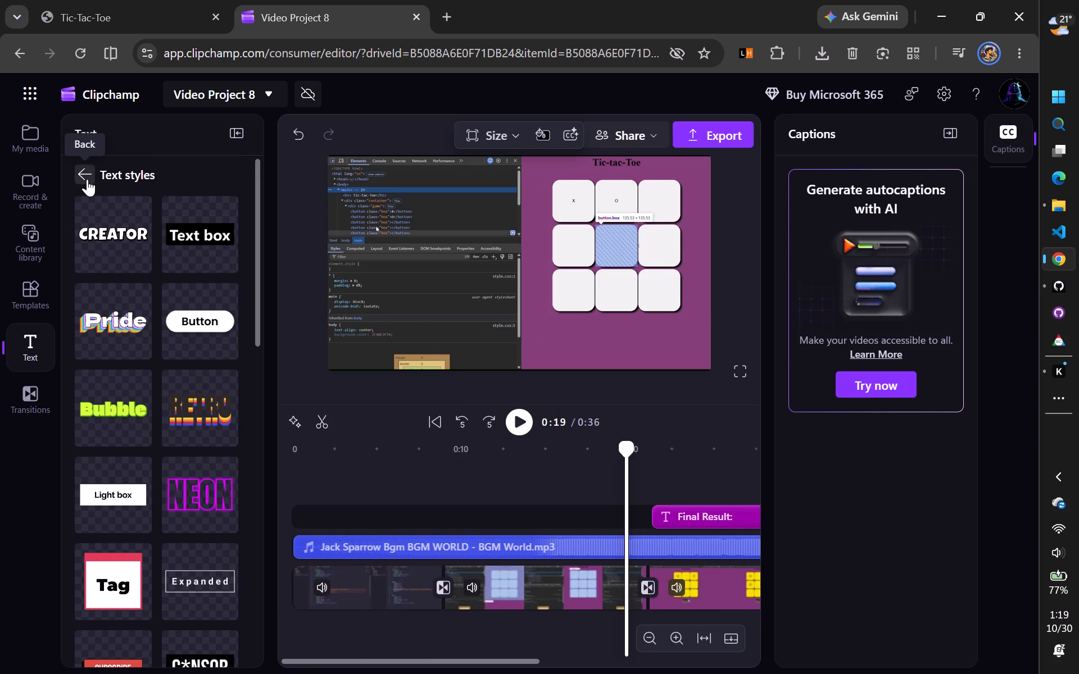
scroll(100, 344, down, 4)
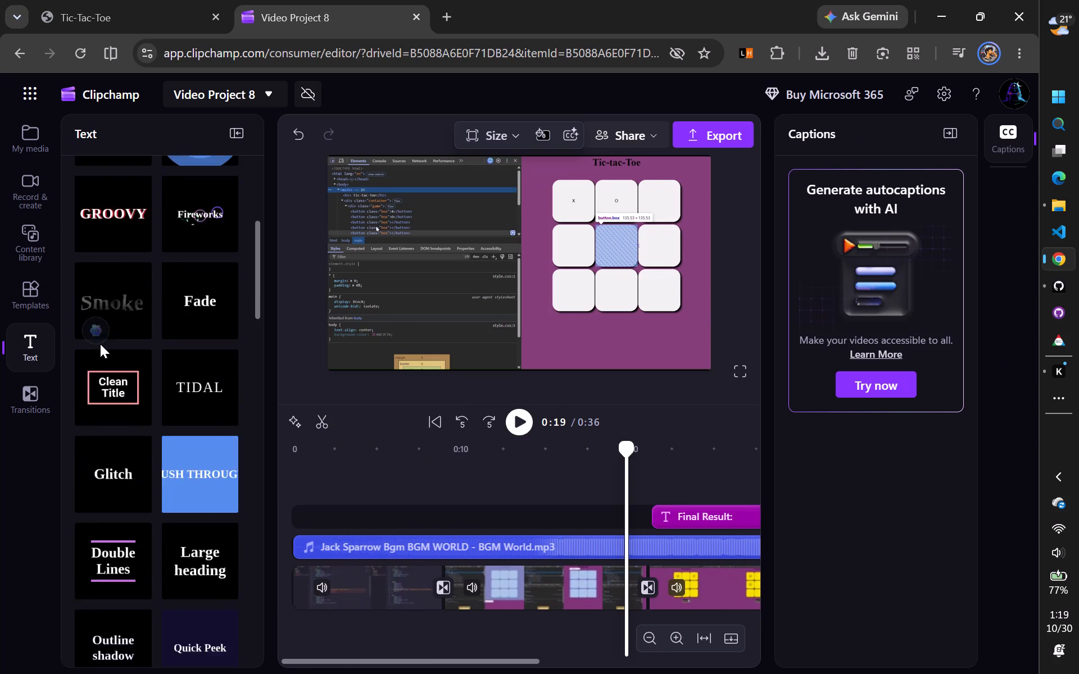
scroll(100, 344, down, 8)
scroll(111, 586, up, 1)
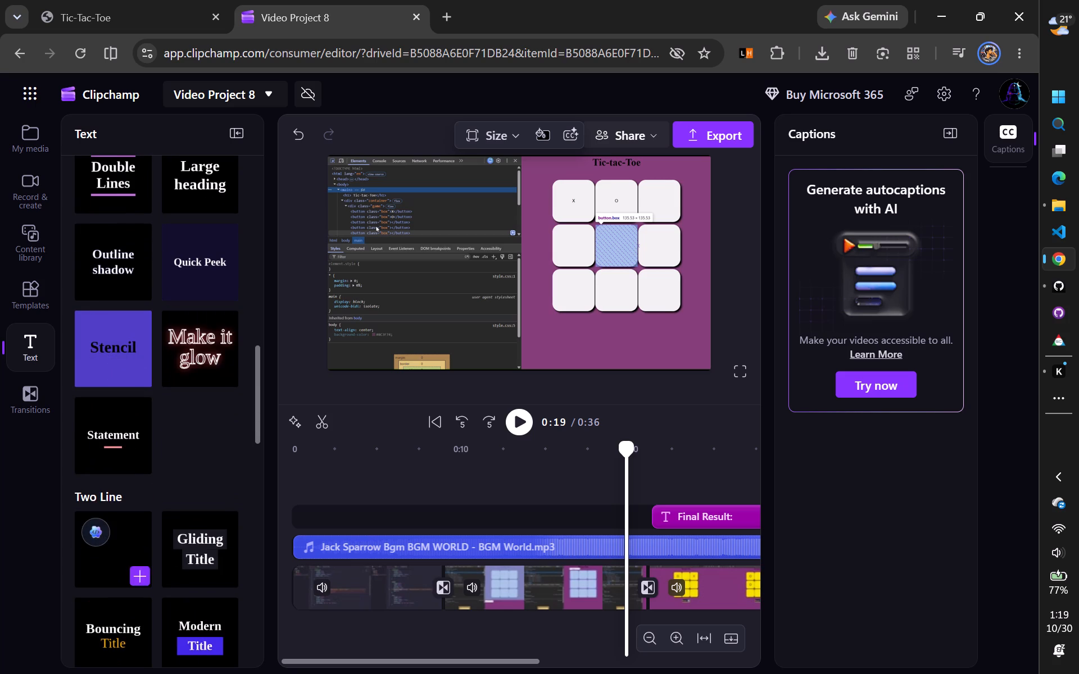
scroll(111, 586, up, 5)
scroll(151, 462, up, 2)
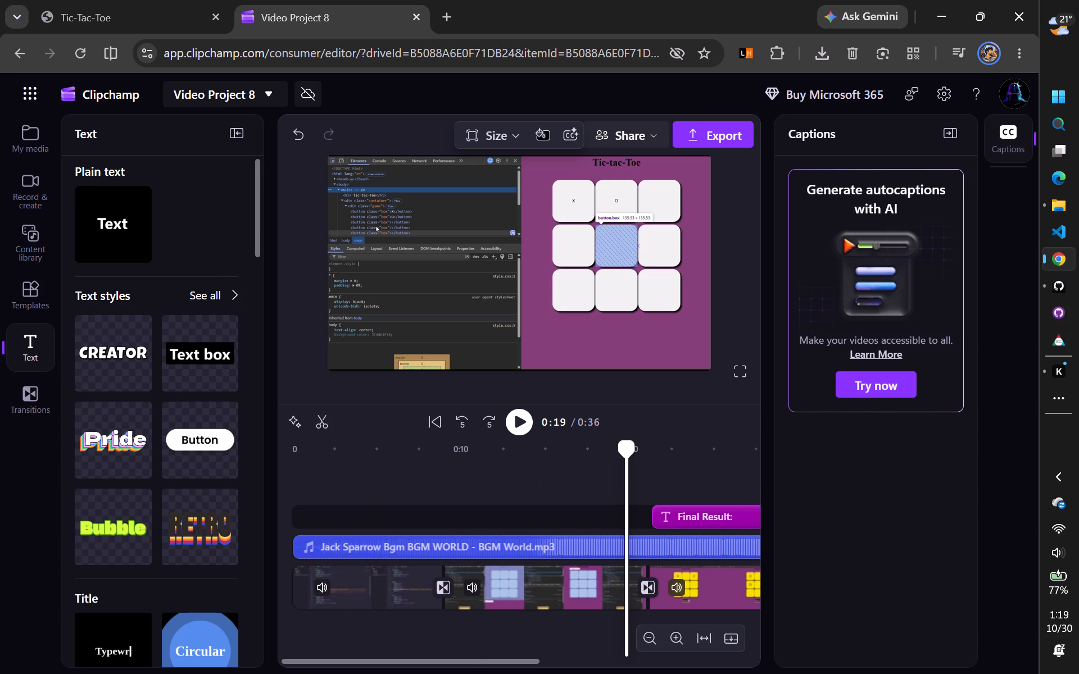
Play the whole video from 0:00 to review the edit.
drag(628, 454, 246, 453)
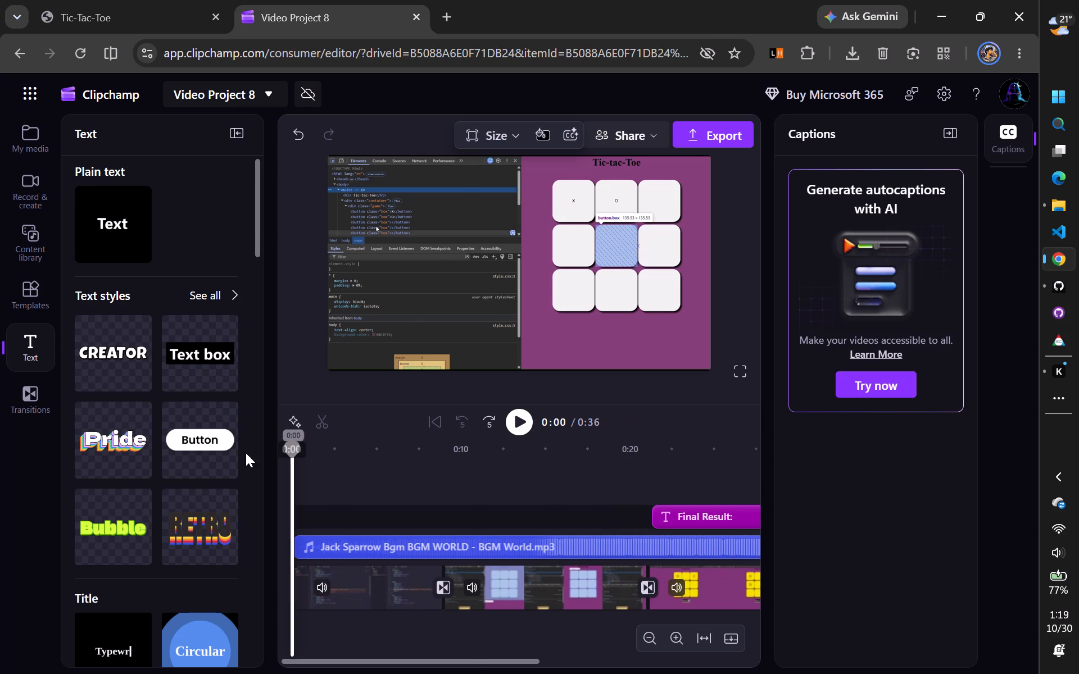
click(514, 420)
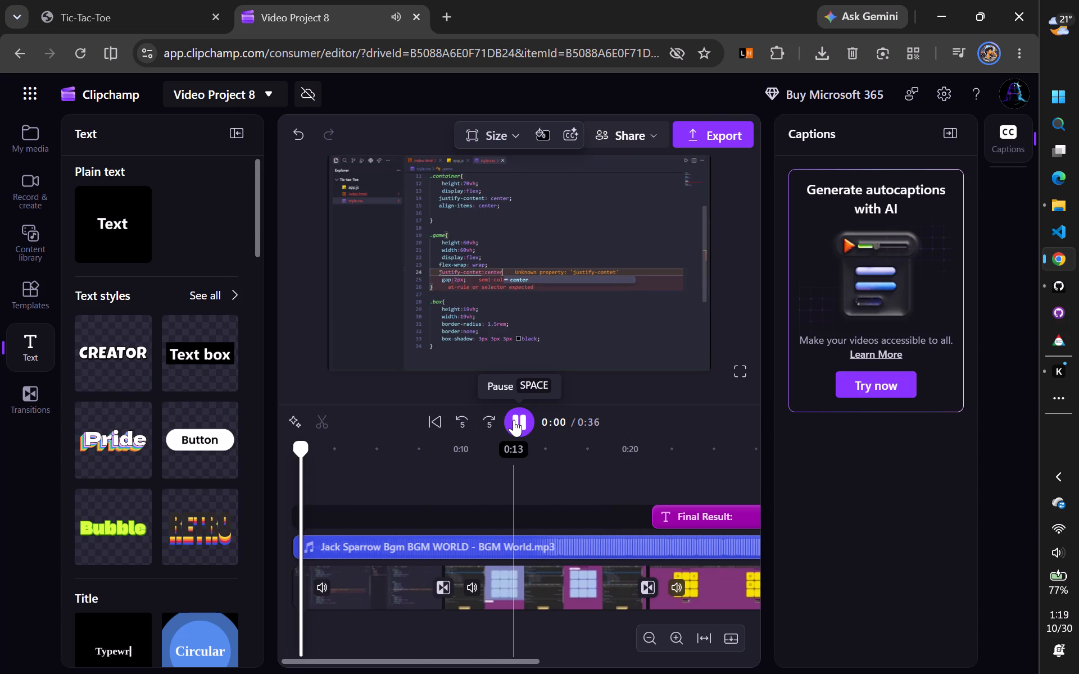
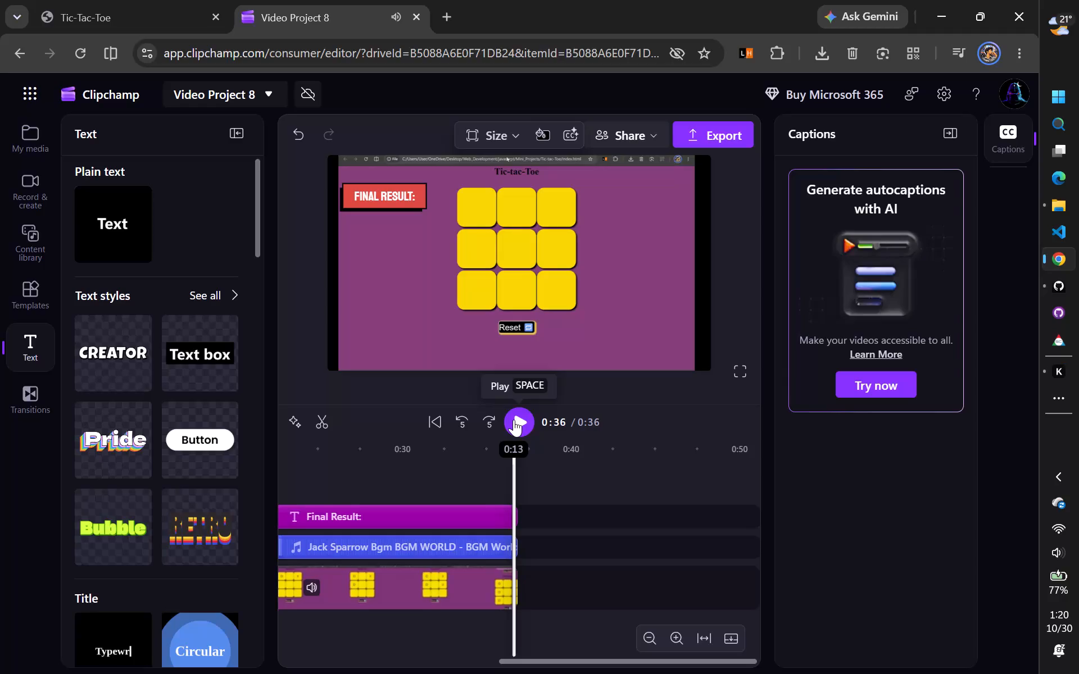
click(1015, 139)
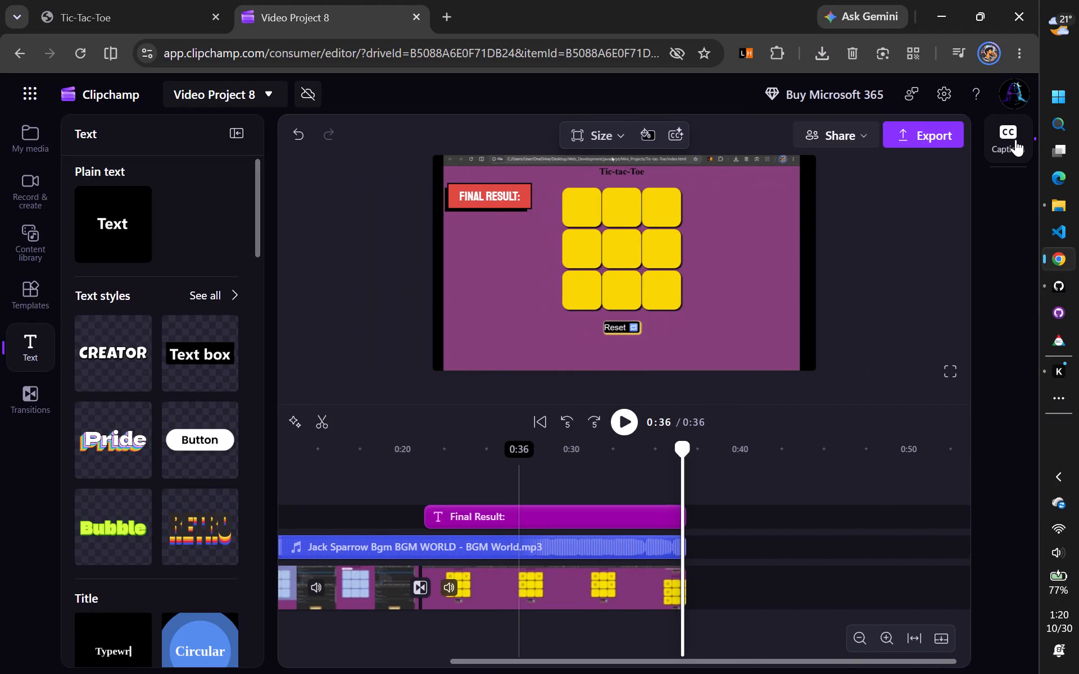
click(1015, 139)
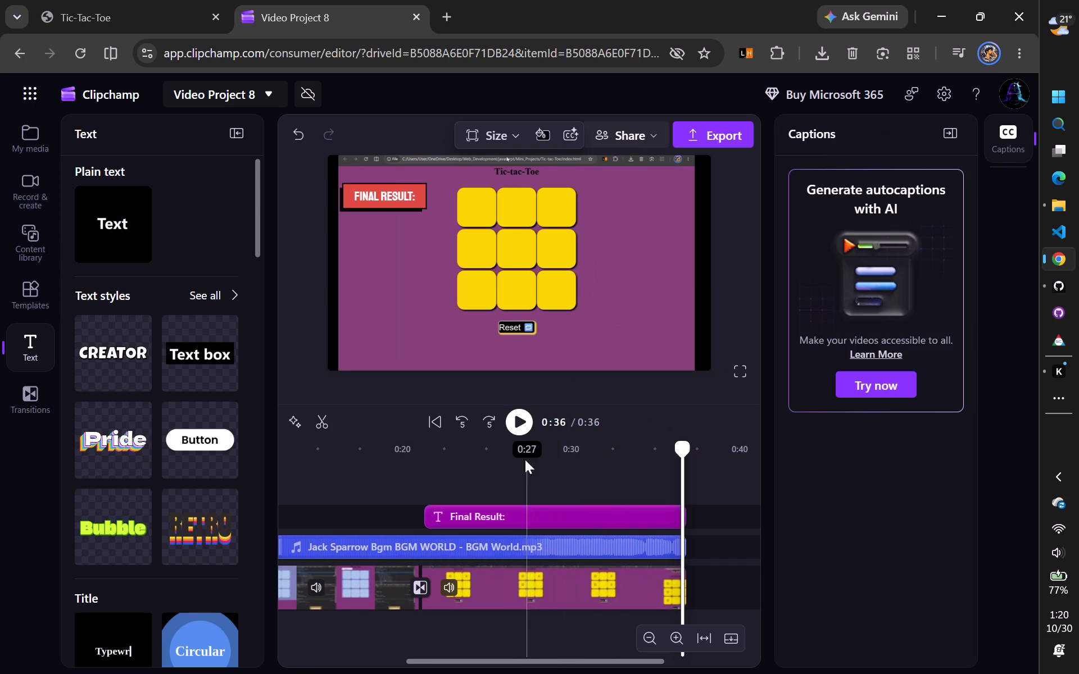
Play the whole video from 0:00 to the end, following the playhead along the timeline, to review the edit.
scroll(411, 478, right, 4)
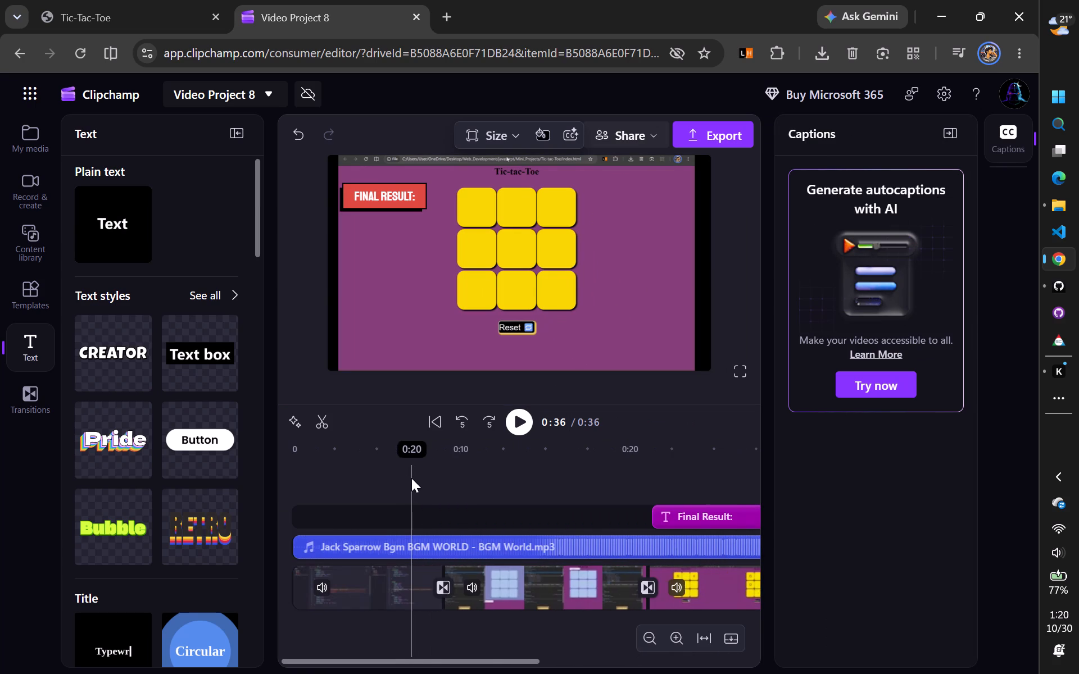
scroll(411, 478, right, 1)
click(294, 476)
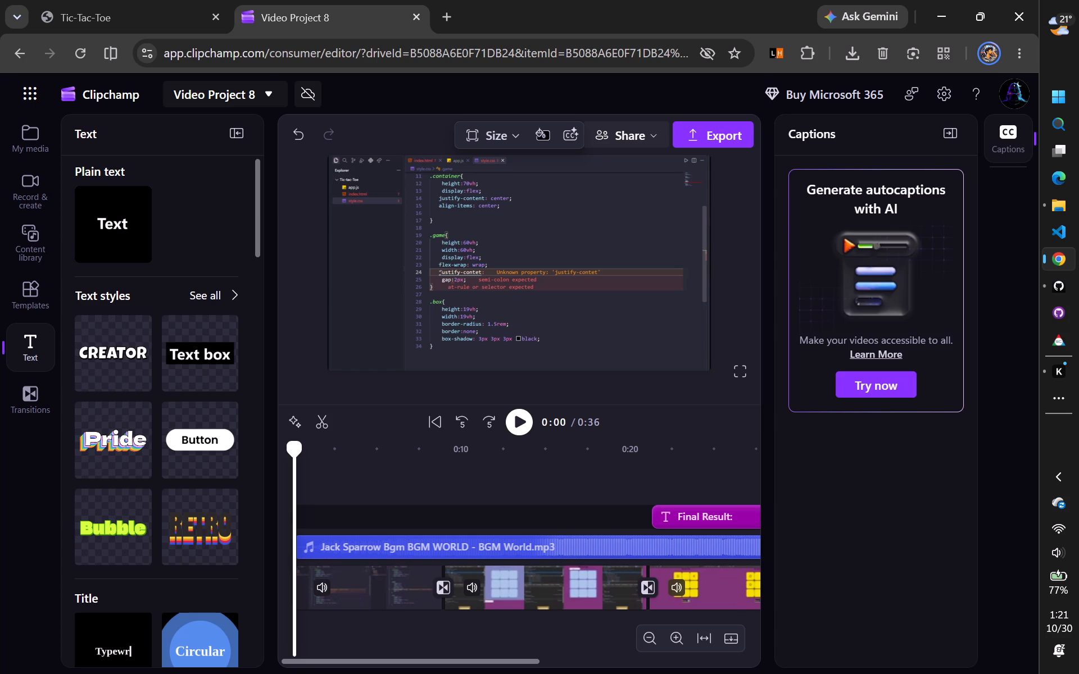
click(522, 424)
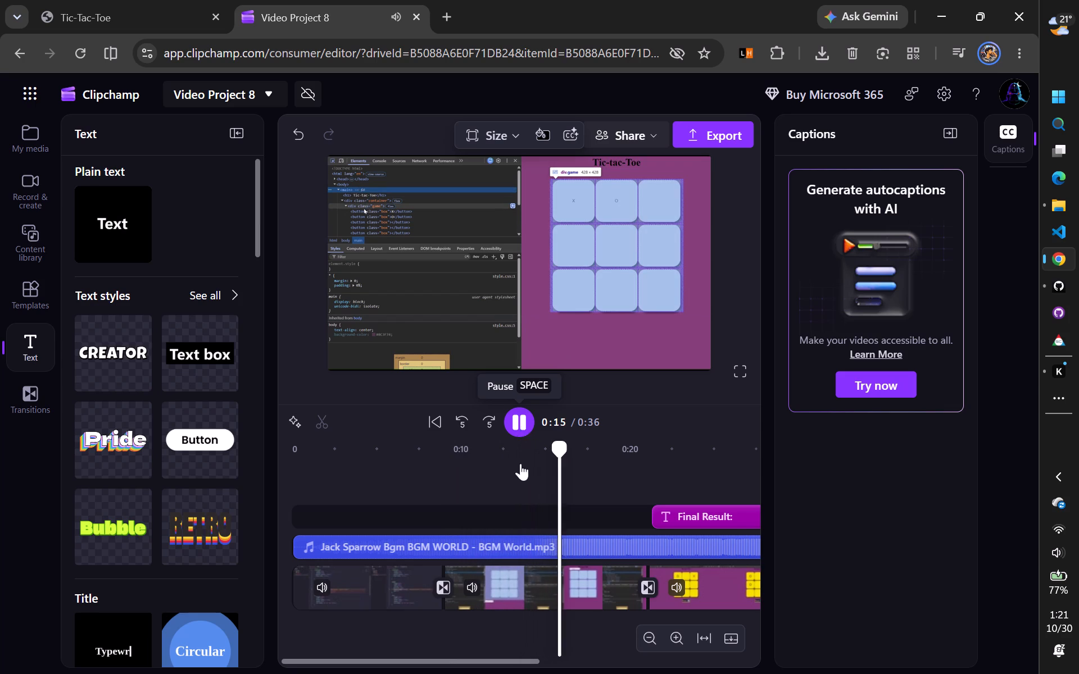
scroll(521, 482, left, 1)
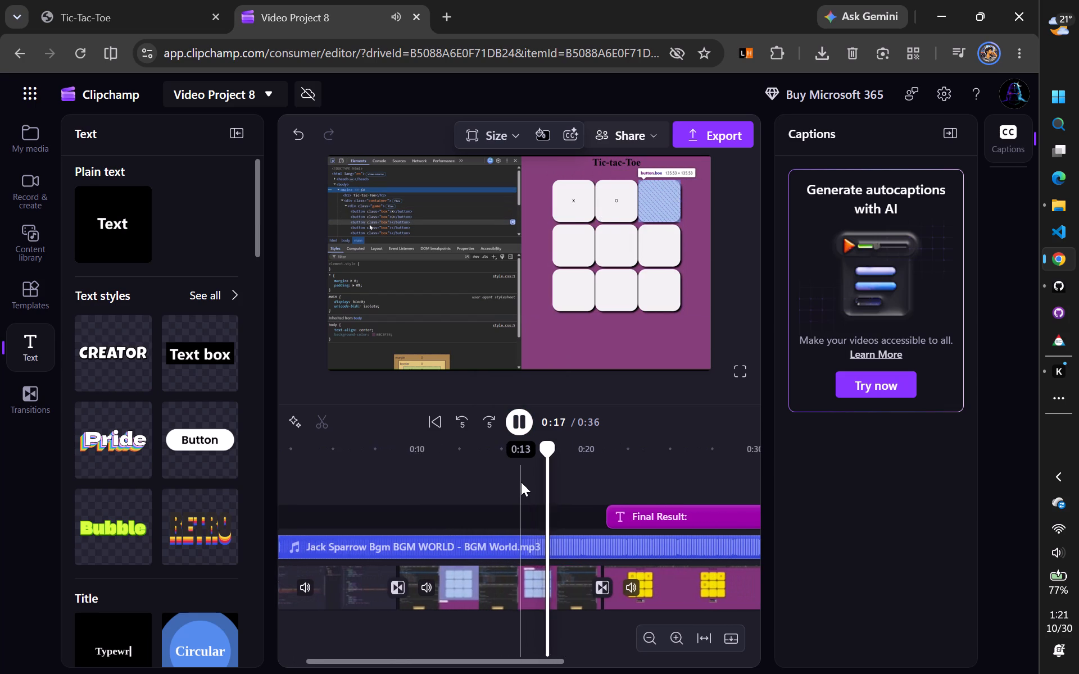
scroll(521, 482, left, 2)
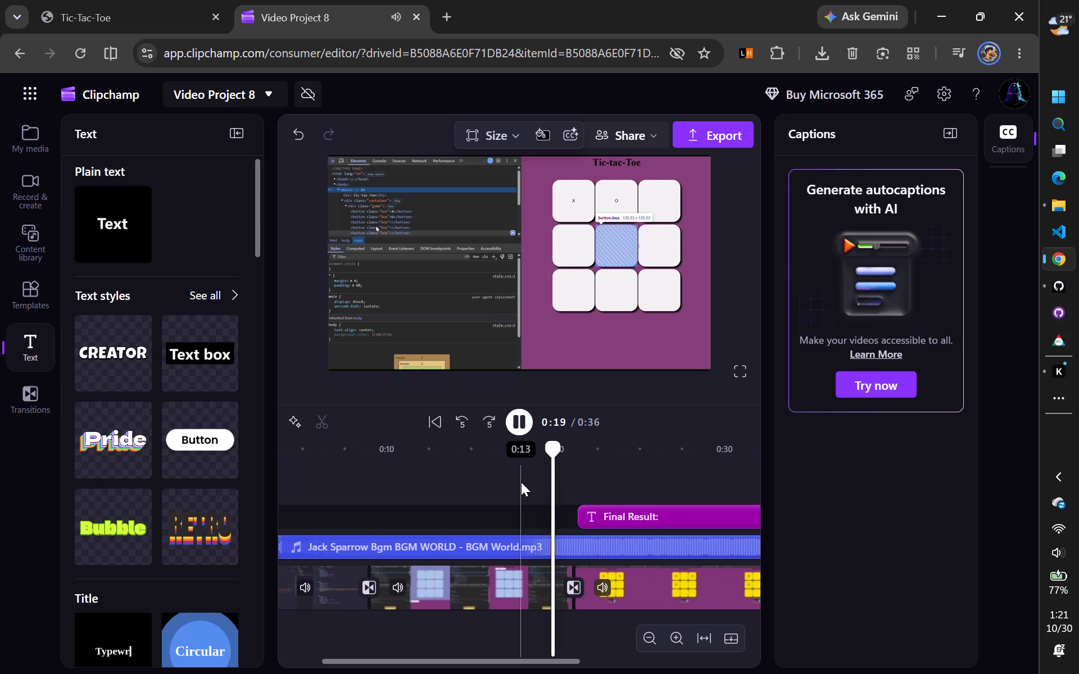
scroll(521, 482, left, 1)
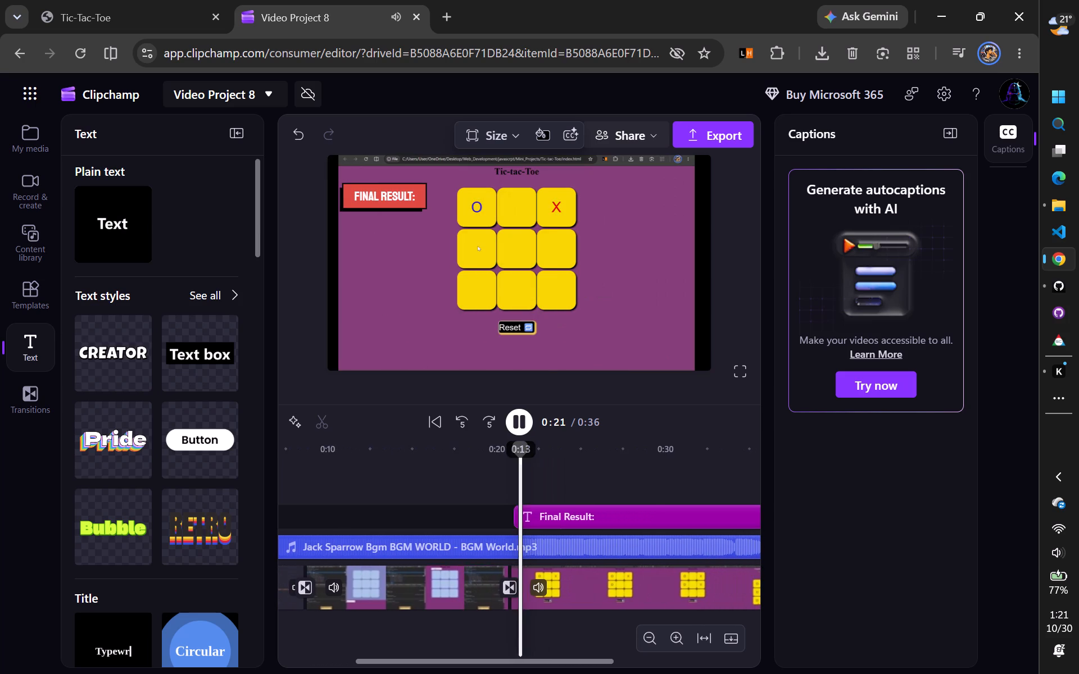
scroll(521, 482, left, 2)
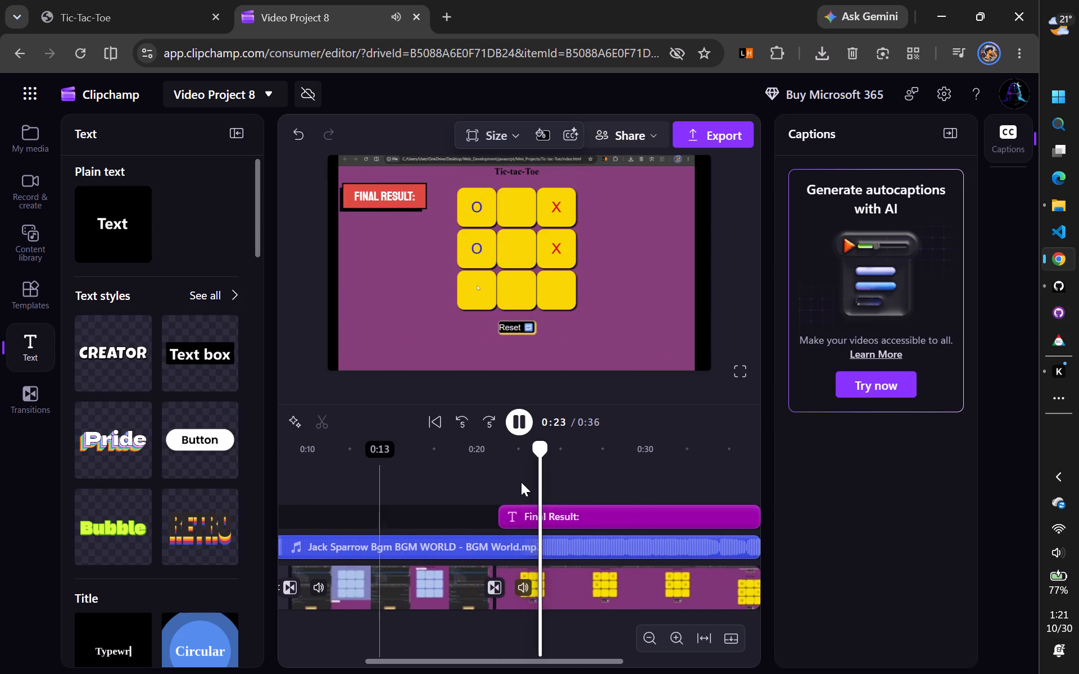
scroll(521, 482, left, 3)
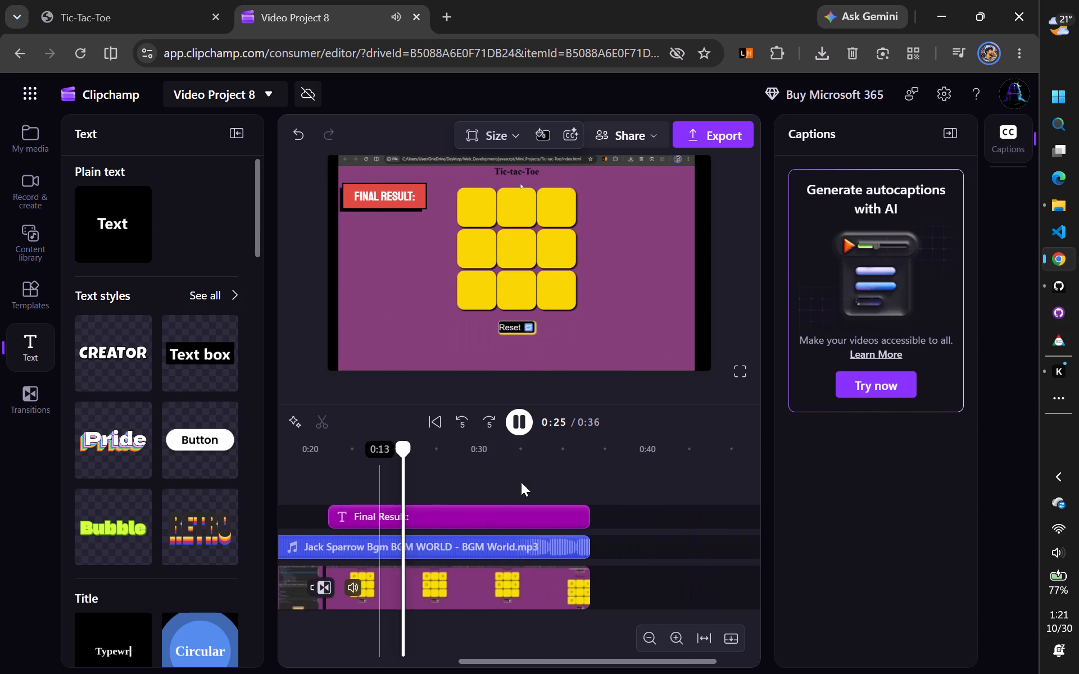
scroll(521, 482, left, 1)
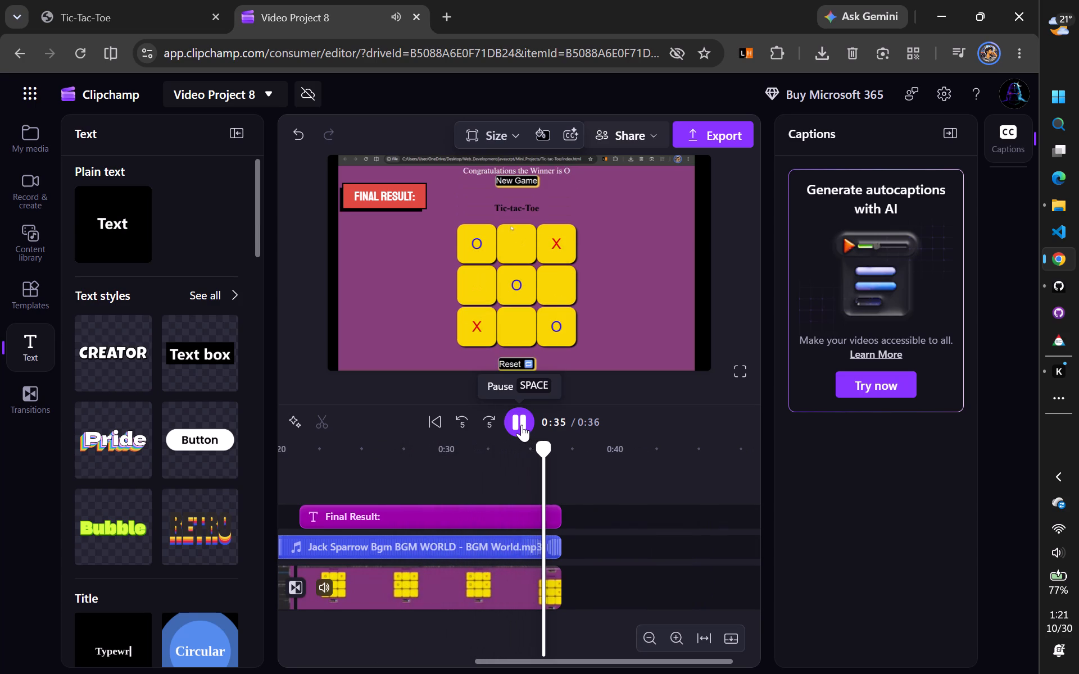
click(522, 425)
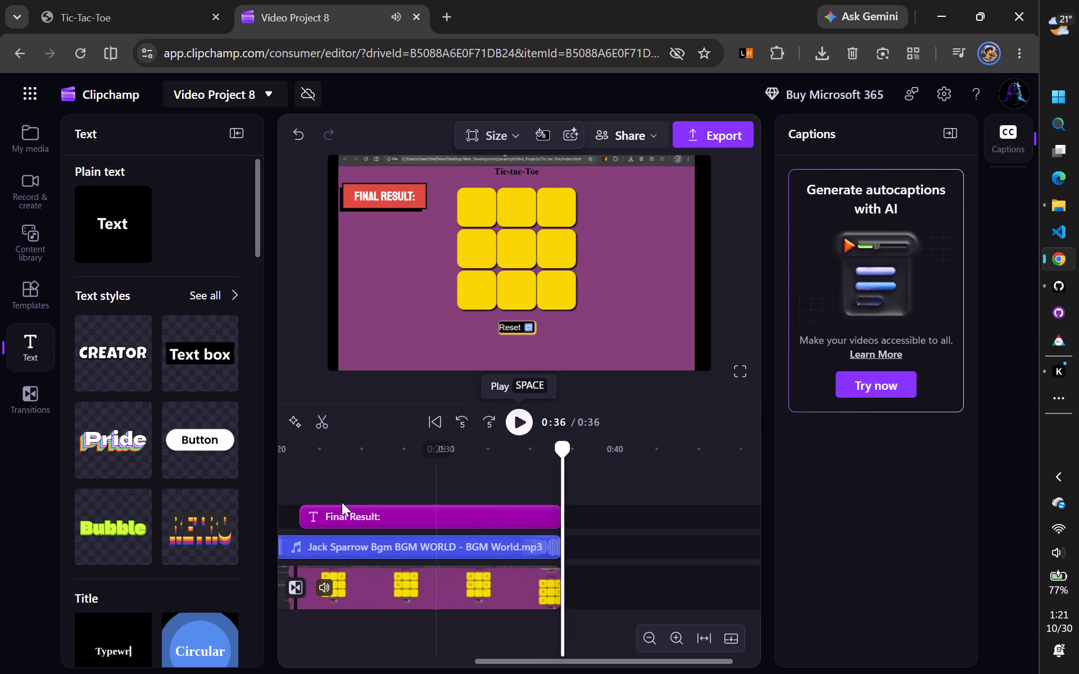
Look through the plain text, text style and title presets for a further text element for the video.
scroll(175, 514, down, 2)
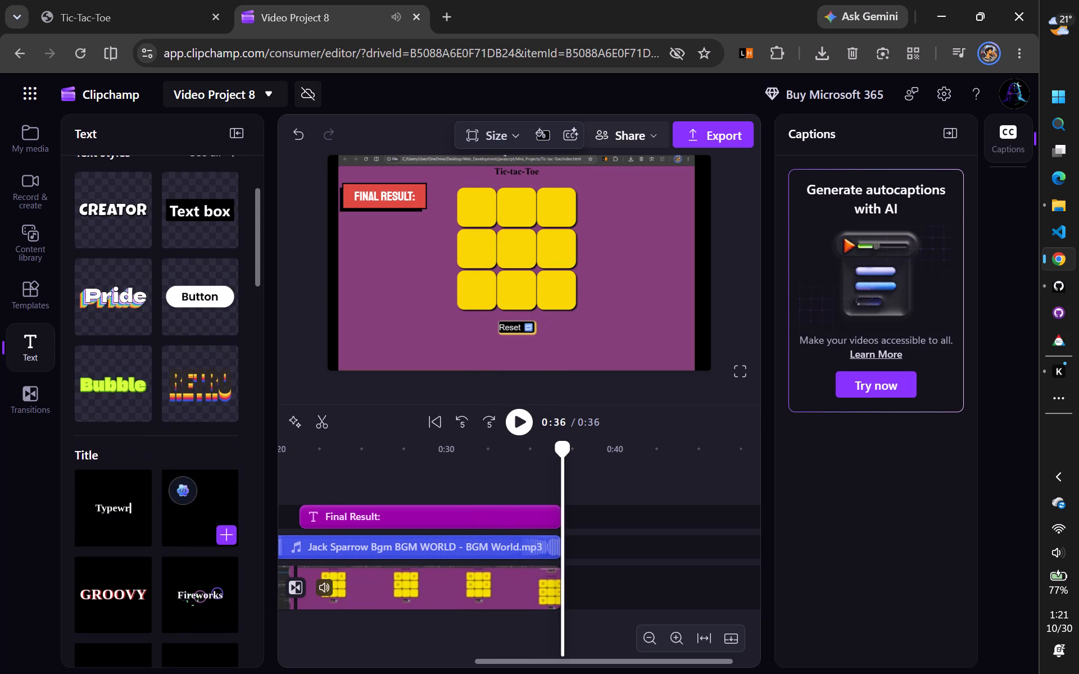
scroll(175, 514, down, 3)
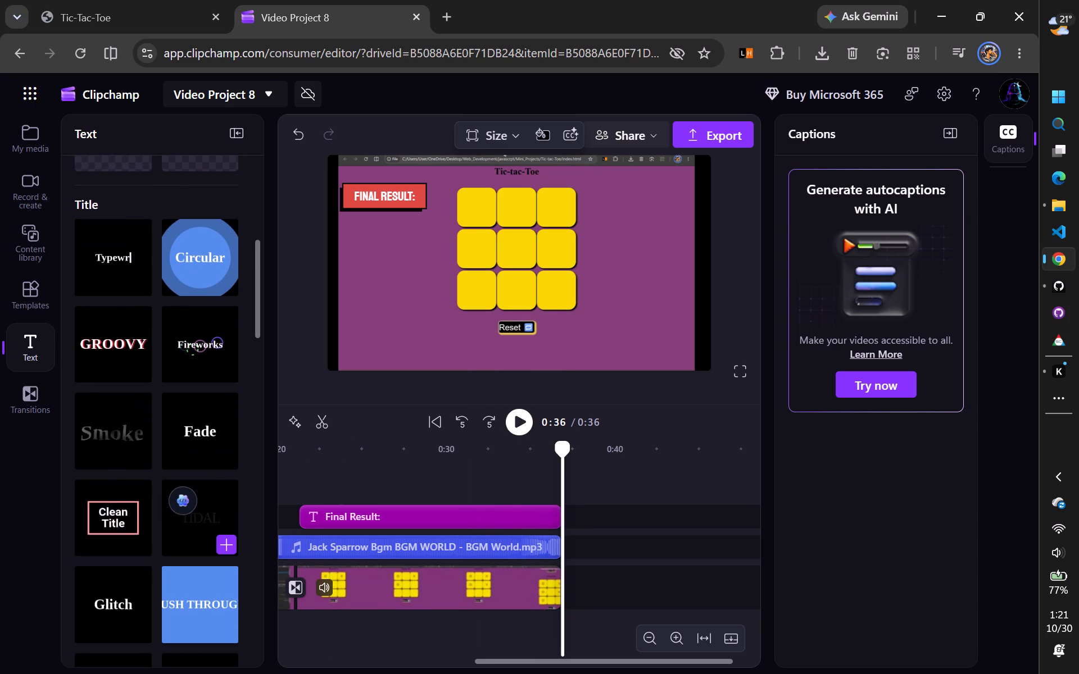
scroll(175, 514, down, 2)
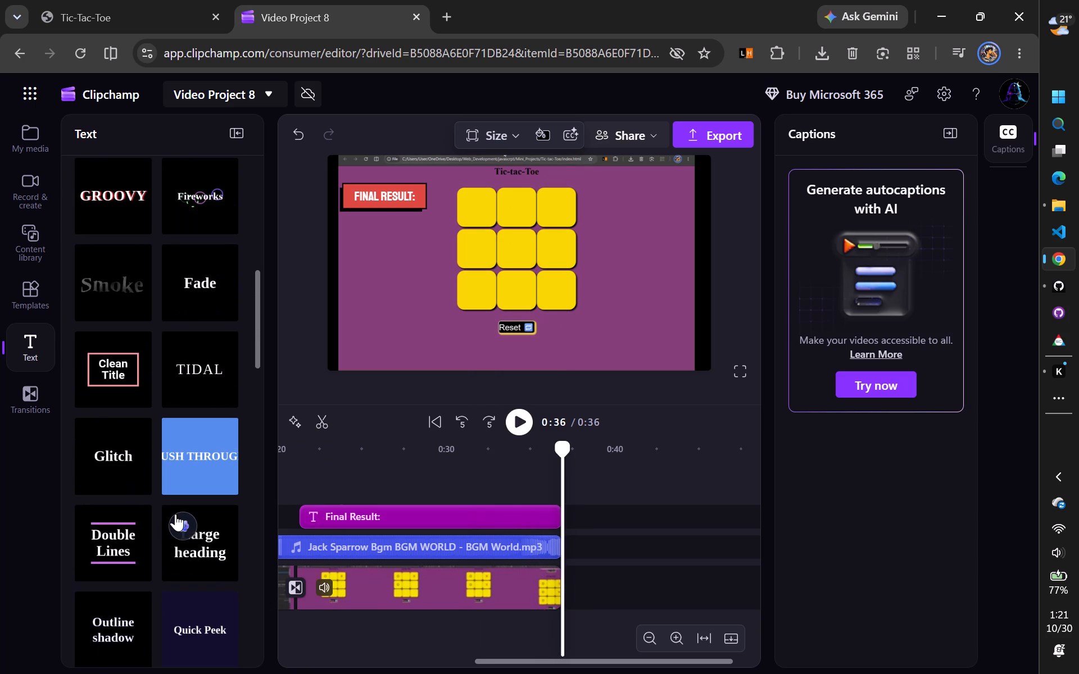
scroll(175, 514, down, 2)
scroll(175, 514, up, 4)
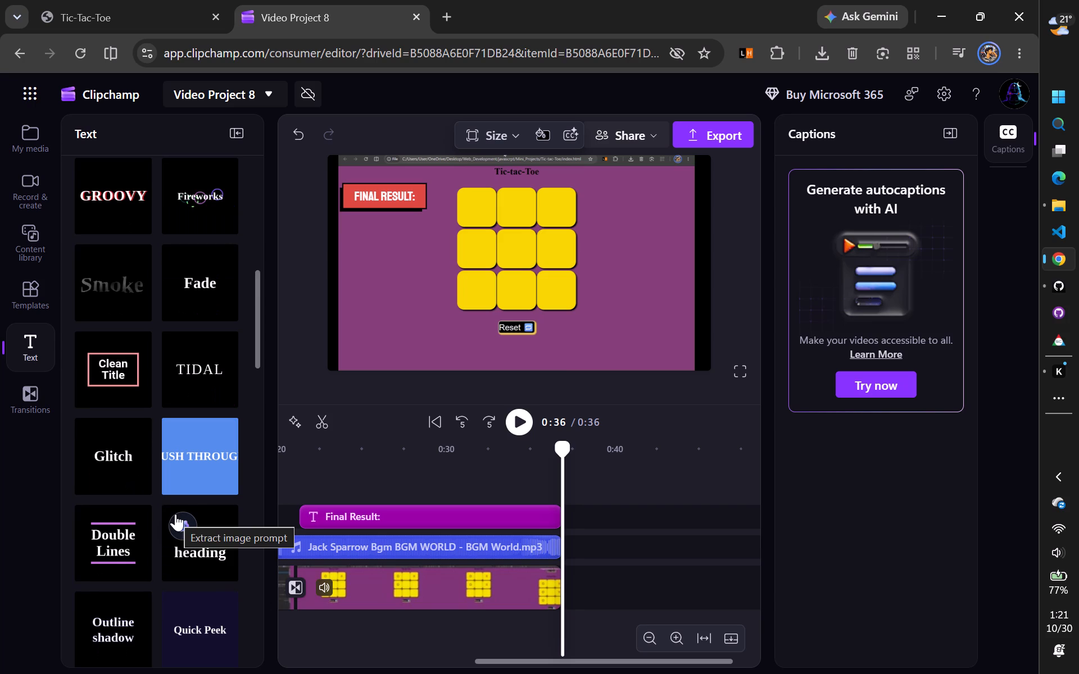
scroll(181, 361, up, 3)
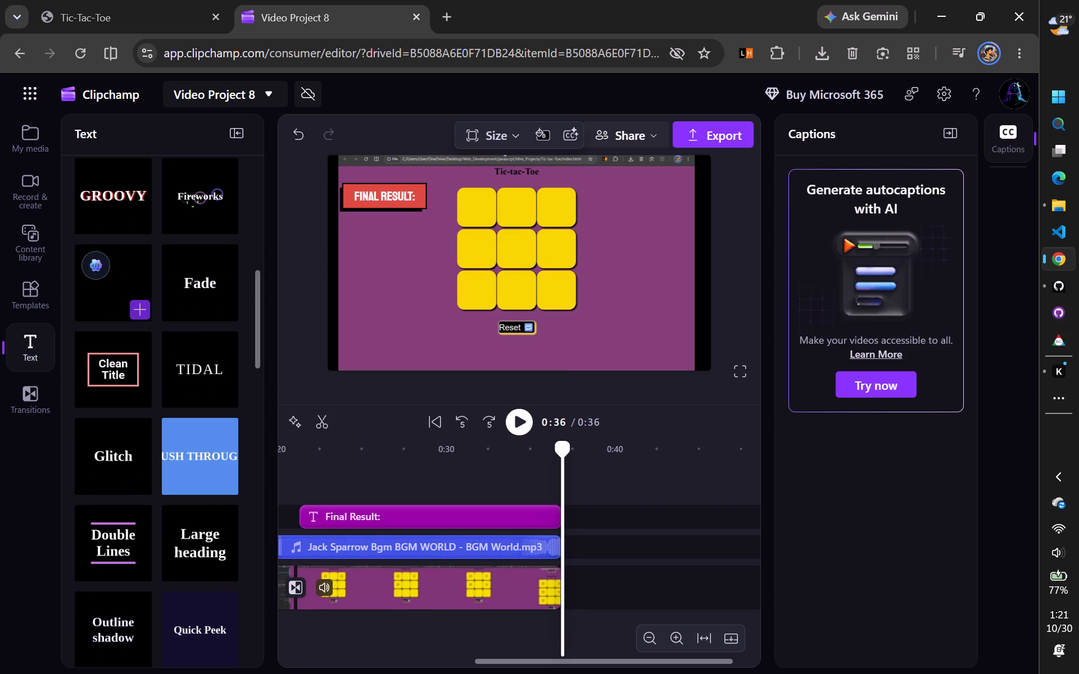
scroll(133, 270, up, 5)
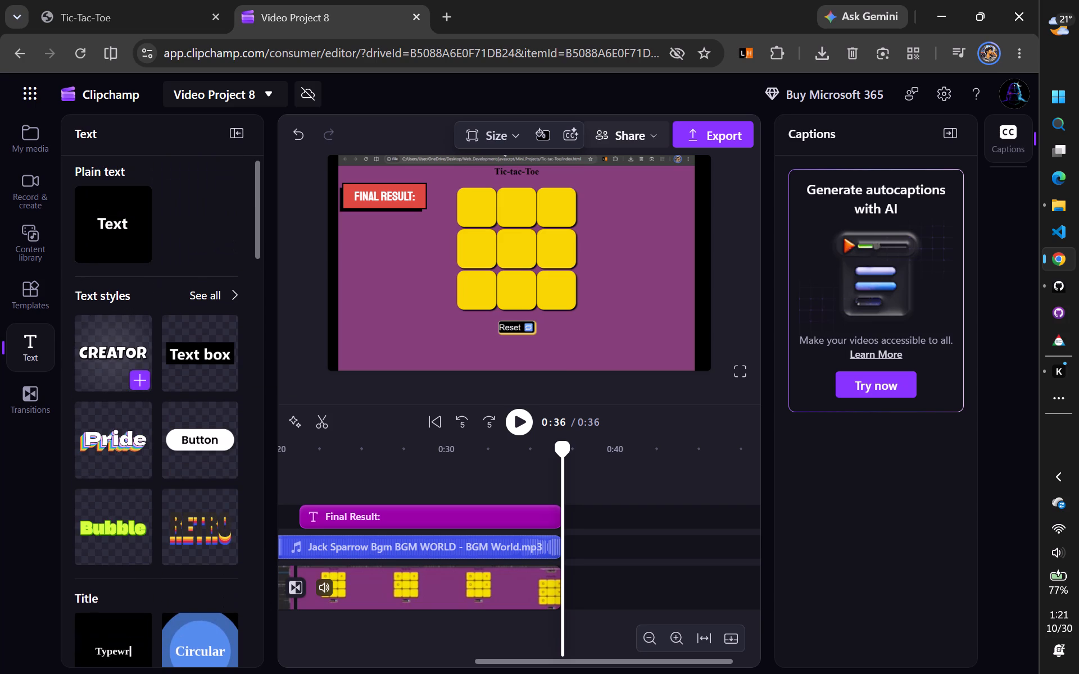
scroll(133, 270, up, 3)
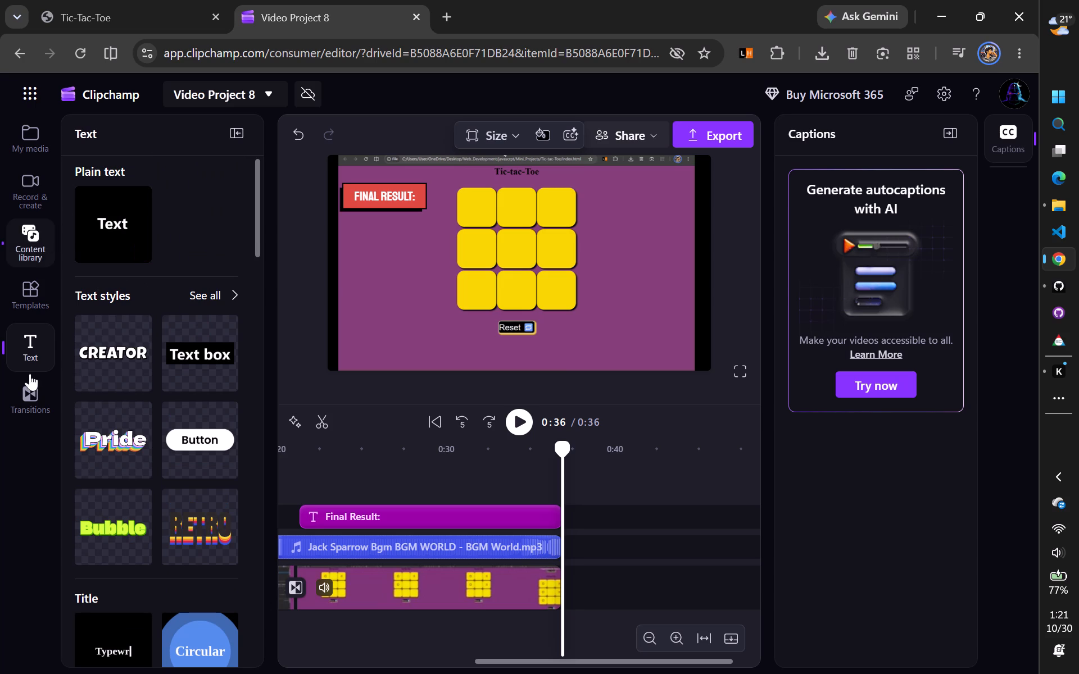
Look through the content library's featured collections and its music, annotation, video, sticker and background categories.
click(39, 301)
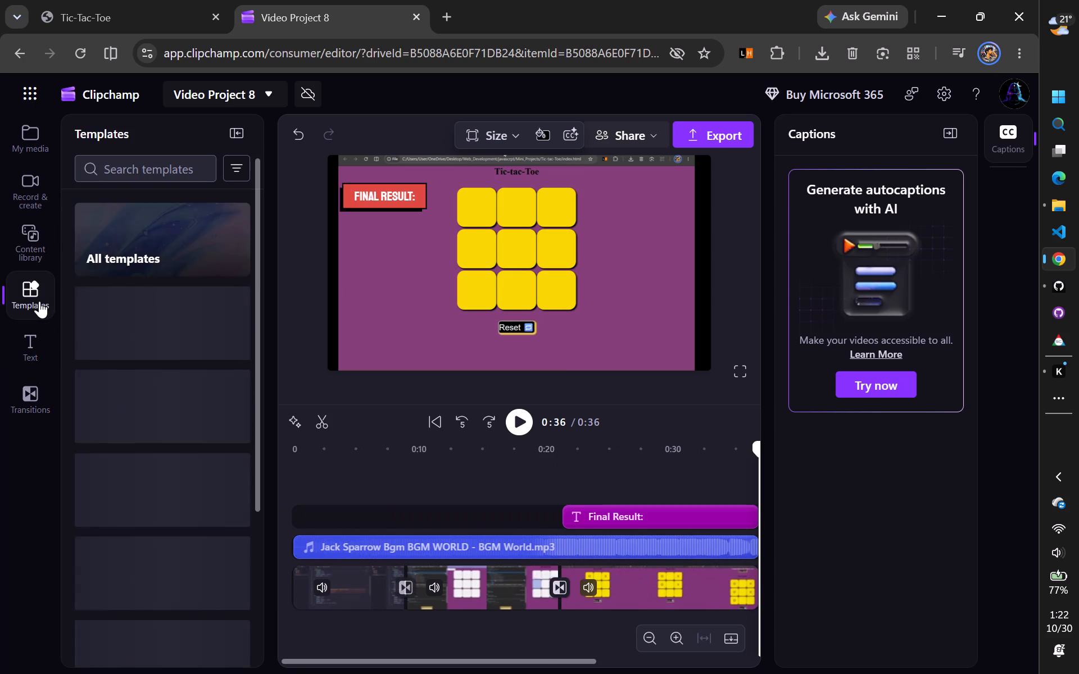
click(37, 252)
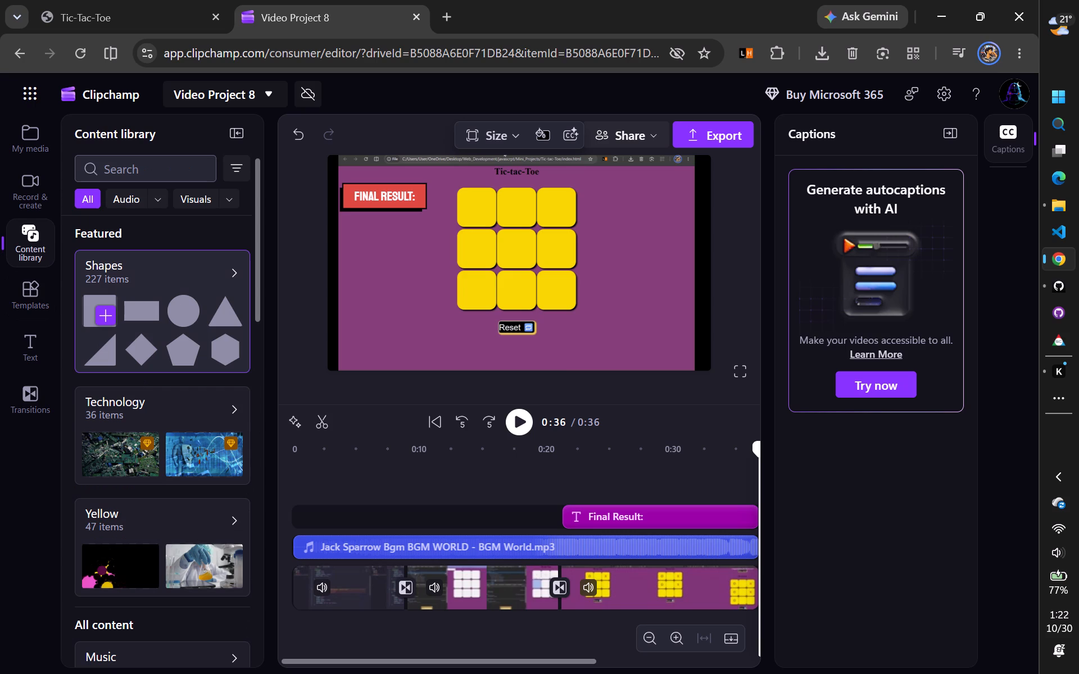
scroll(104, 303, down, 4)
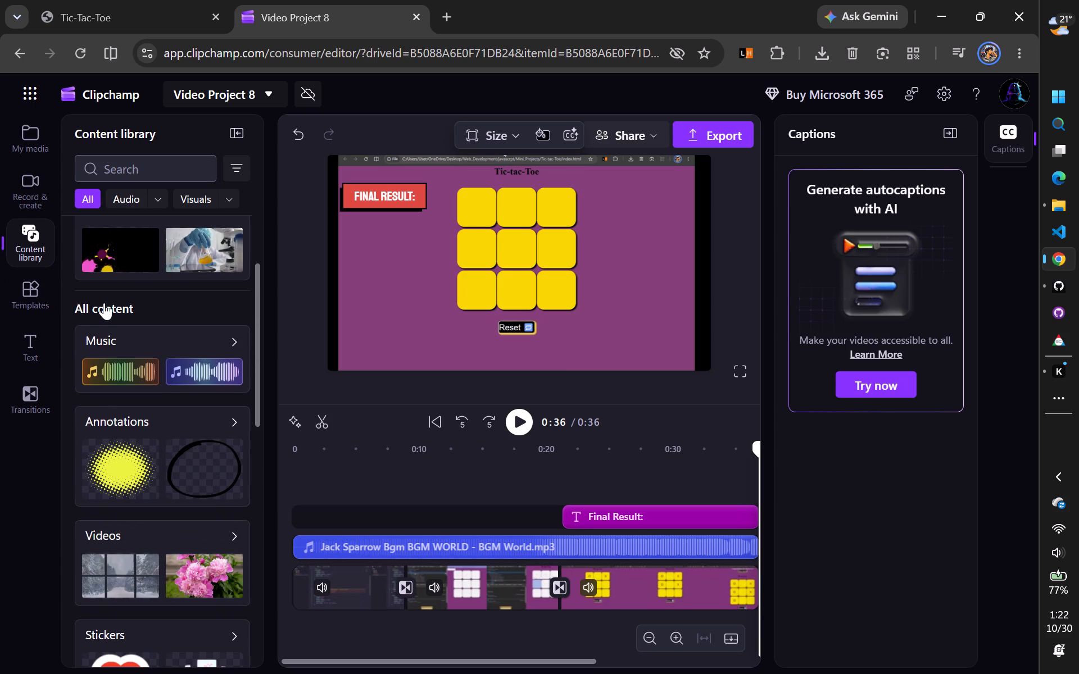
scroll(104, 303, down, 2)
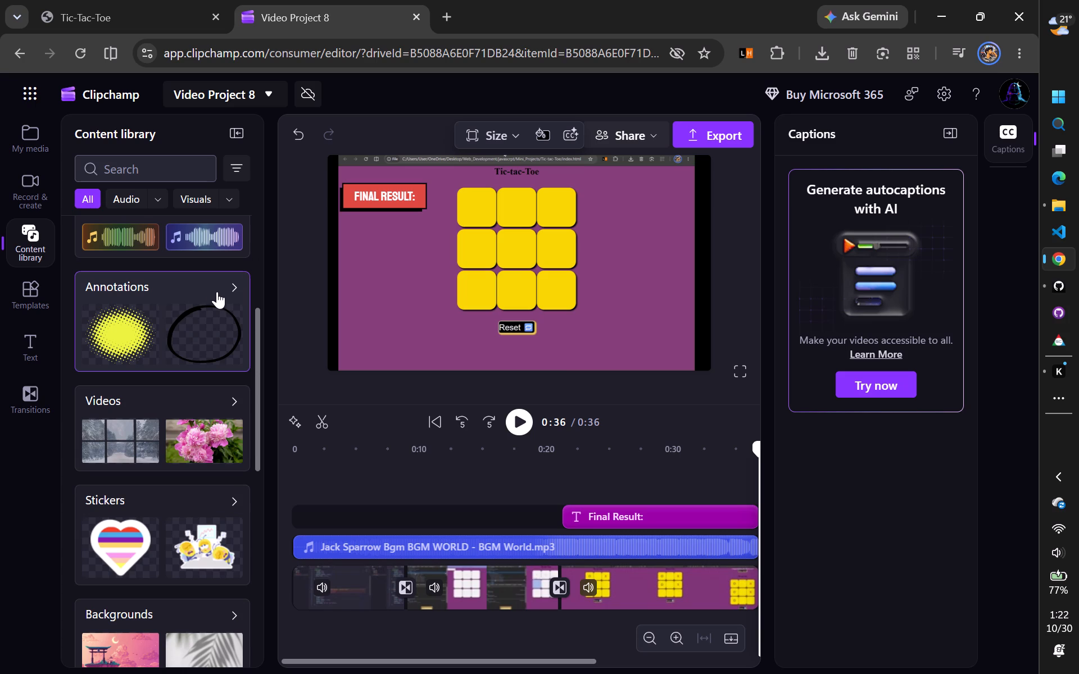
Look through the annotation collections in the content library, from Squares & Rectangles down to Illustrations.
click(233, 287)
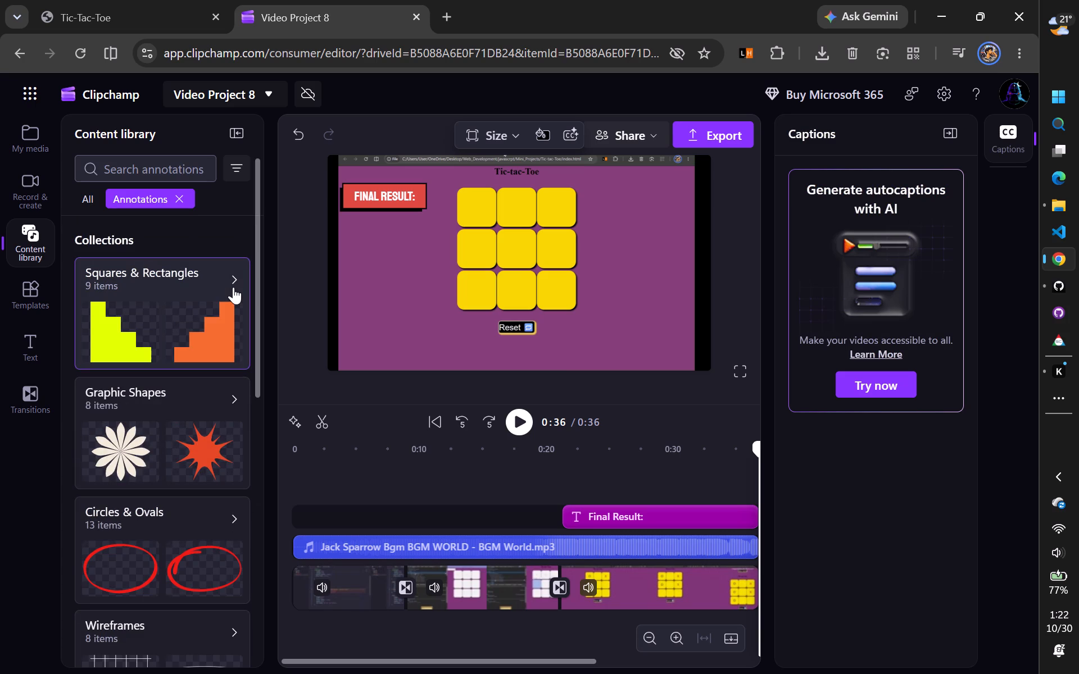
scroll(182, 417, down, 2)
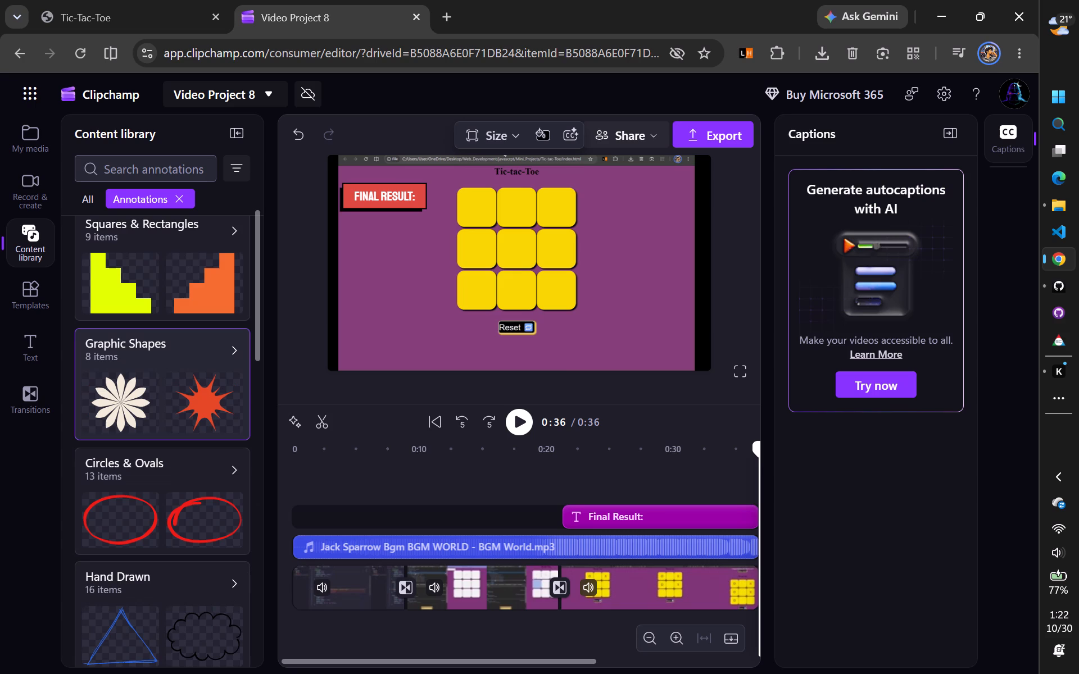
scroll(182, 417, down, 3)
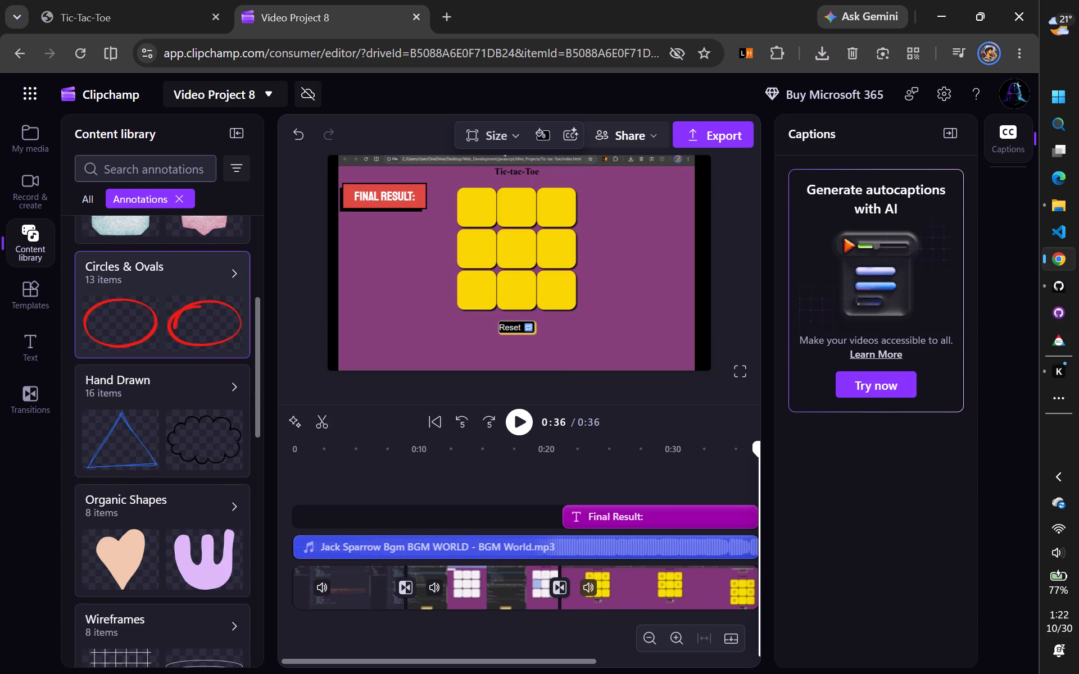
scroll(182, 417, down, 4)
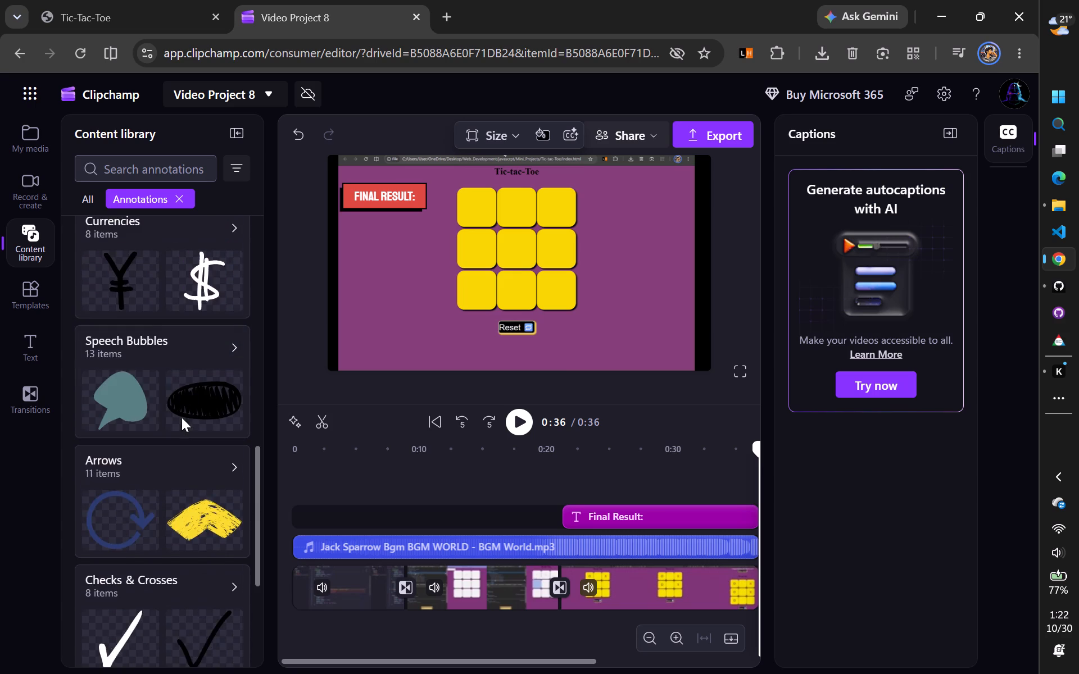
scroll(182, 417, down, 3)
scroll(182, 417, up, 3)
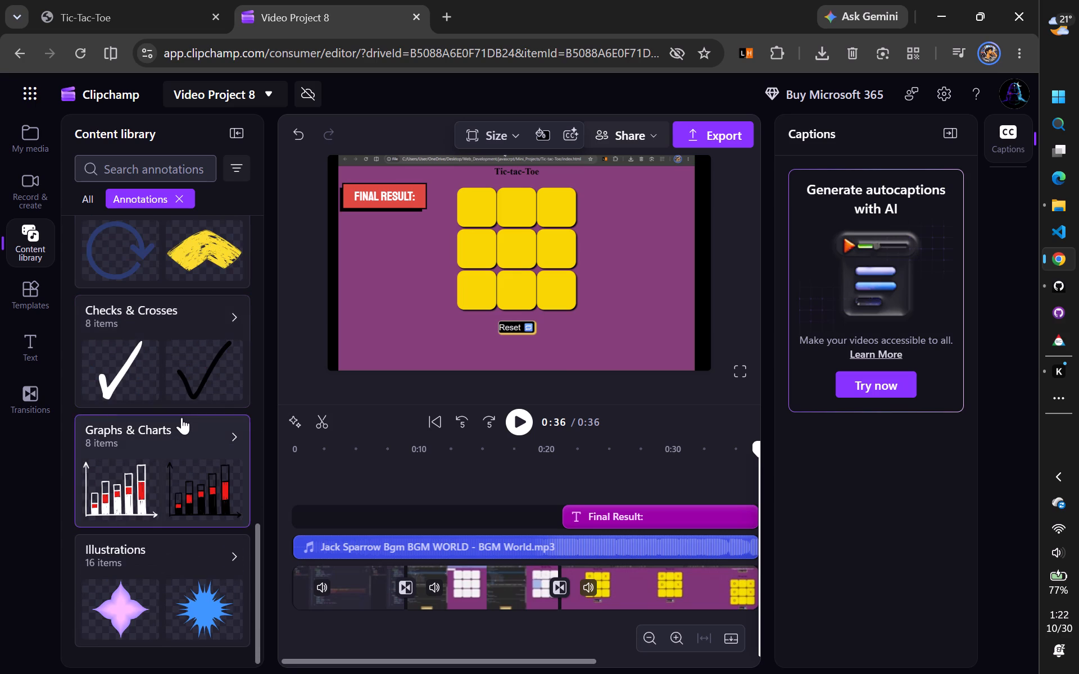
scroll(182, 417, up, 5)
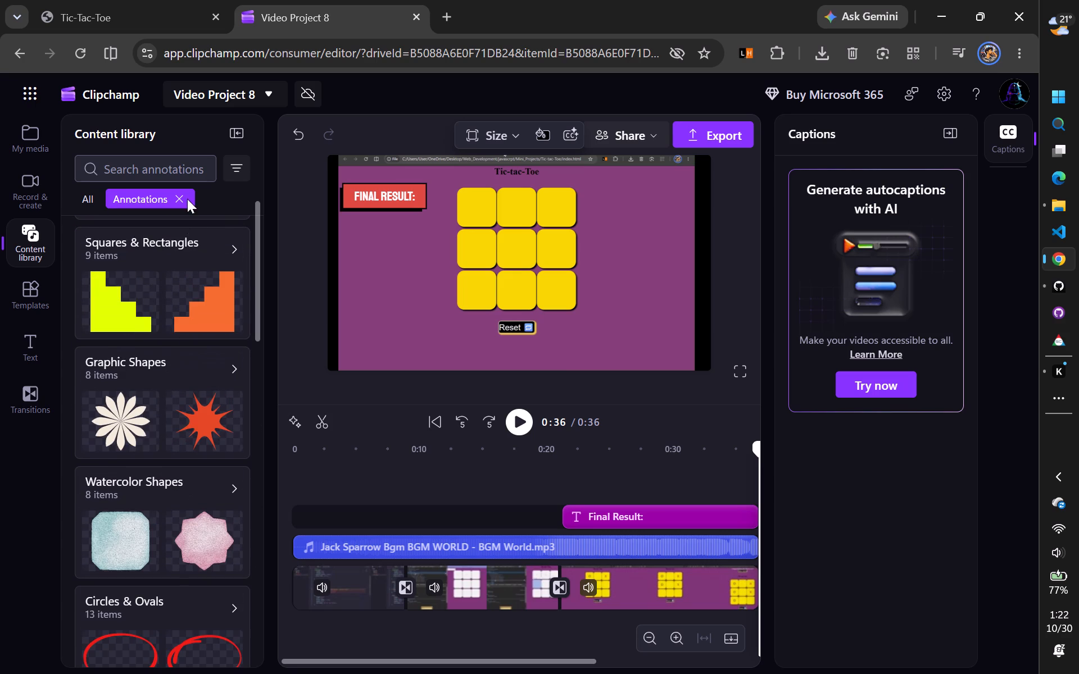
Return to all library content and look through its categories from Shapes down to GIPHY.
click(82, 200)
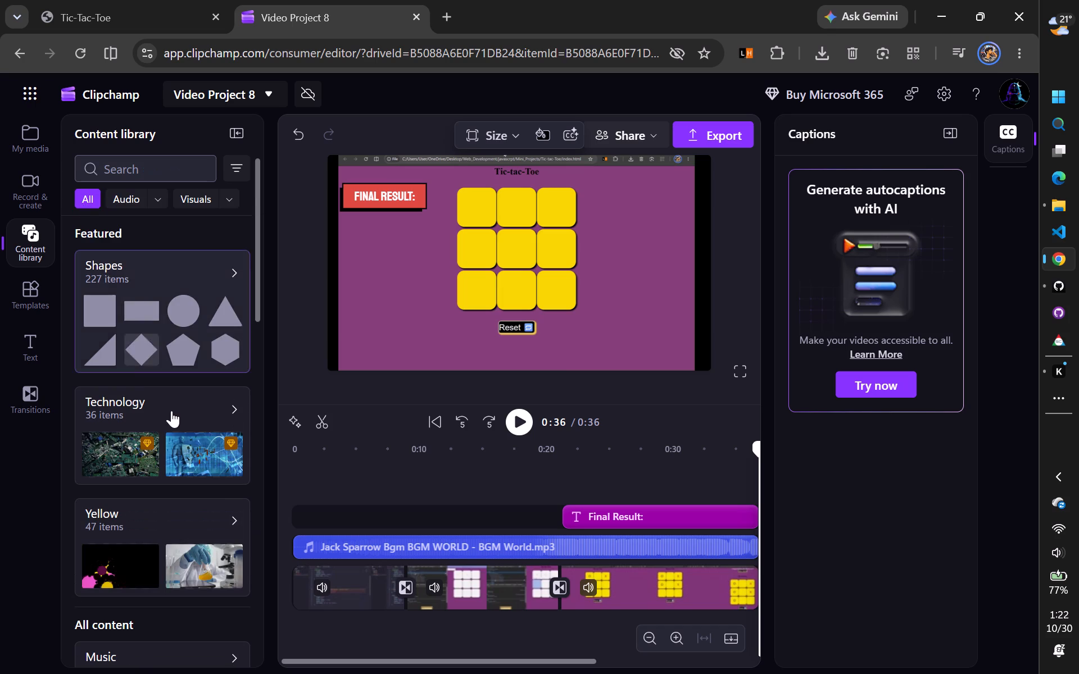
scroll(171, 411, down, 5)
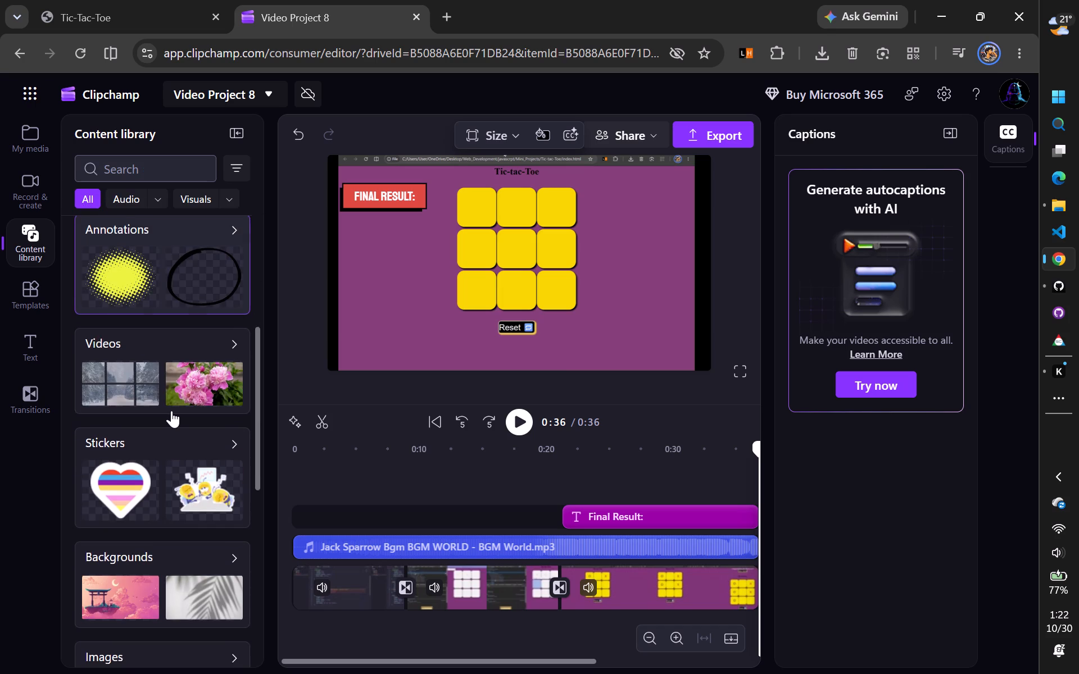
scroll(171, 411, down, 4)
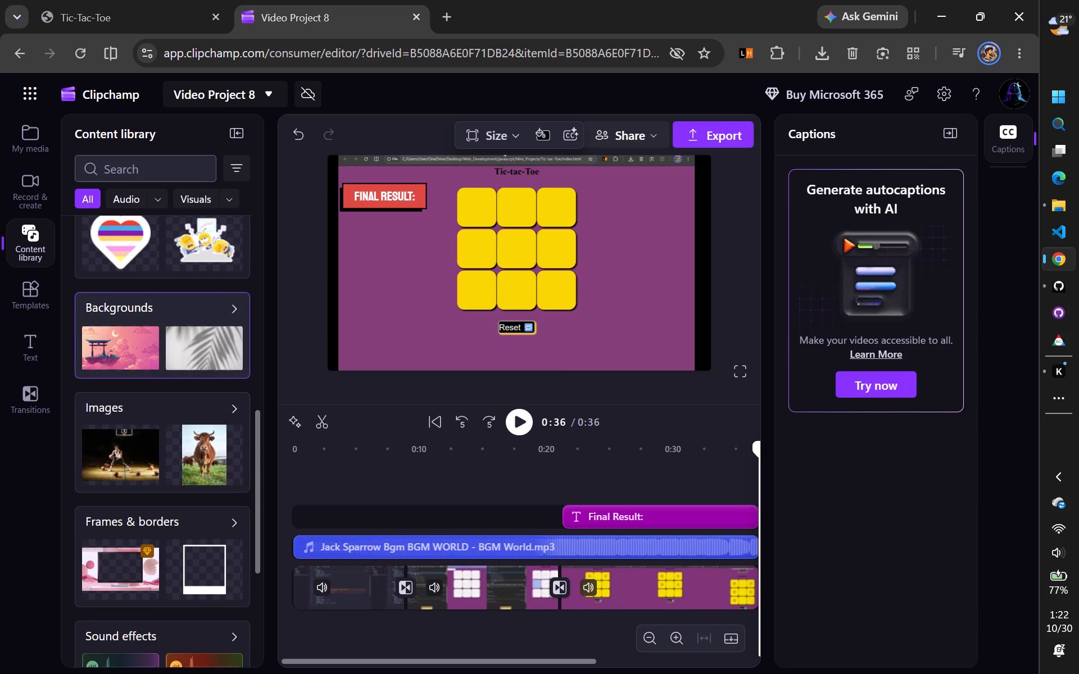
scroll(194, 449, down, 3)
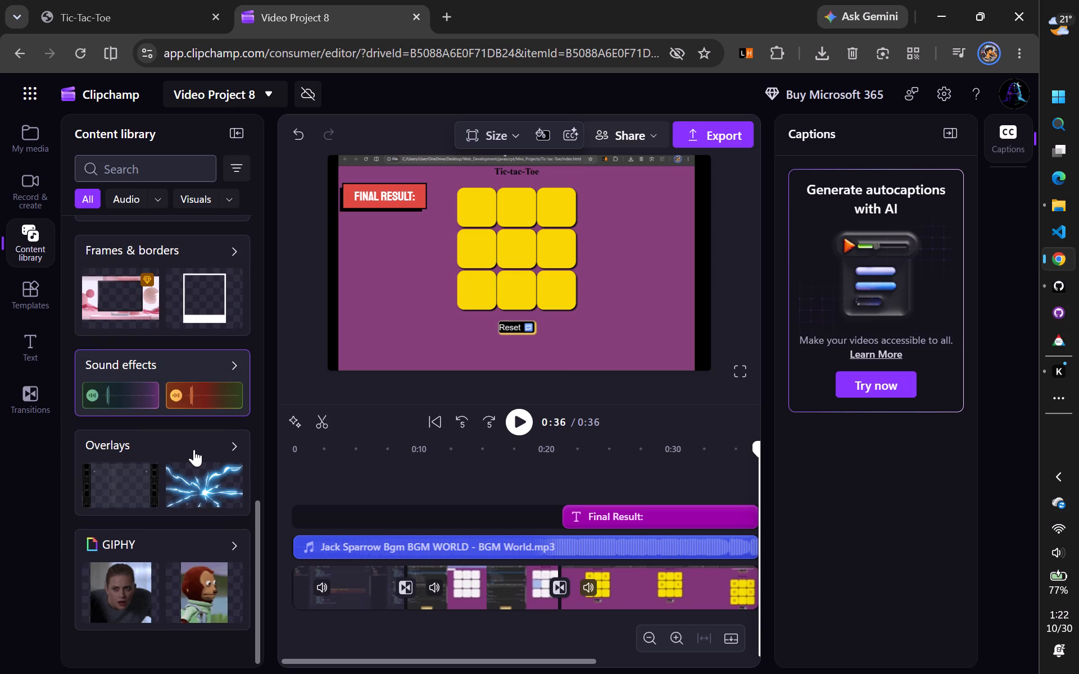
scroll(194, 449, down, 2)
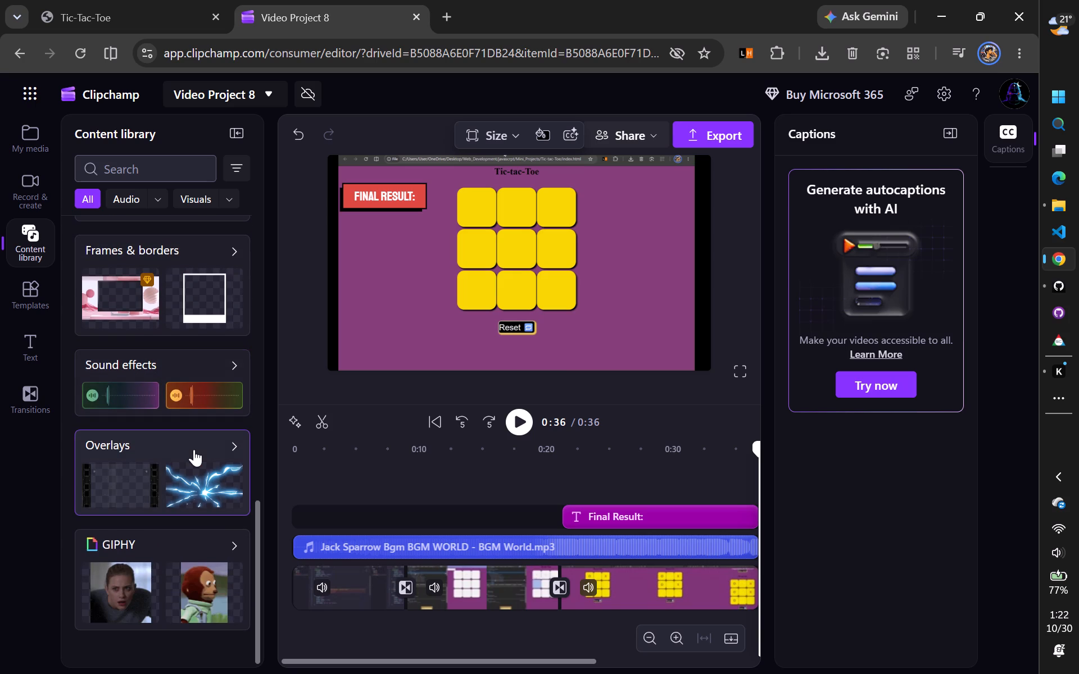
scroll(194, 449, down, 3)
Filter the library's sound effects to free items only and open the Transitions collection.
click(216, 360)
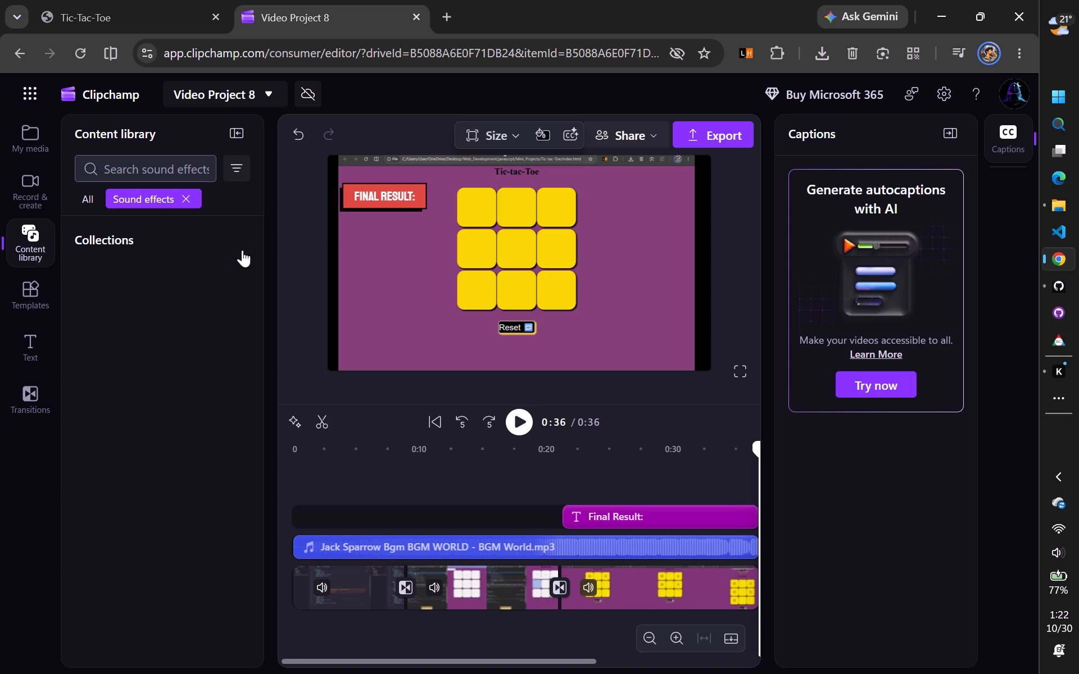
click(240, 174)
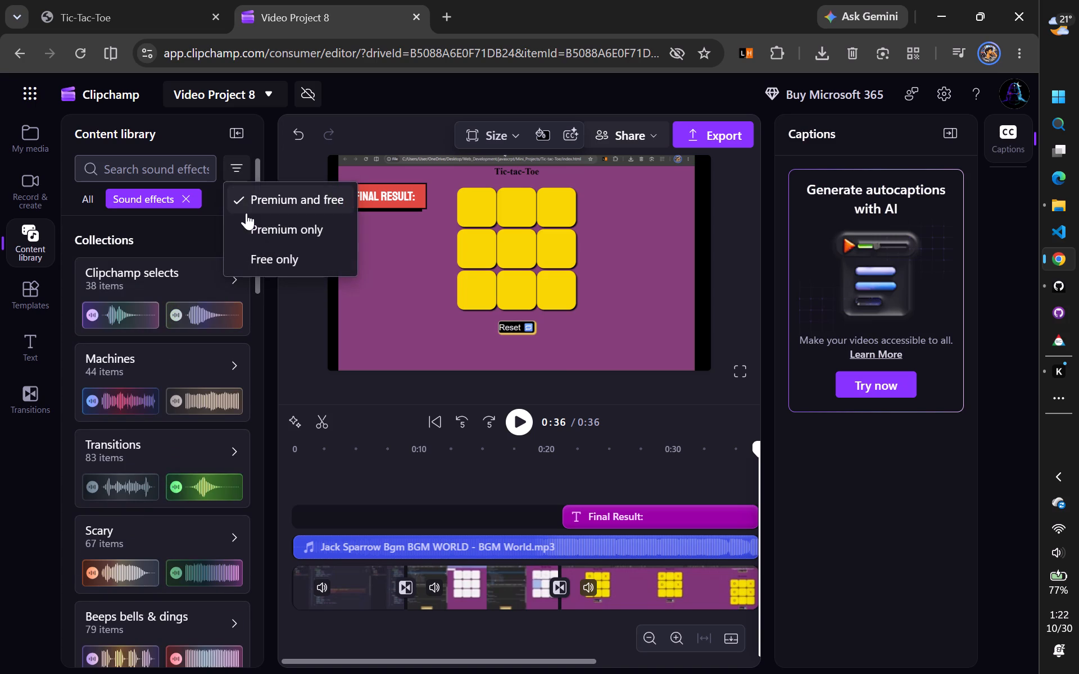
click(259, 264)
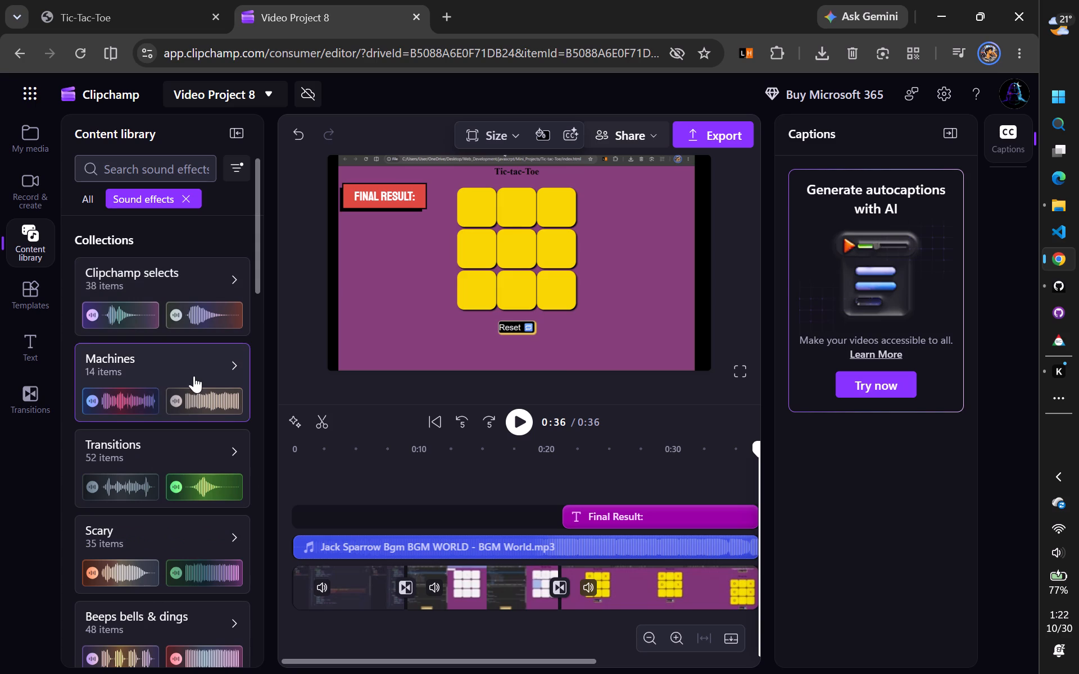
click(191, 456)
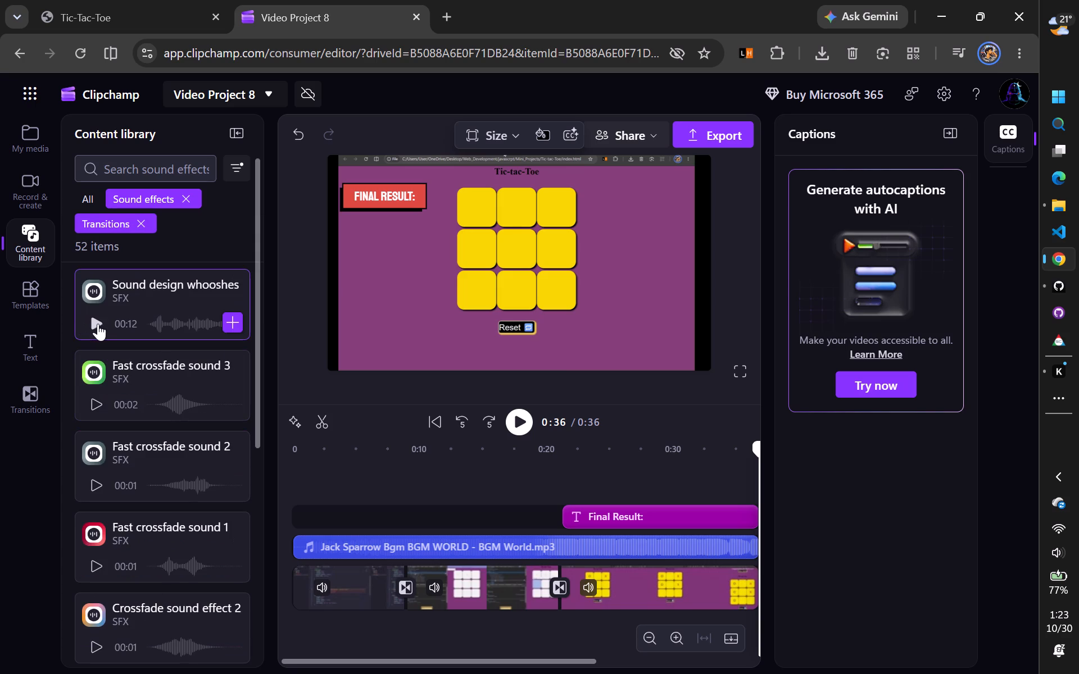
Preview the transition sounds Fast crossfade sound 3, 2 and 1 and Rapid crossfade sound.
click(97, 409)
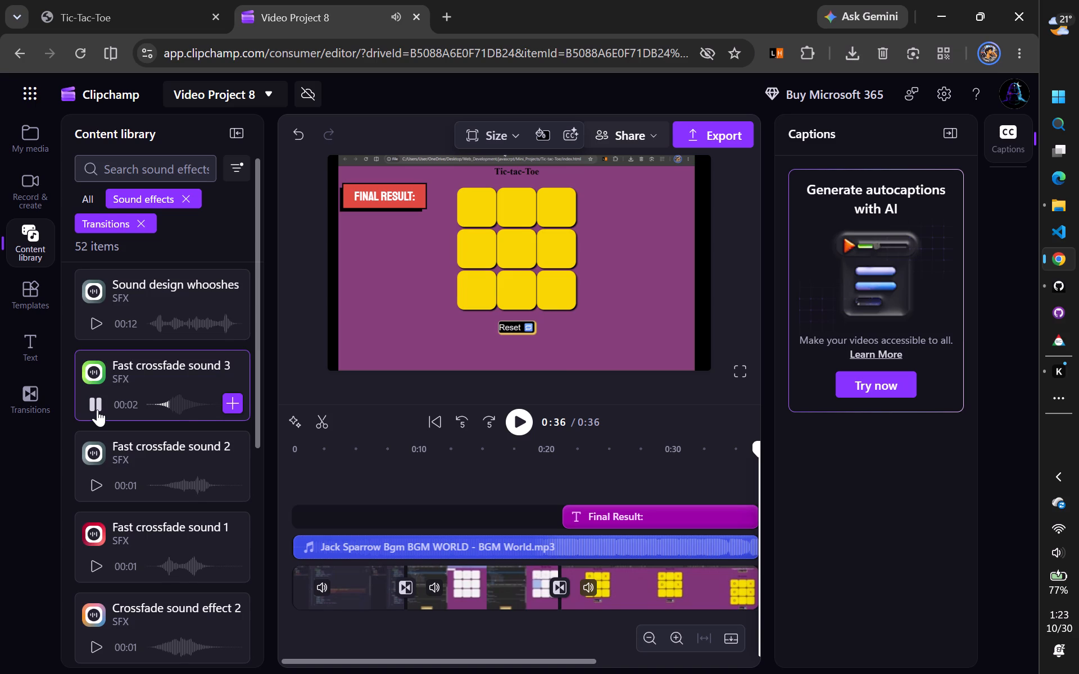
click(99, 479)
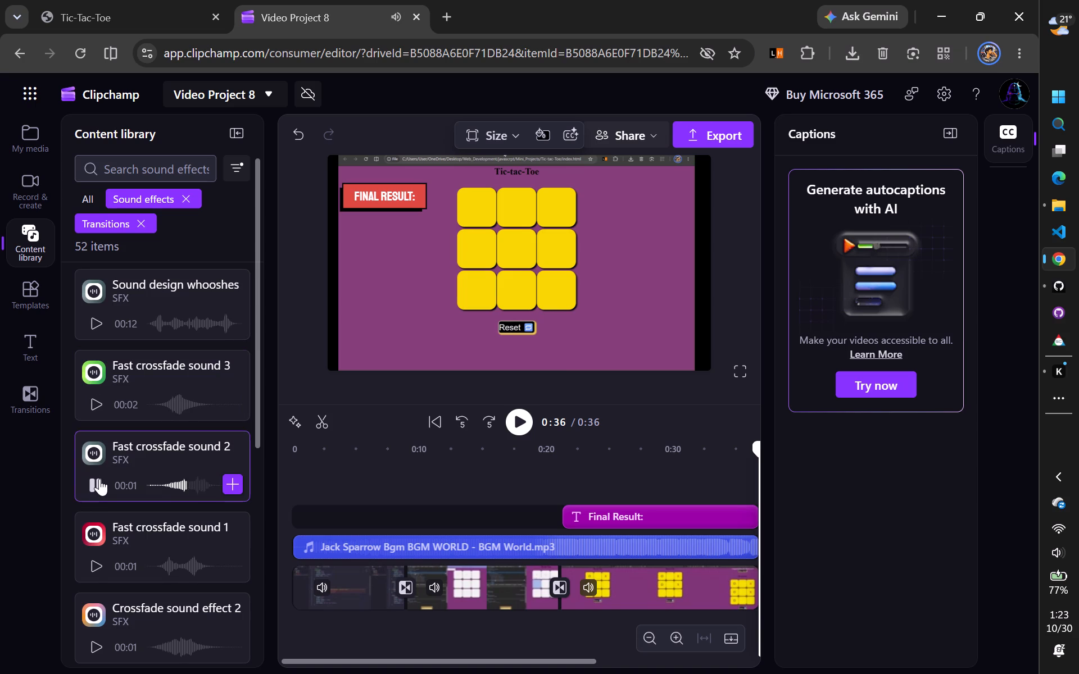
click(94, 567)
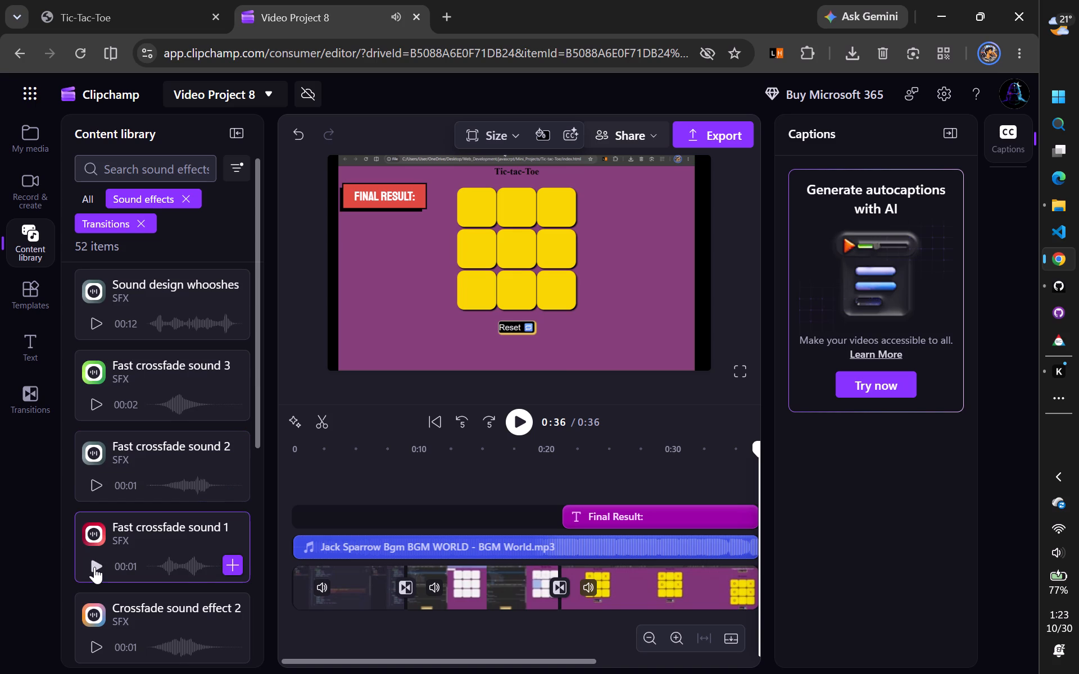
scroll(94, 567, down, 1)
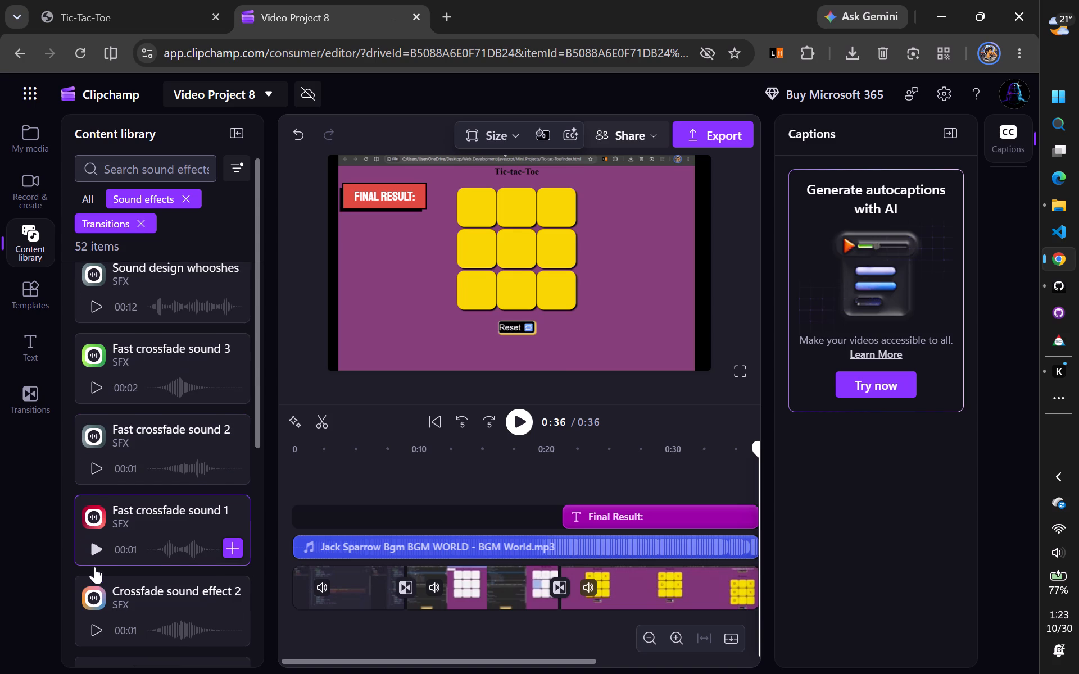
scroll(94, 567, down, 1)
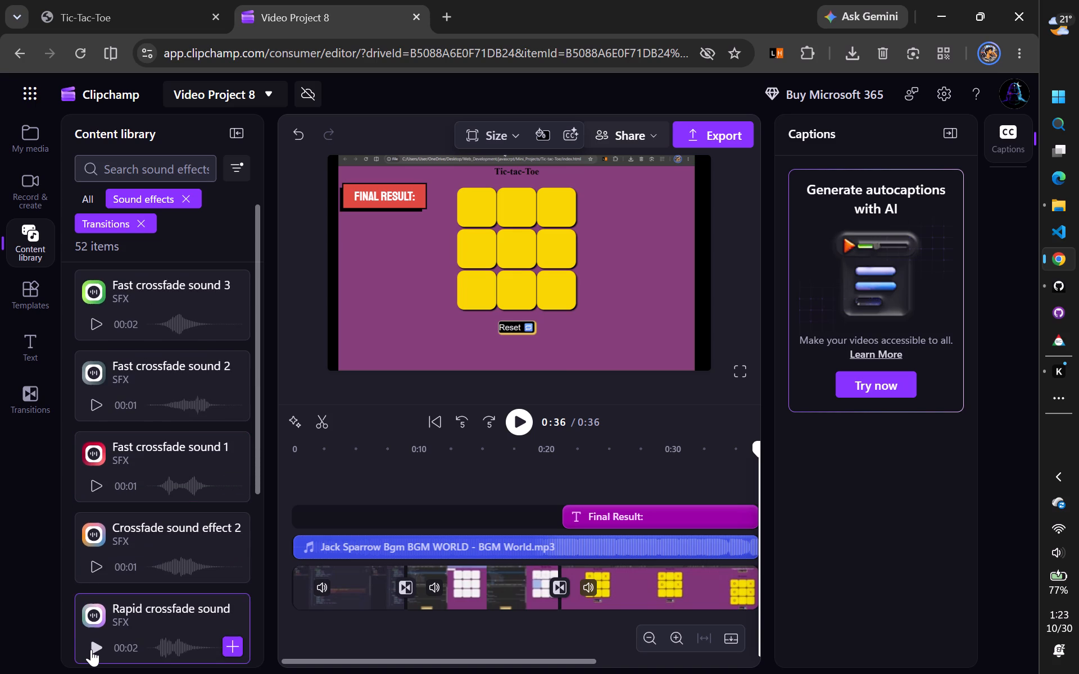
click(91, 649)
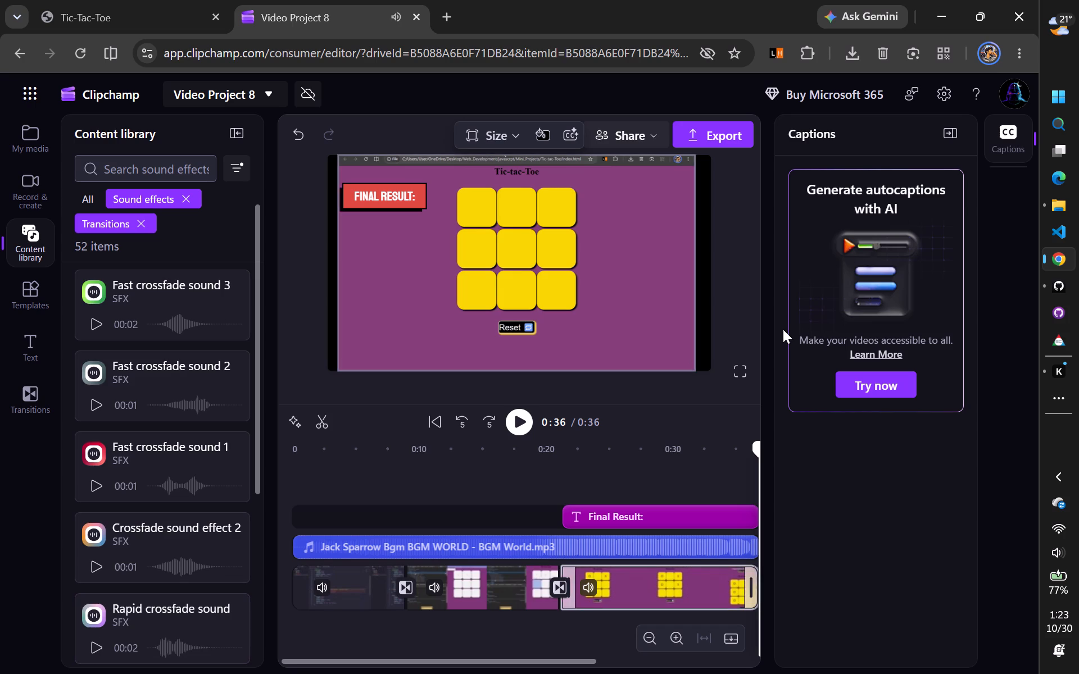
Collapse the Captions pane to give the preview and timeline more room.
click(959, 134)
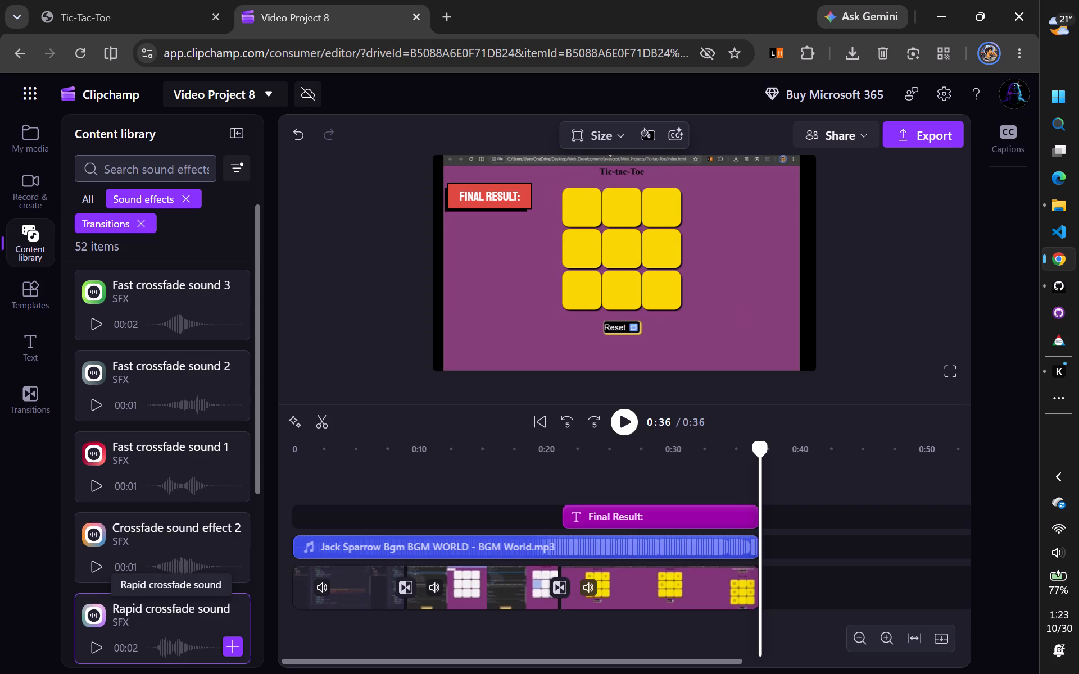
Add Rapid crossfade sound to the timeline as a separate audio clip starting at the end of the video, about 0:36.
drag(188, 612, 831, 564)
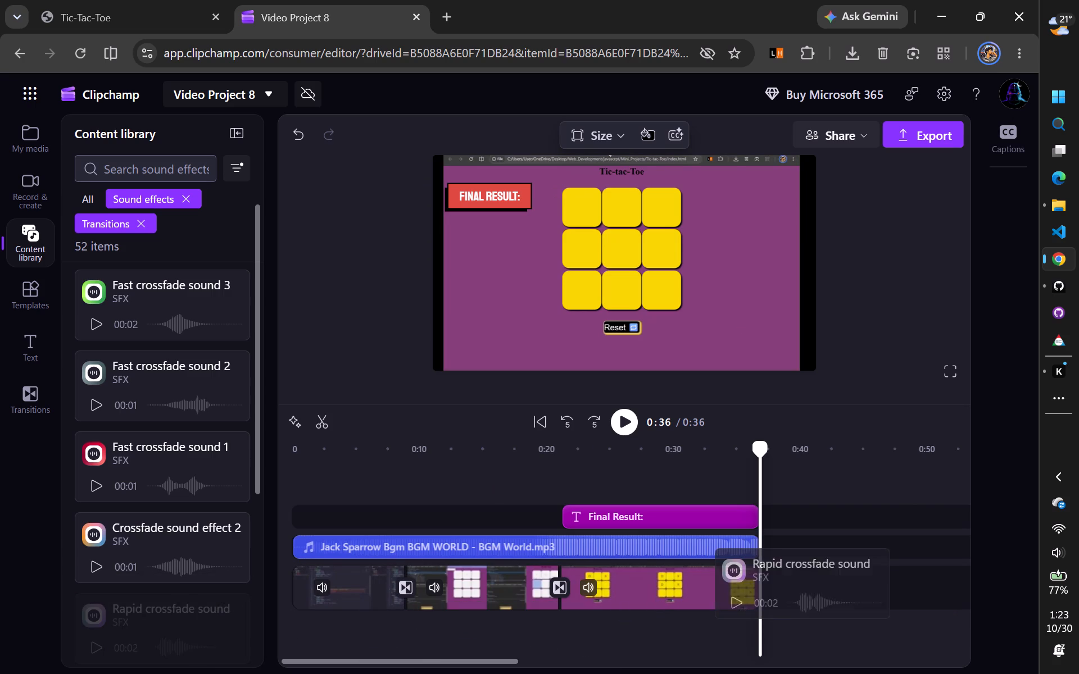
drag(831, 564, 867, 539)
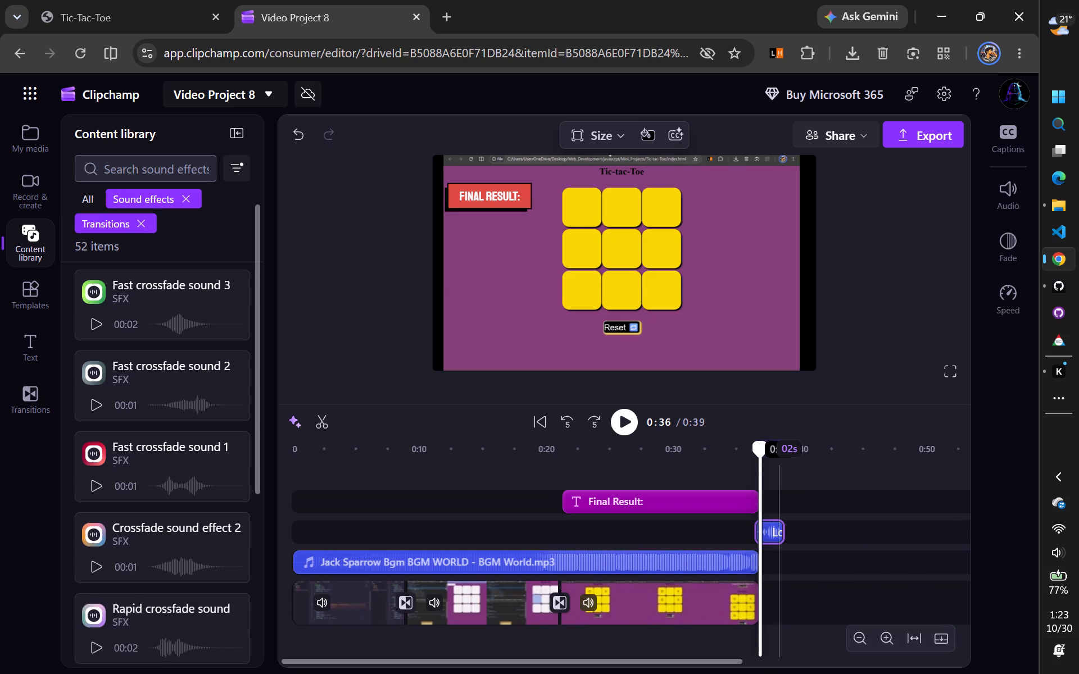
Trim the end of the Jack Sparrow music to about 35 s and move the crossfade sound directly behind it on the same track.
click(757, 567)
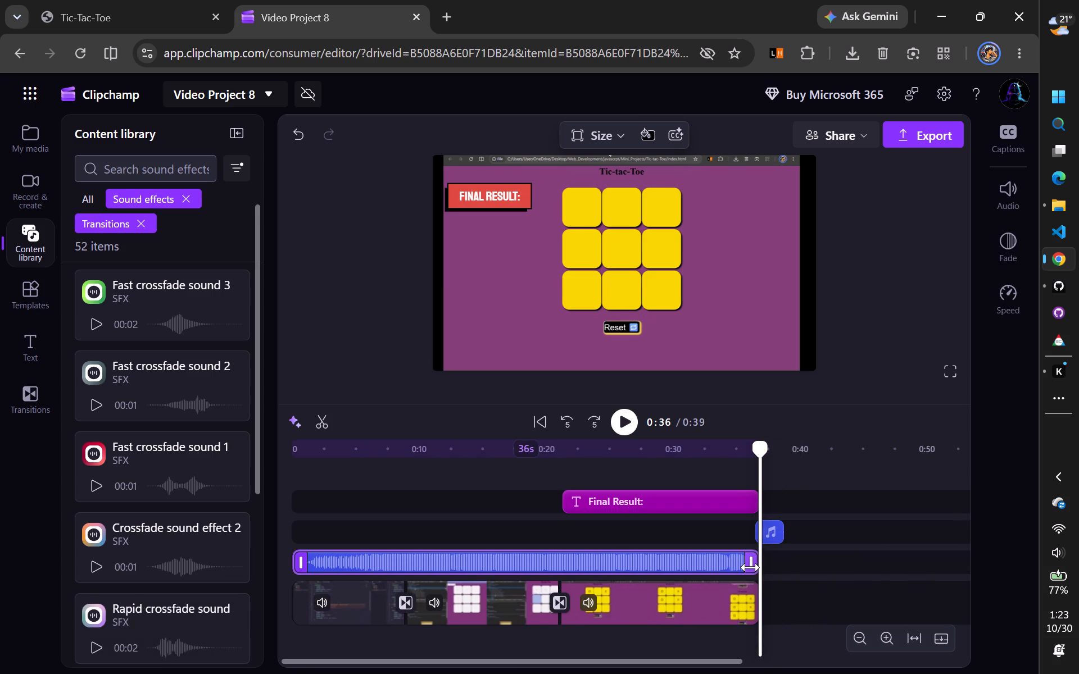
drag(750, 567, 740, 568)
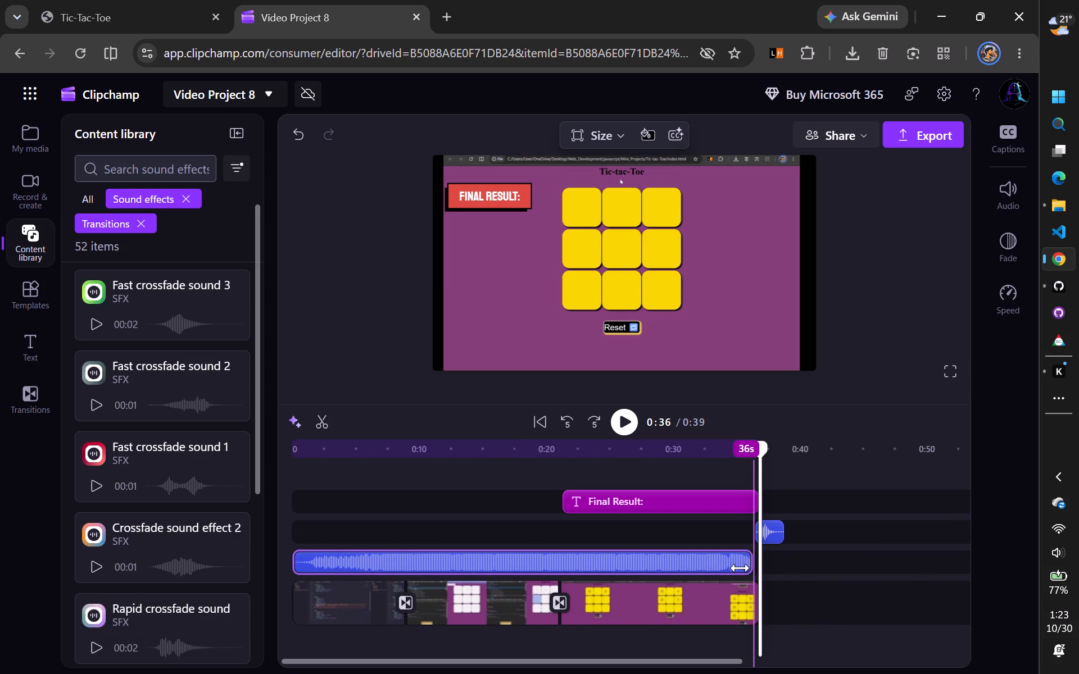
drag(740, 568, 735, 568)
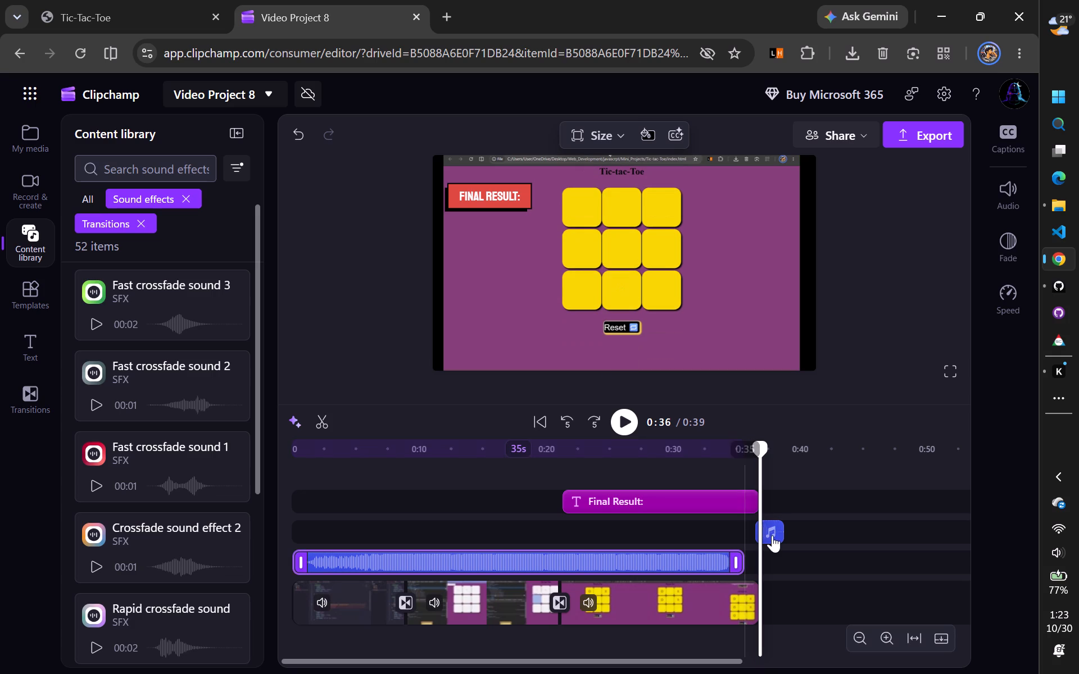
click(774, 534)
drag(774, 534, 760, 558)
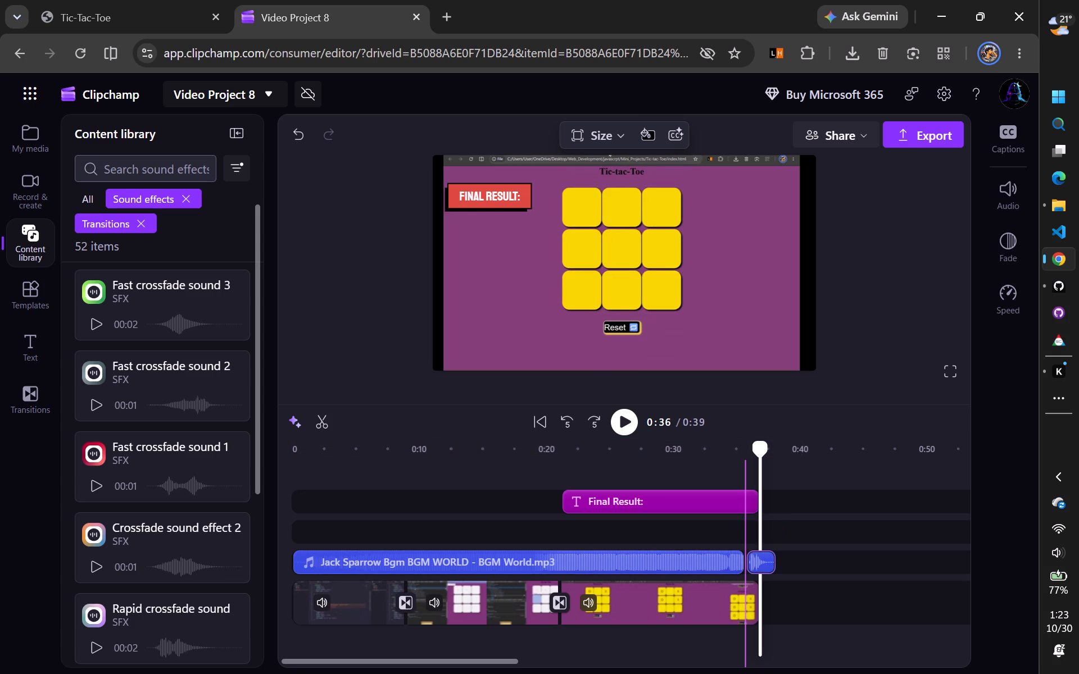
drag(760, 558, 760, 560)
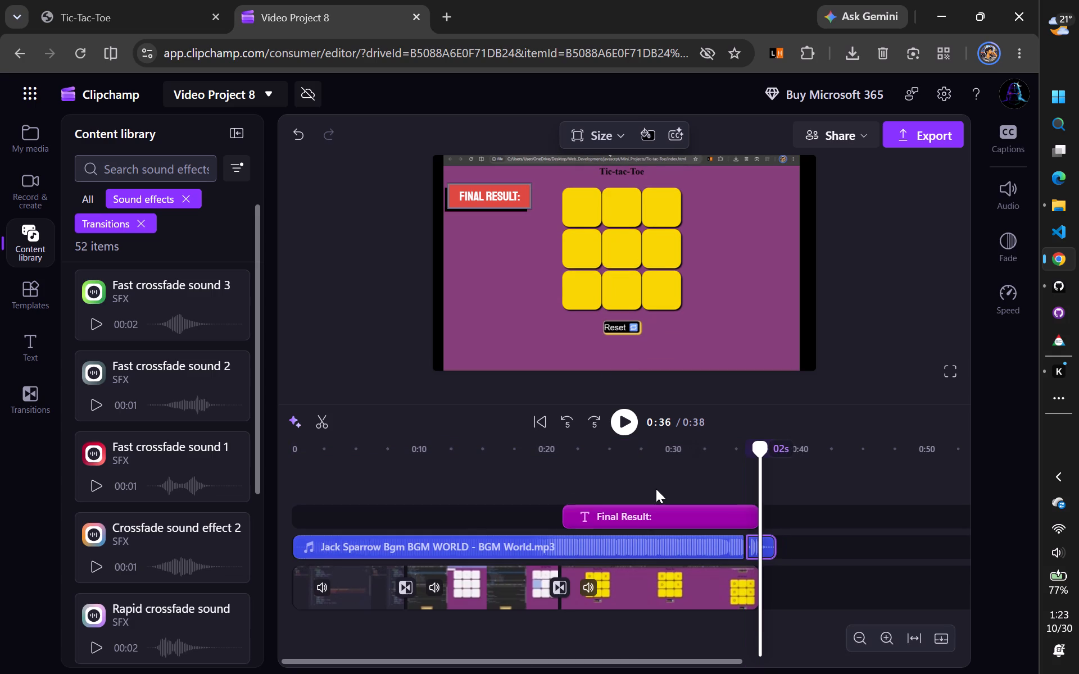
Play the video's ending from 0:27 and again from 0:32 to check how the crossfade sound follows the music.
click(642, 481)
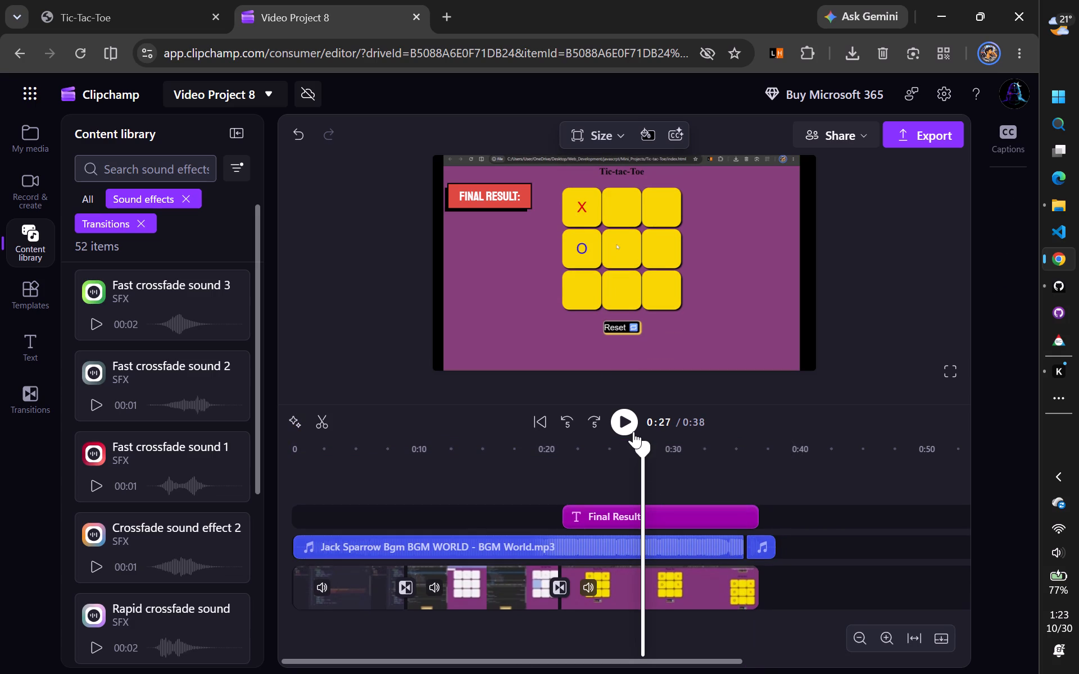
click(633, 431)
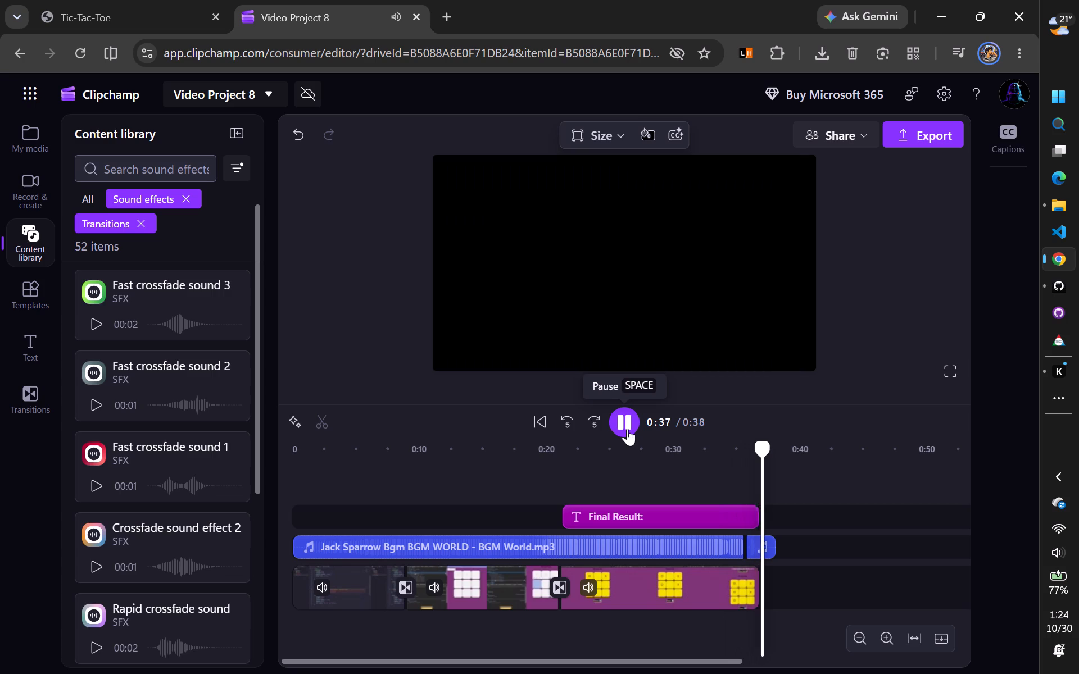
click(627, 429)
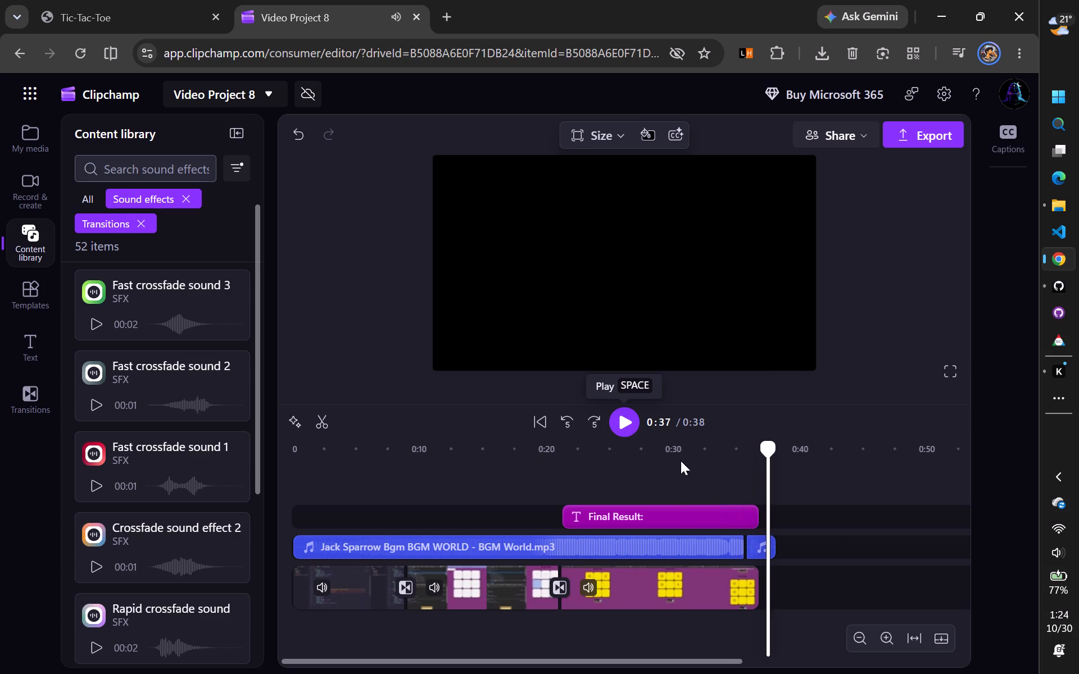
click(834, 535)
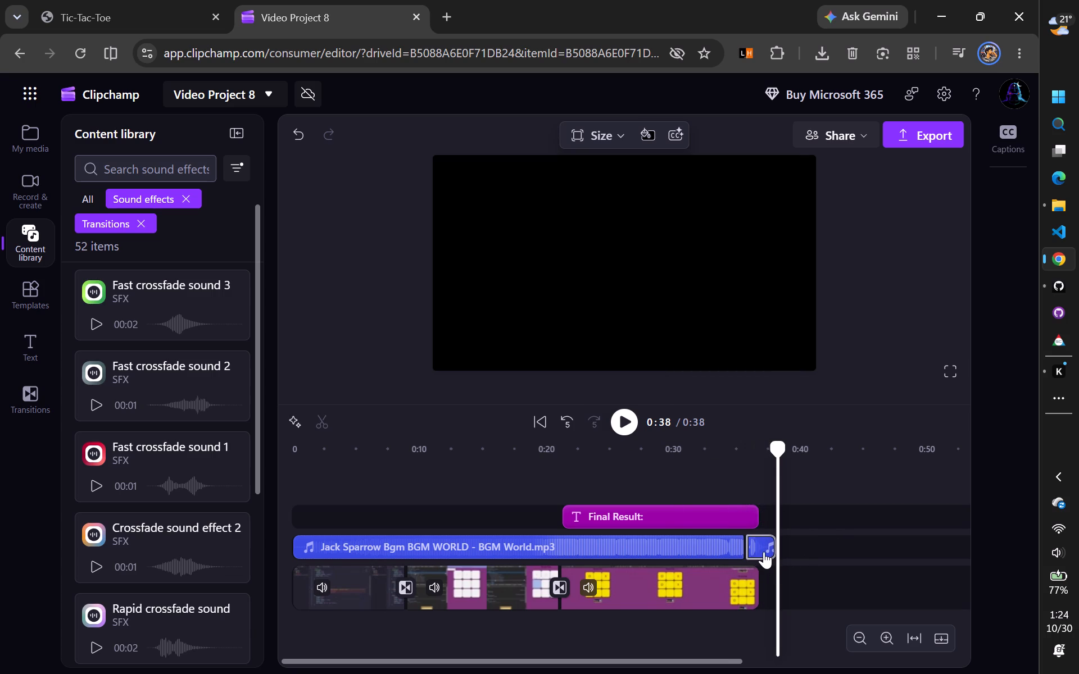
drag(764, 551, 756, 552)
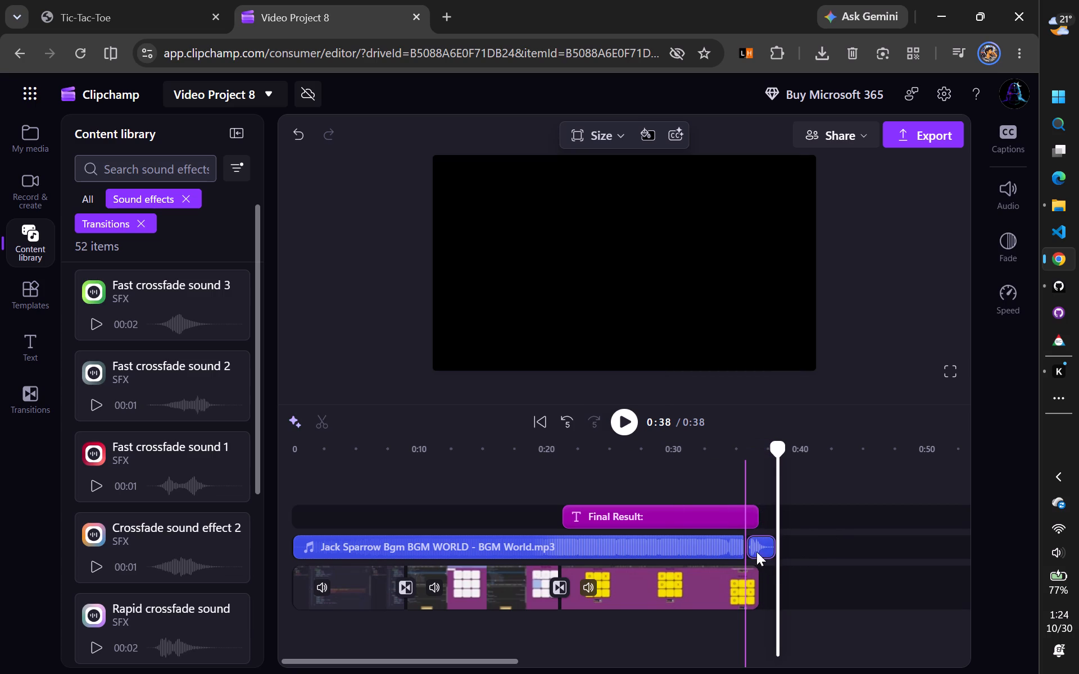
click(697, 480)
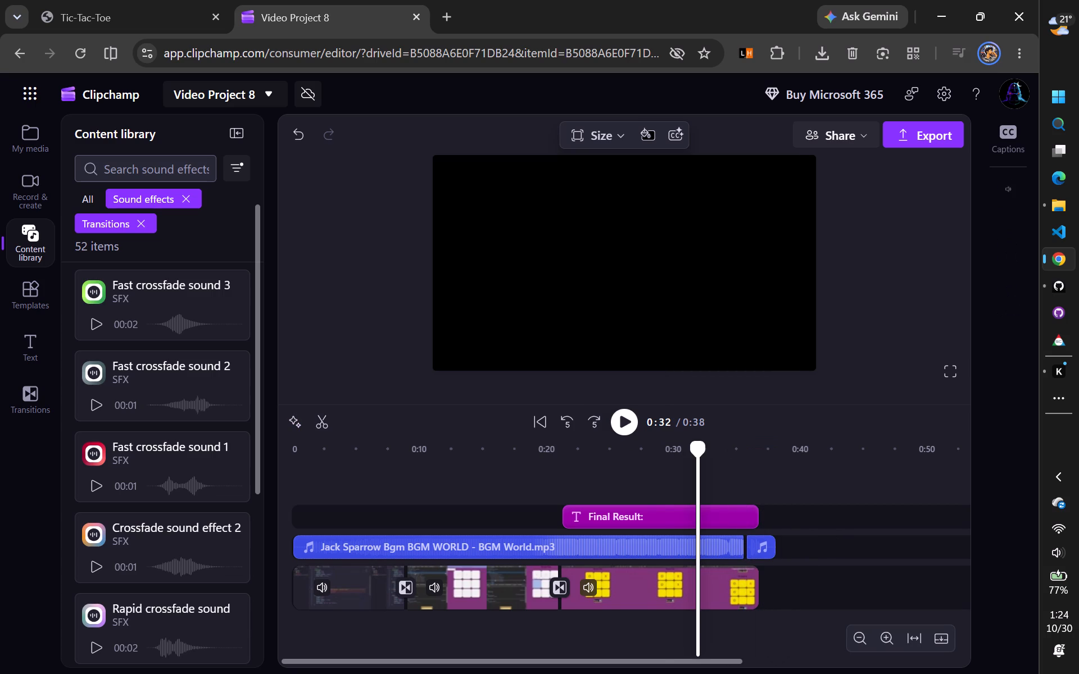
click(625, 425)
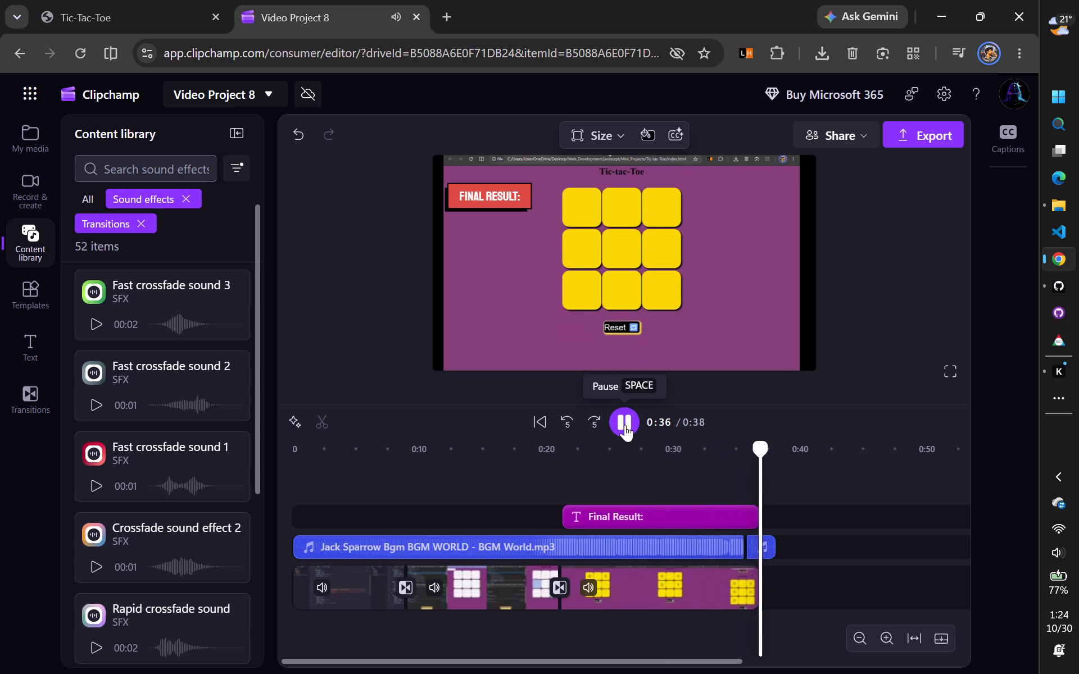
click(625, 425)
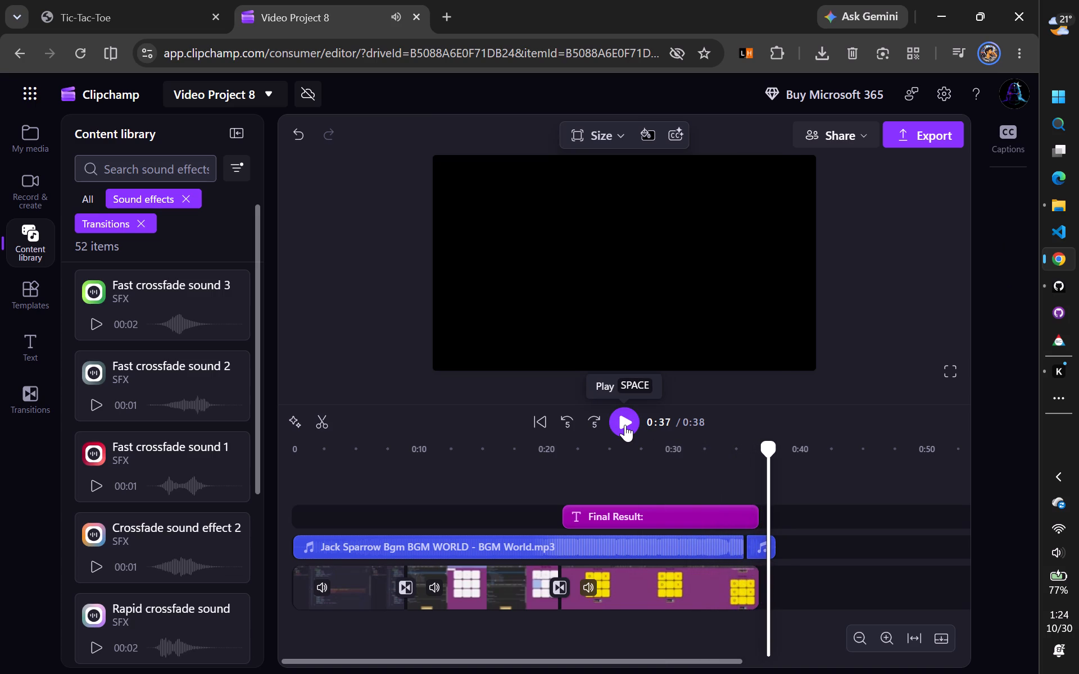
Split the Jack Sparrow music at 0:34 and delete the short piece after the cut.
click(699, 476)
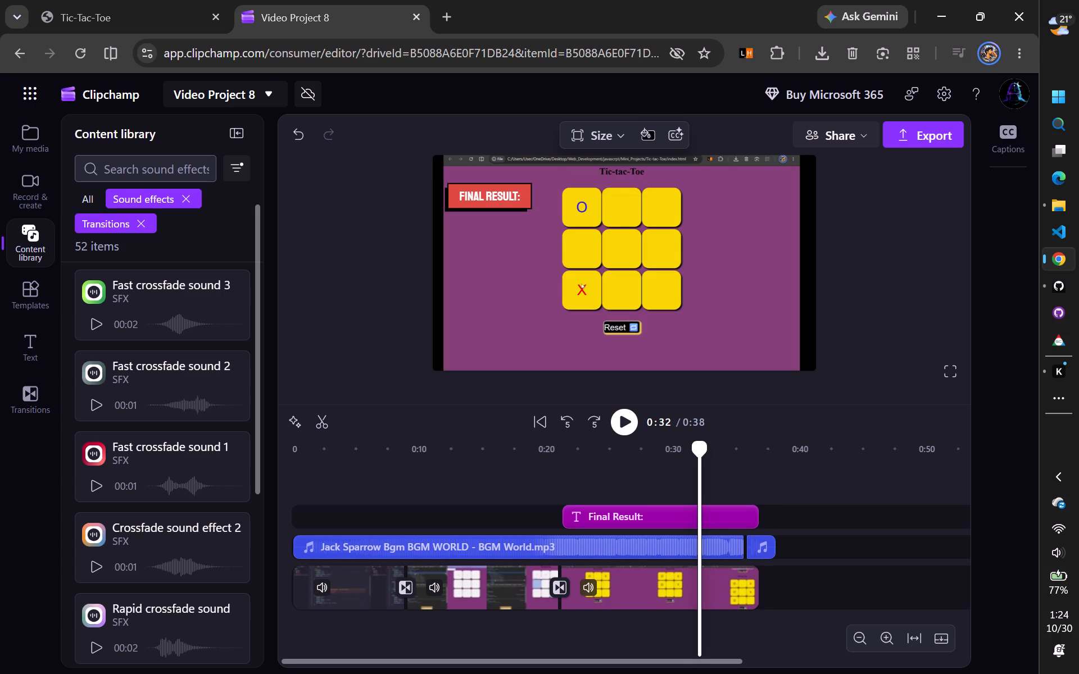
click(673, 547)
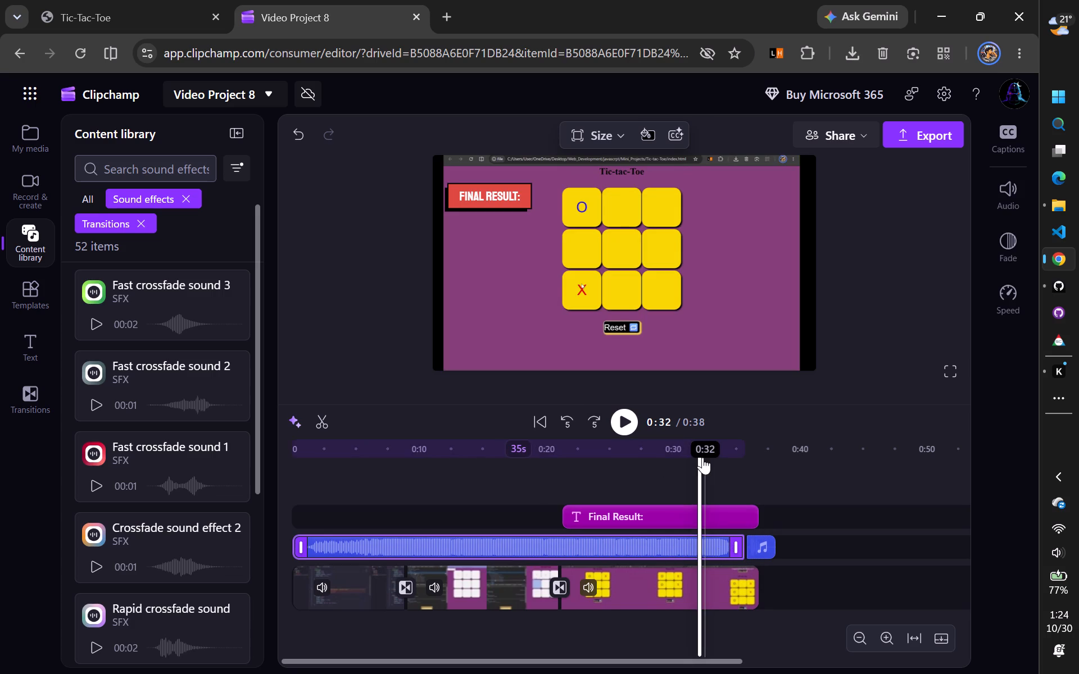
drag(698, 452, 724, 451)
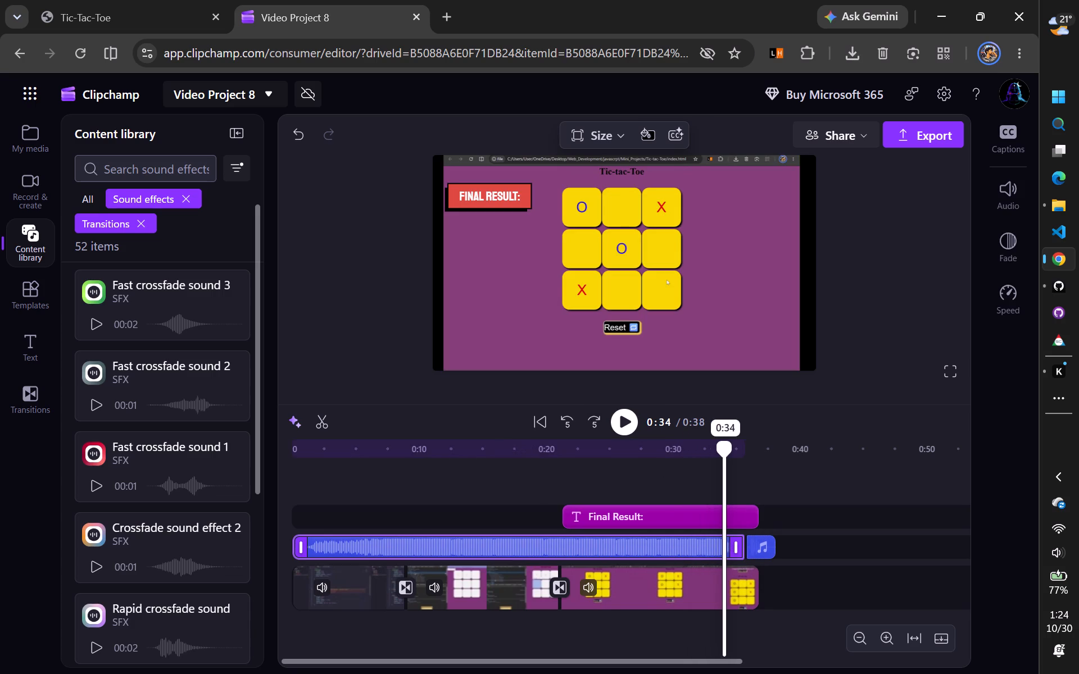
drag(724, 451, 732, 450)
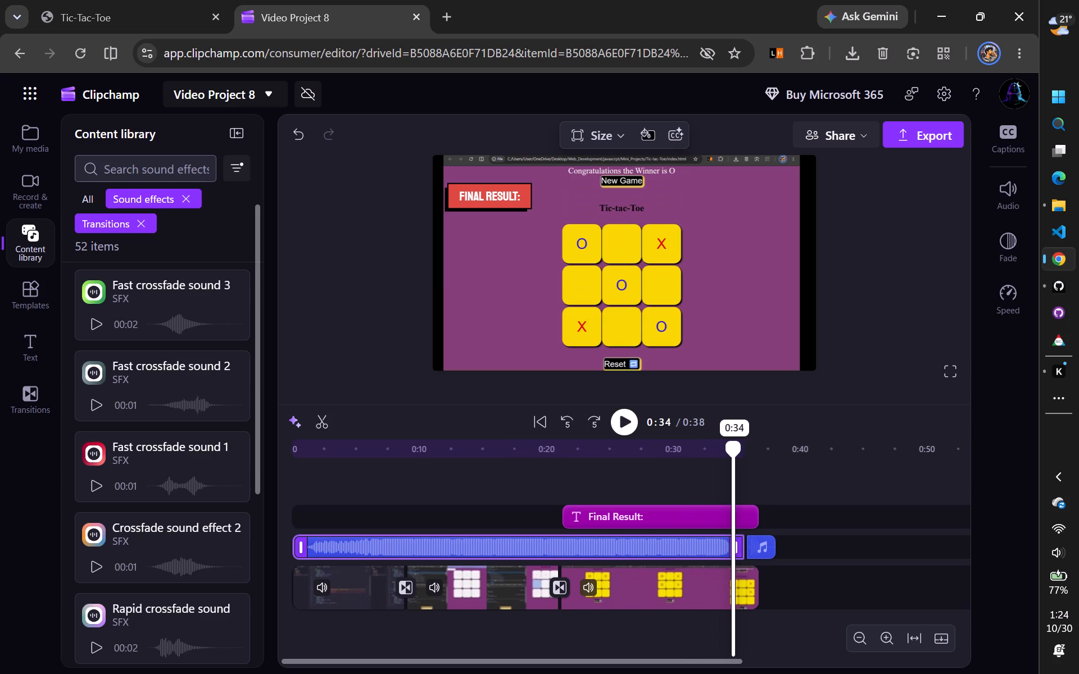
drag(732, 450, 730, 450)
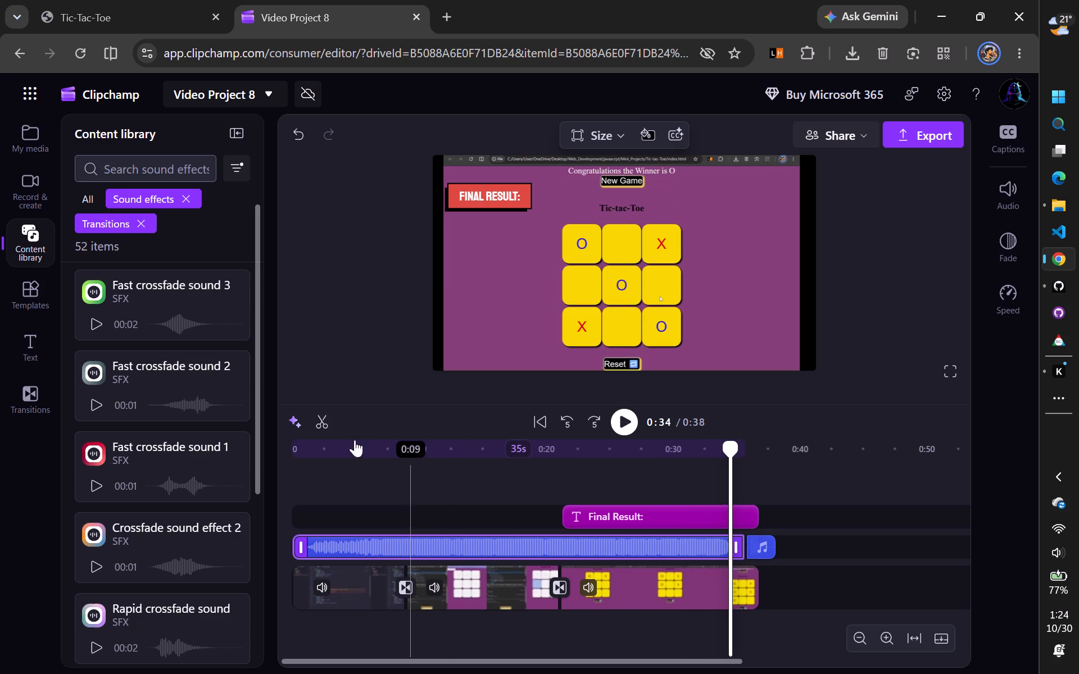
click(325, 420)
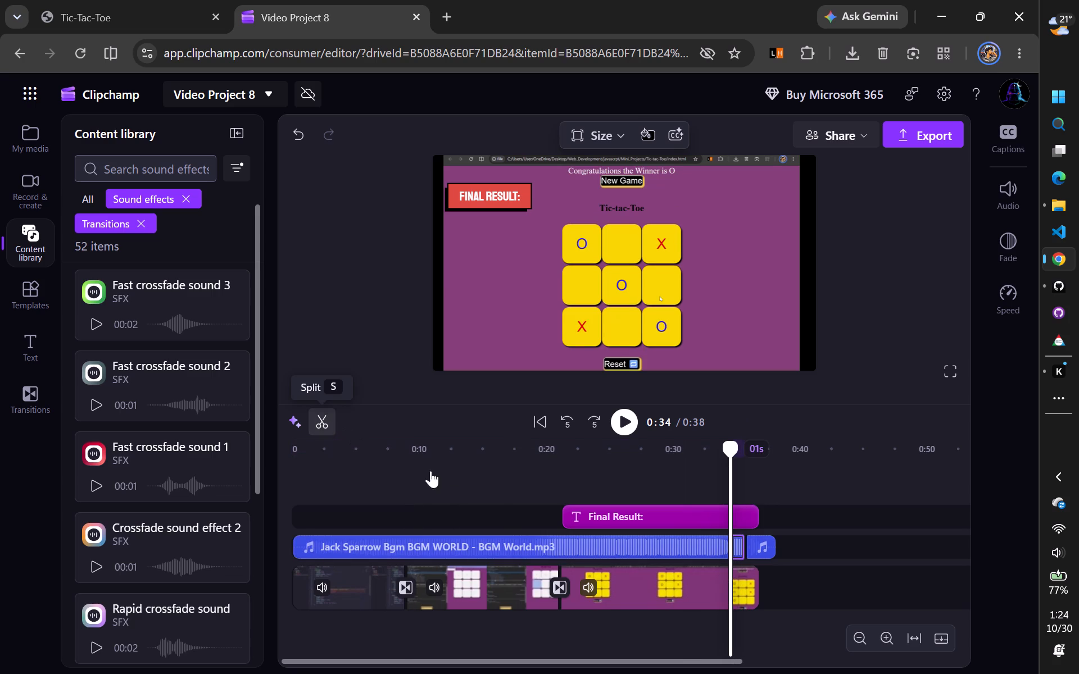
click(738, 549)
key(Delete)
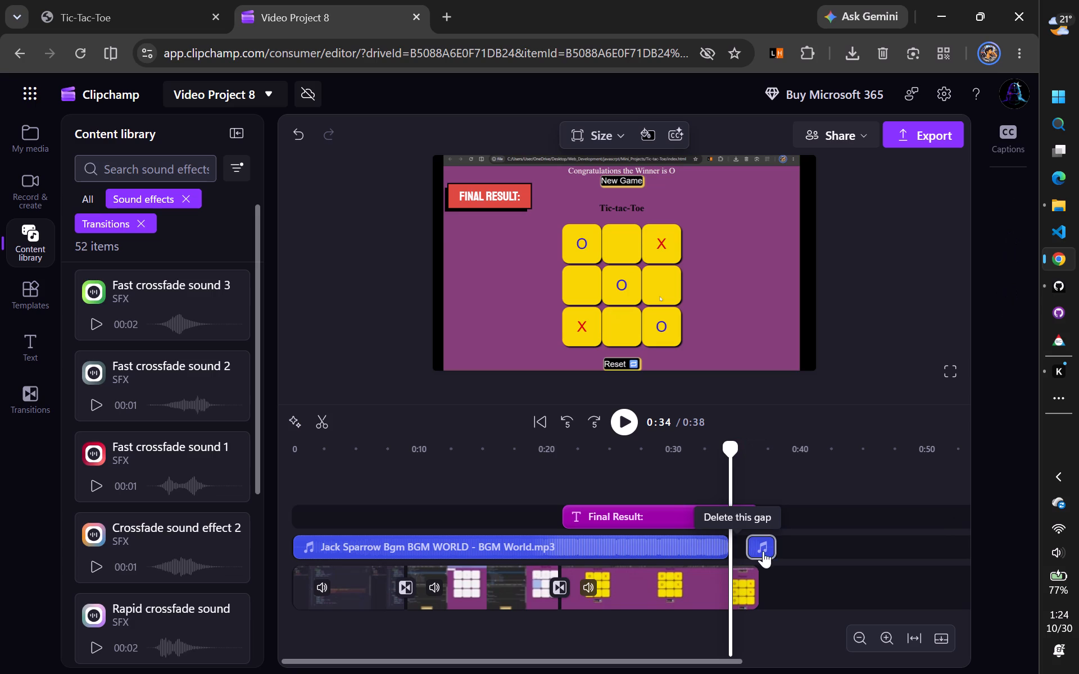
Move the crossfade sound earlier so it starts directly where the music ends, at about 0:34.
drag(767, 546, 747, 547)
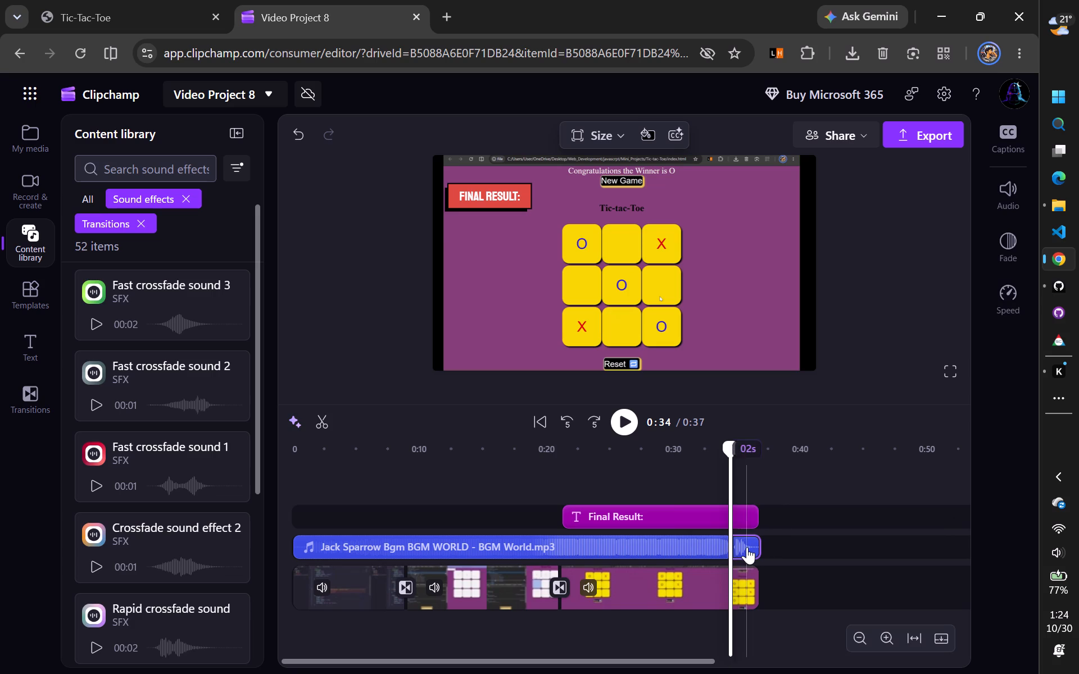
Play the video from 0:26 through the ending to check the repositioned crossfade sound.
drag(729, 452, 624, 463)
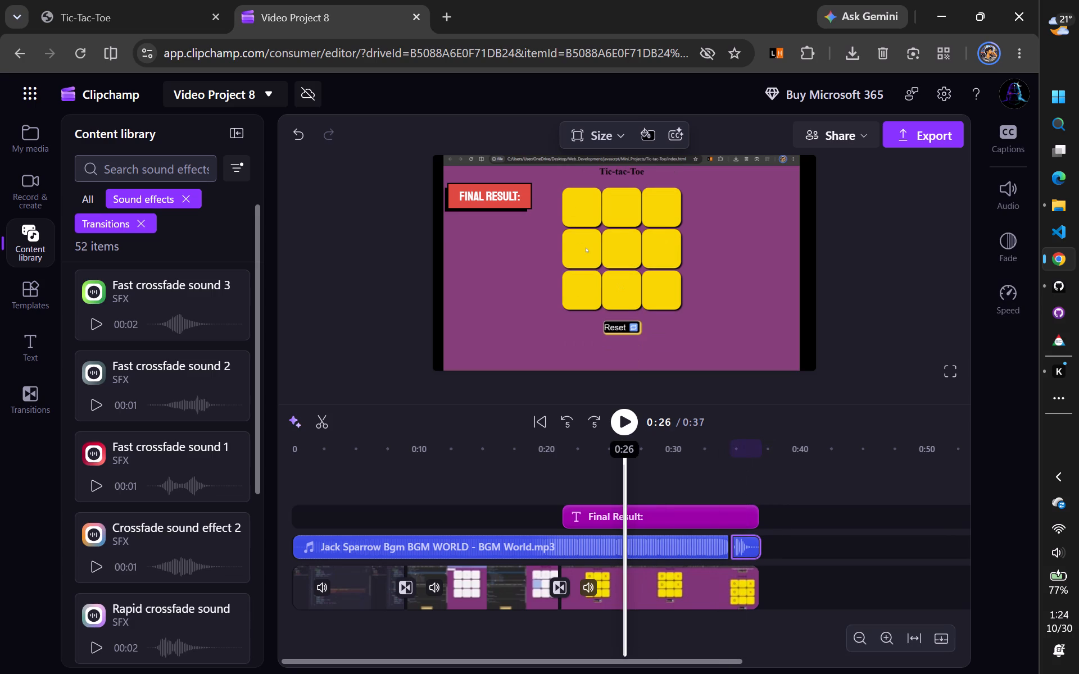
click(618, 416)
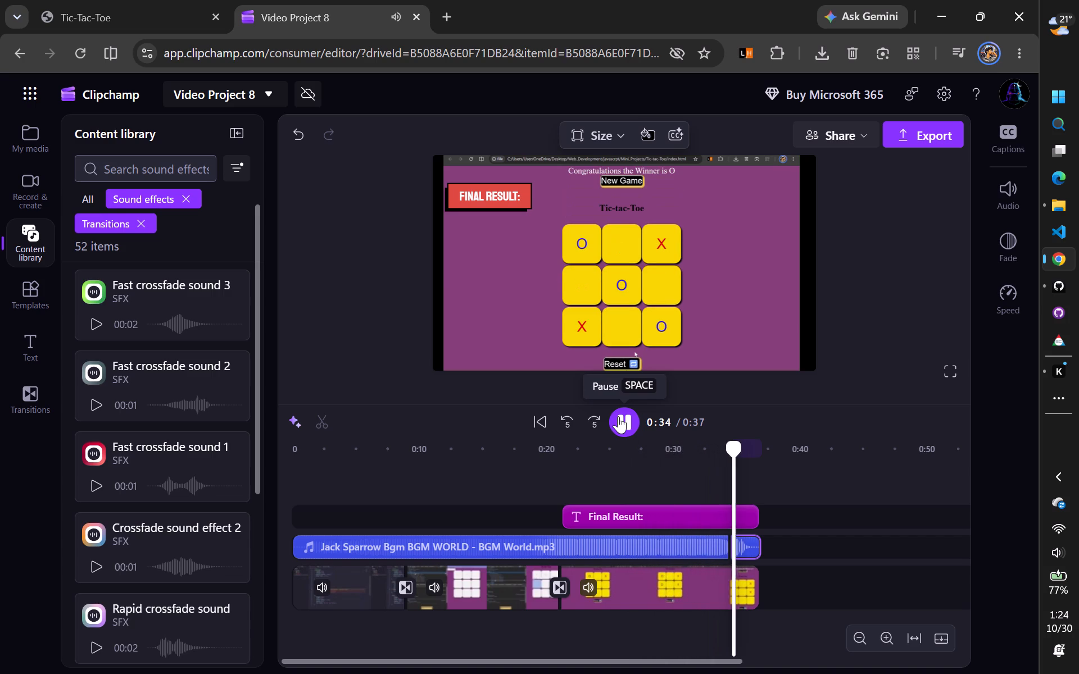
click(618, 416)
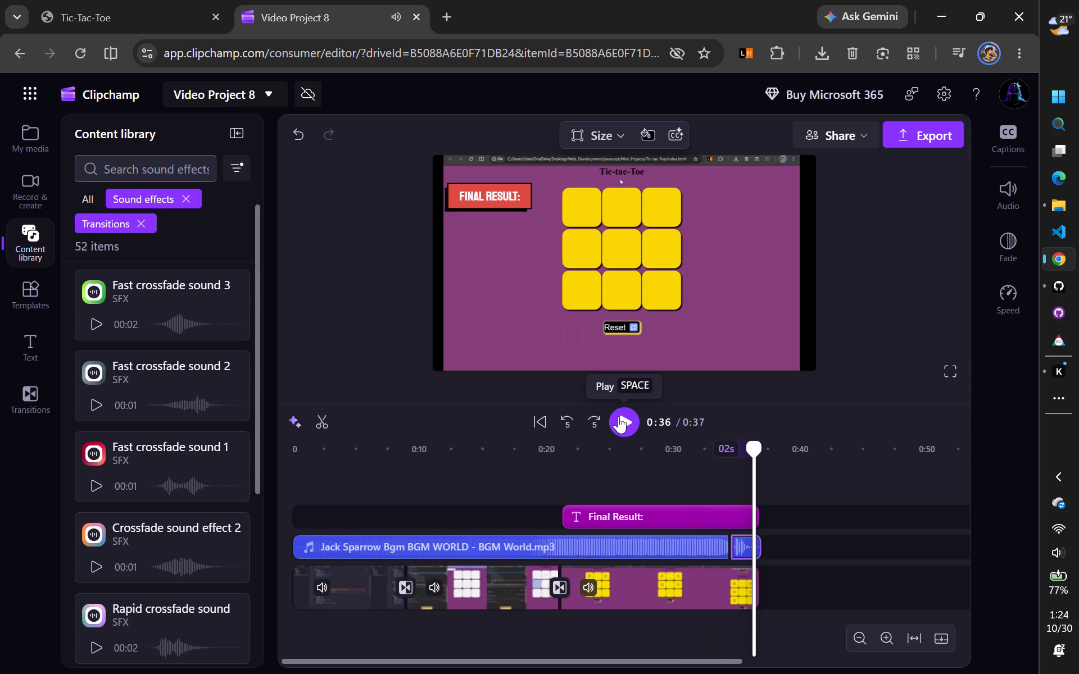
Preview Fast crossfade sound 3 and look through the rest of the Transitions sound collection.
click(98, 327)
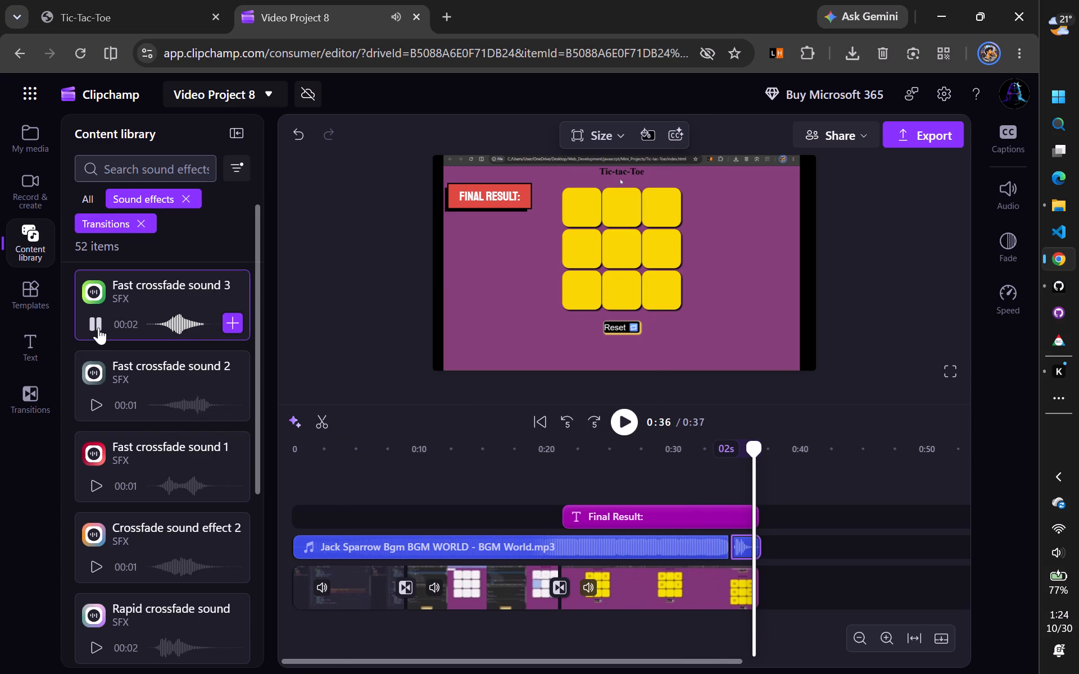
scroll(149, 448, down, 2)
scroll(149, 448, up, 2)
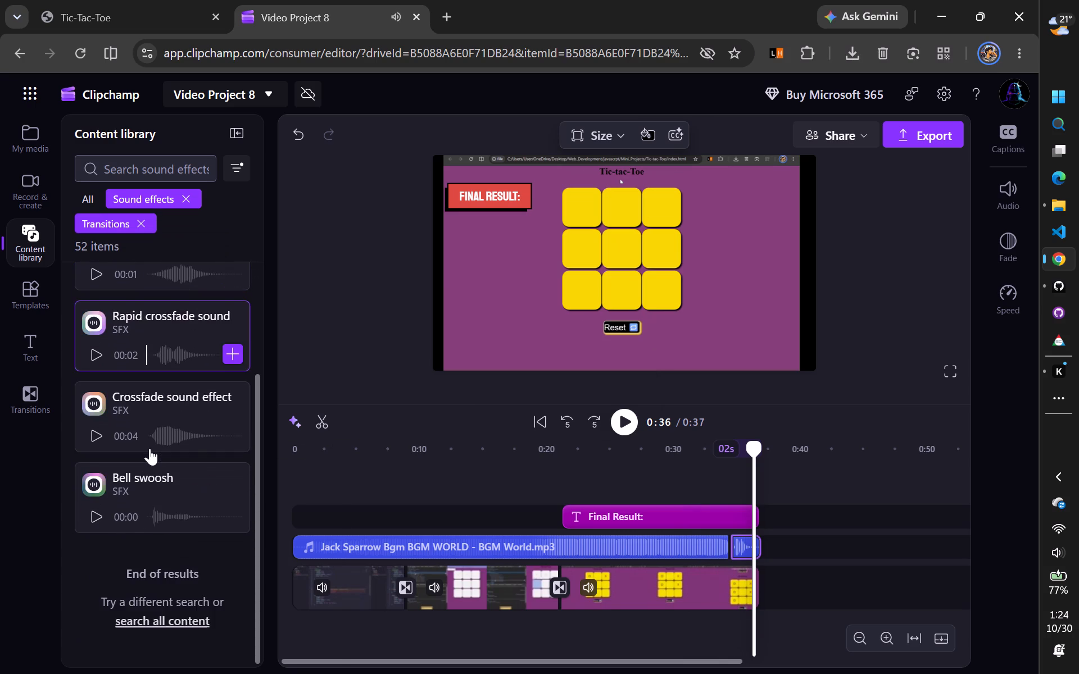
scroll(149, 448, up, 2)
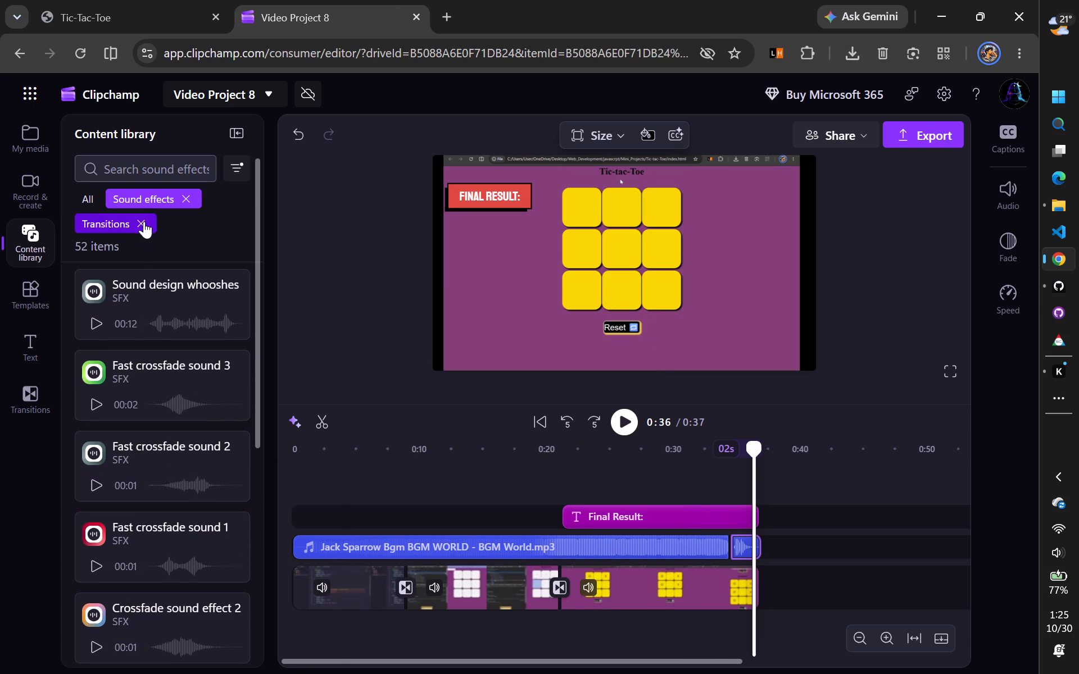
Leave the Transitions collection and look through all sound effect categories down to Back to school.
click(144, 221)
scroll(135, 403, down, 4)
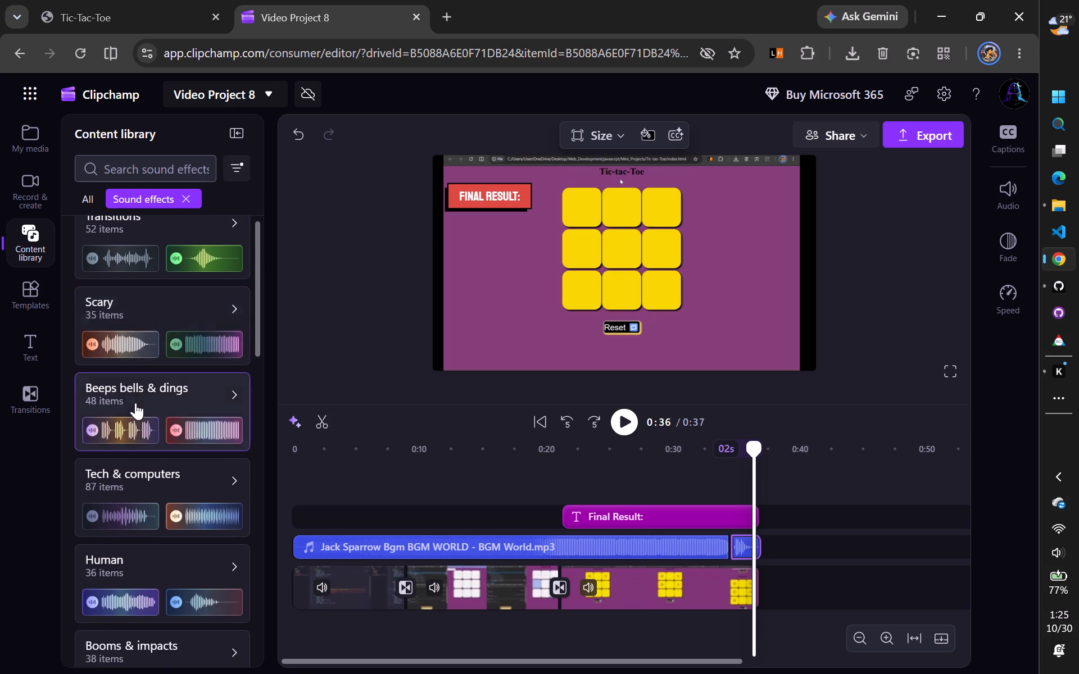
scroll(135, 403, down, 3)
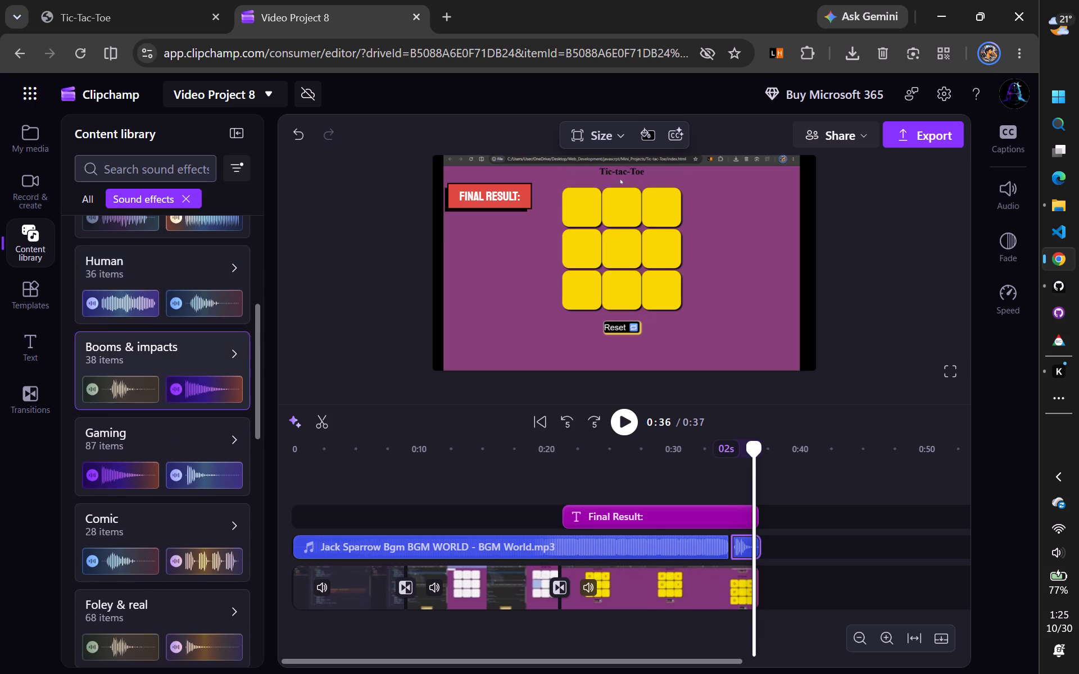
scroll(135, 403, down, 3)
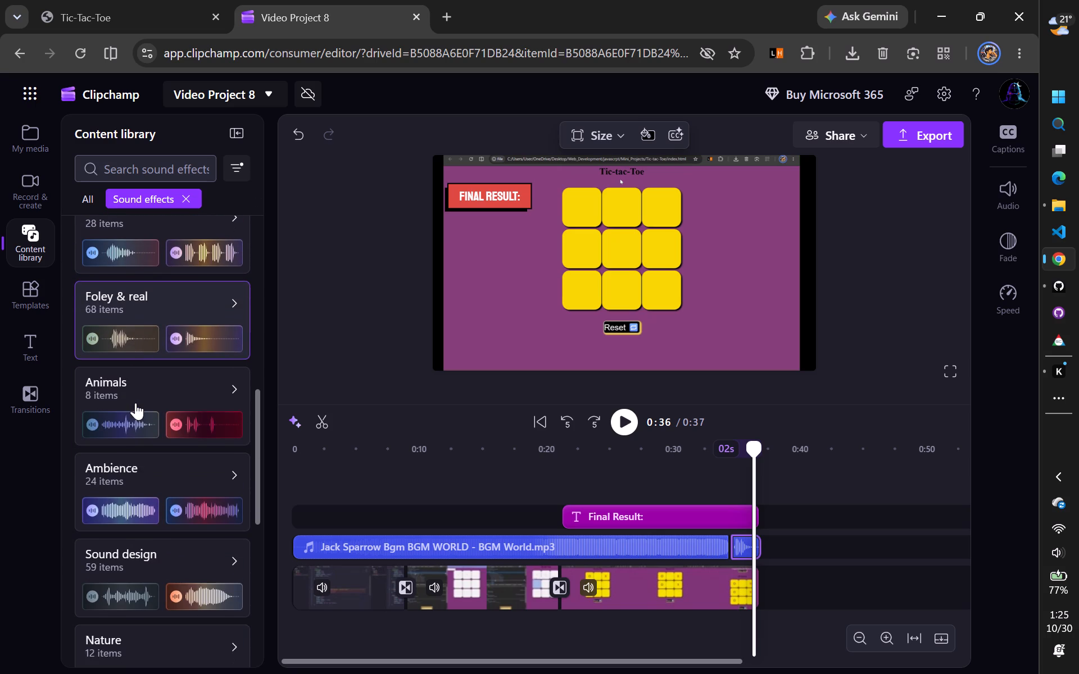
scroll(135, 403, down, 3)
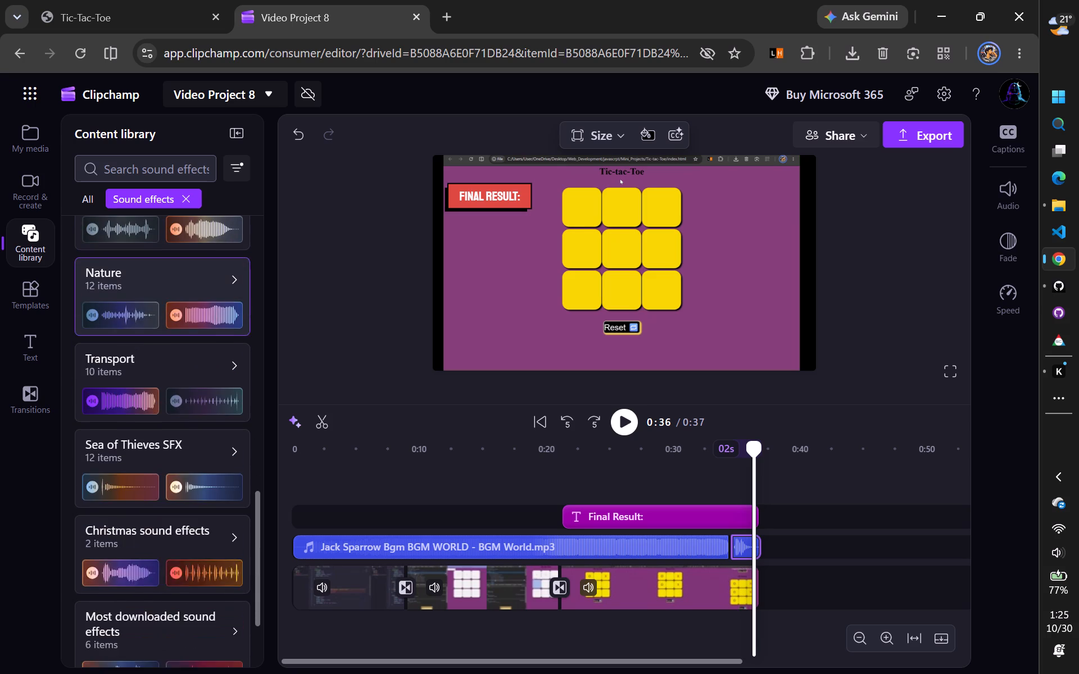
scroll(135, 403, down, 3)
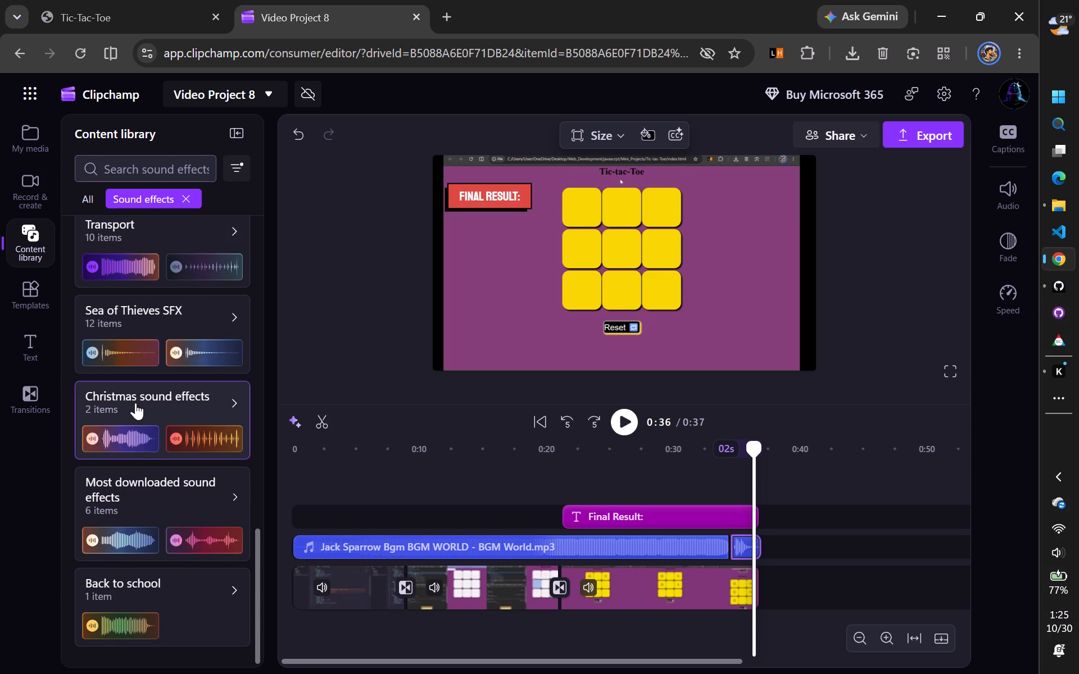
Preview the Large surf and wind, Gentle water, Waves crashing and Censored bleep sounds in the Most downloaded sound effects collection.
click(179, 503)
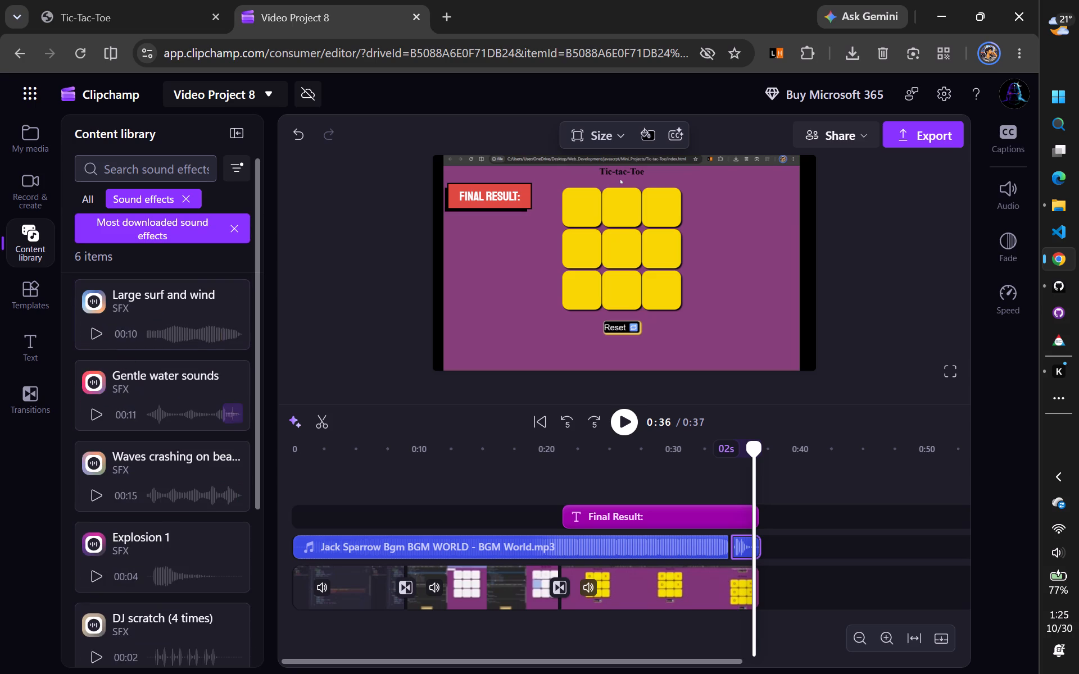
click(98, 334)
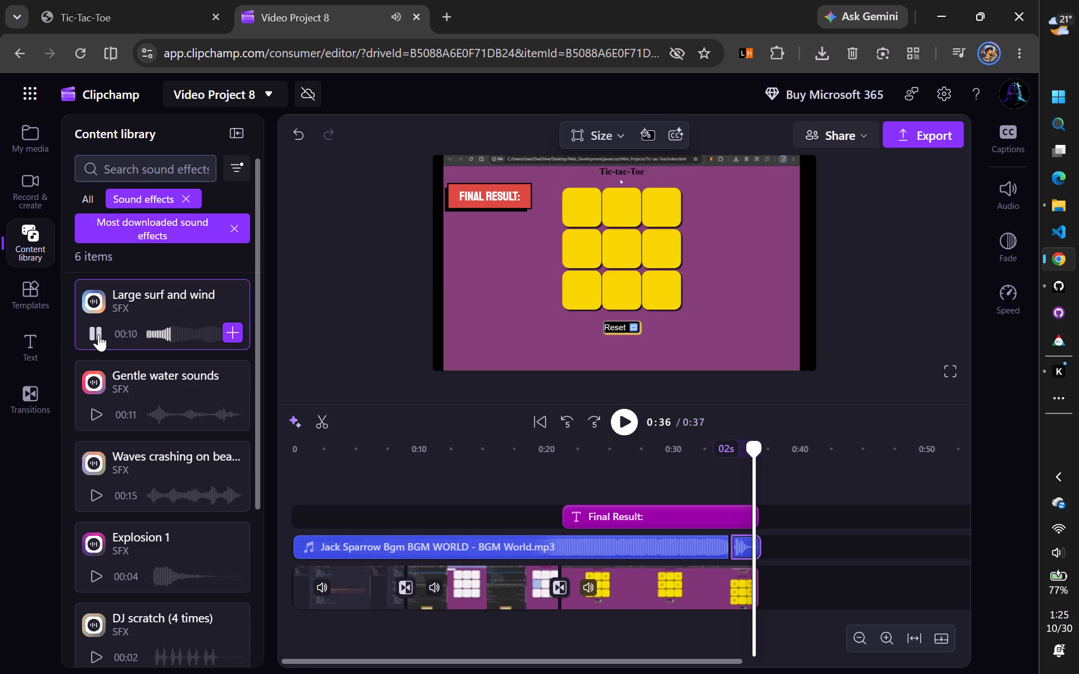
click(97, 413)
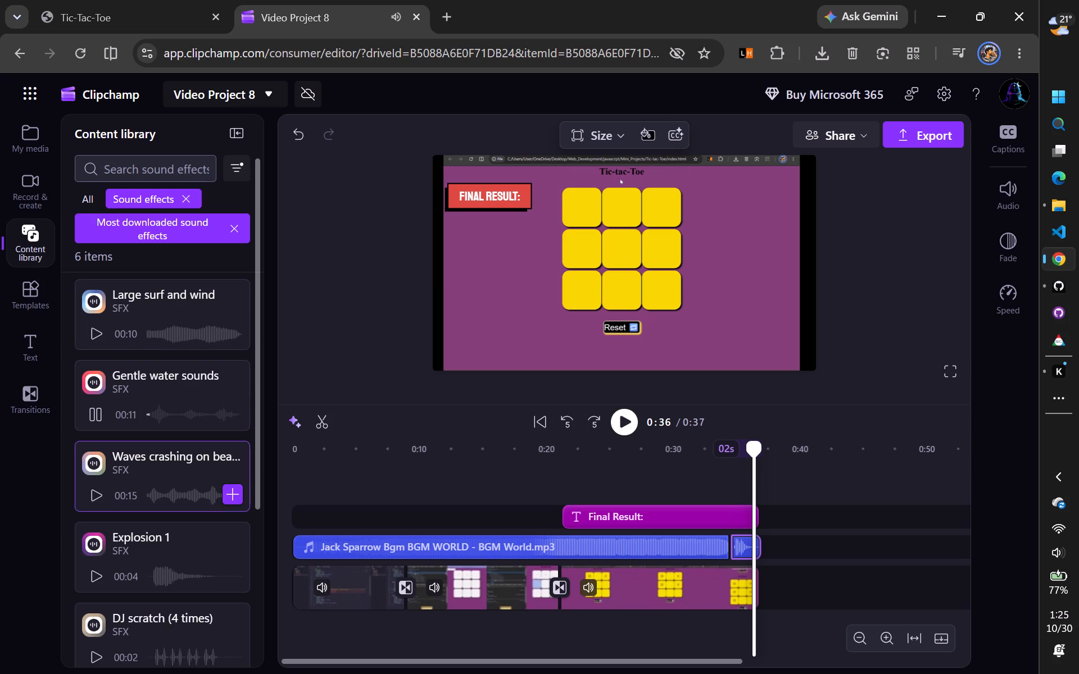
click(95, 495)
scroll(125, 537, down, 3)
scroll(125, 537, up, 2)
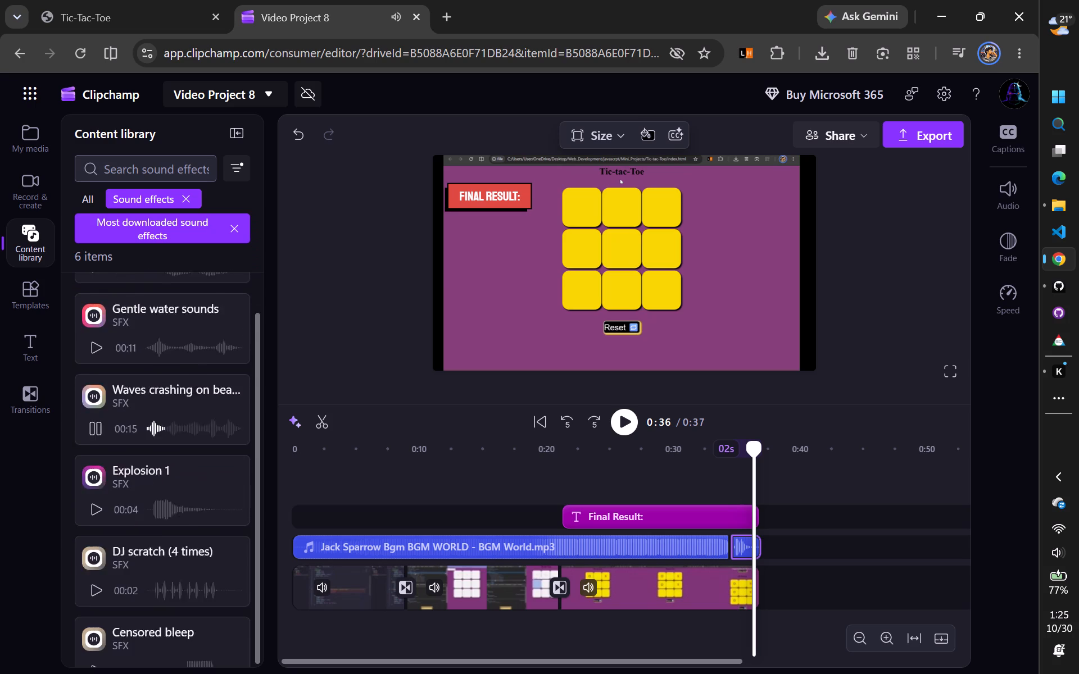
scroll(125, 537, up, 2)
scroll(125, 564, down, 3)
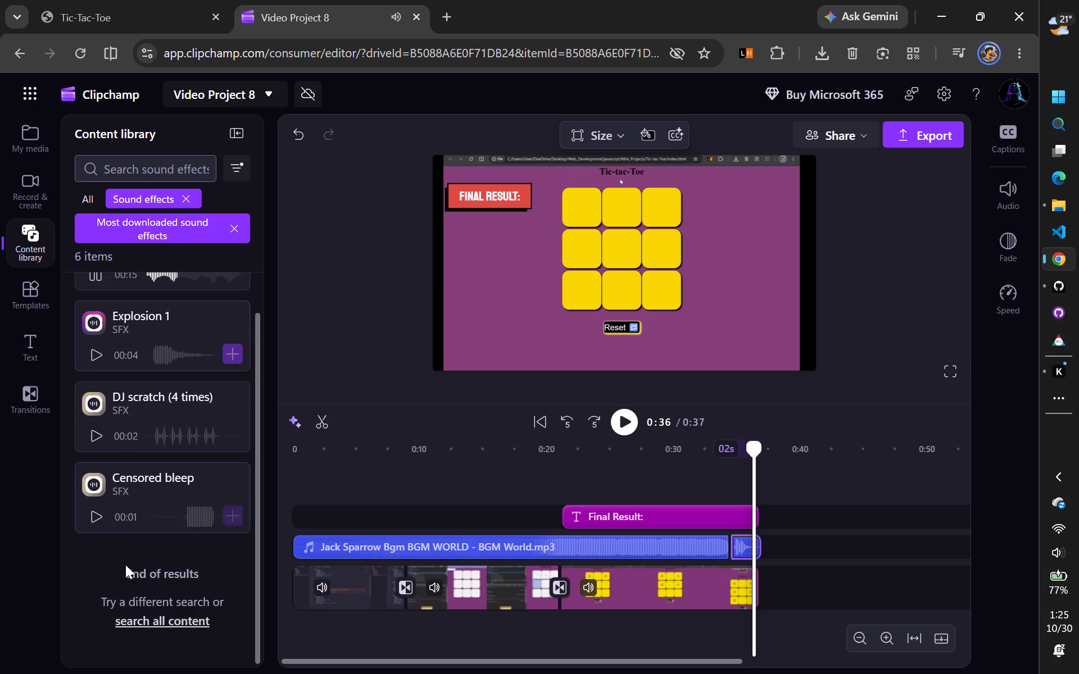
click(94, 514)
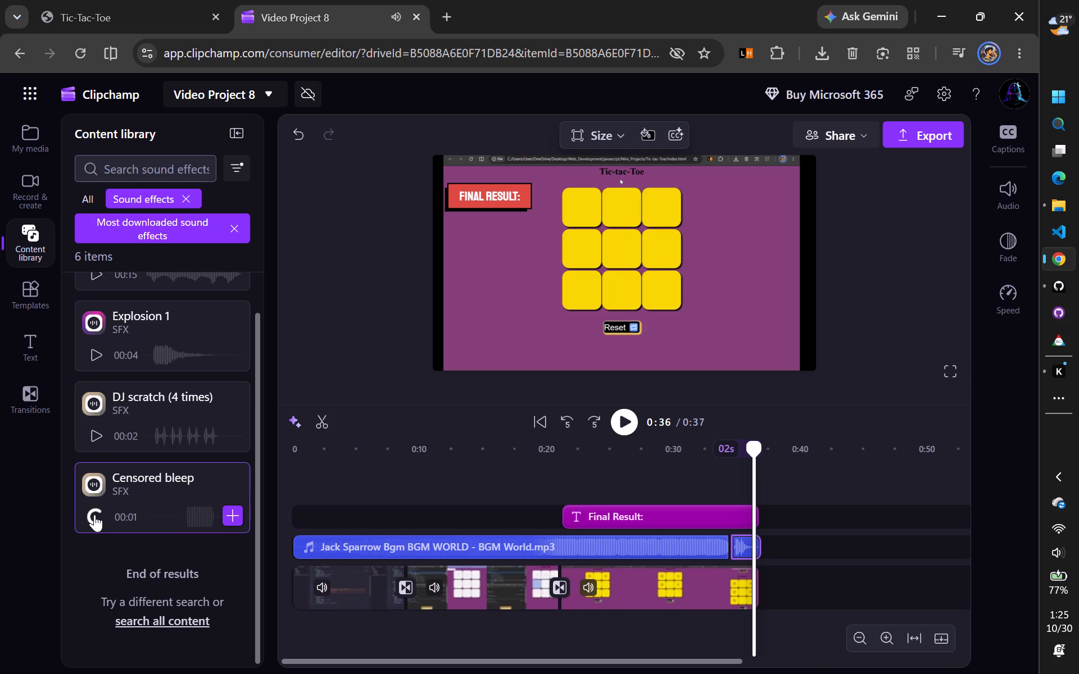
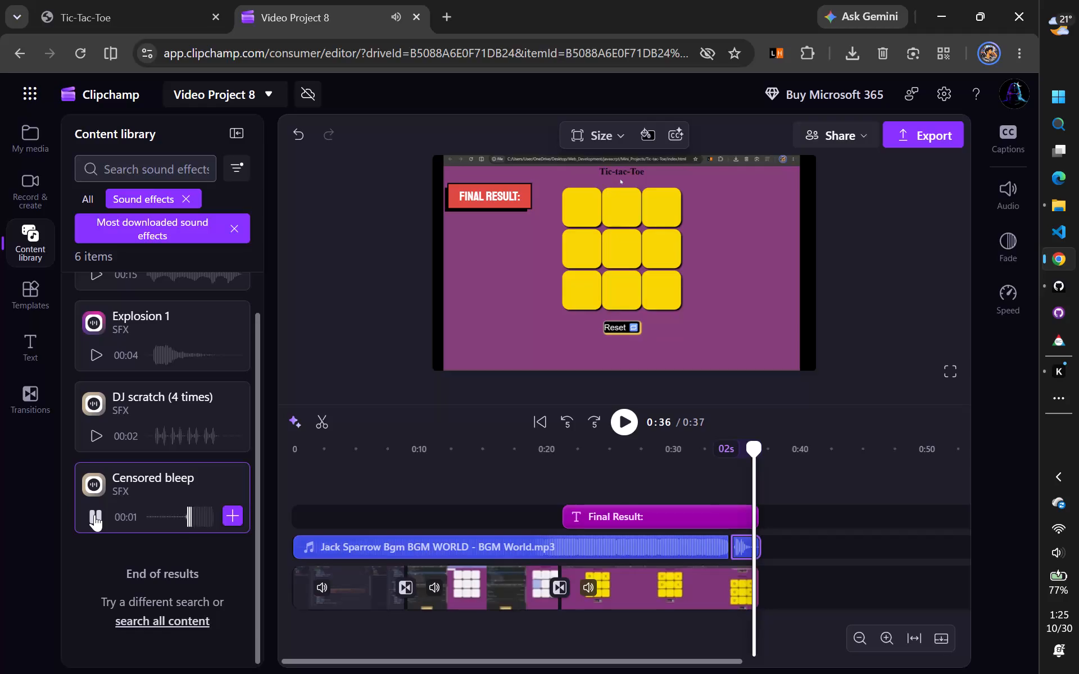
Replay the Censored bleep sound effect several times.
click(94, 514)
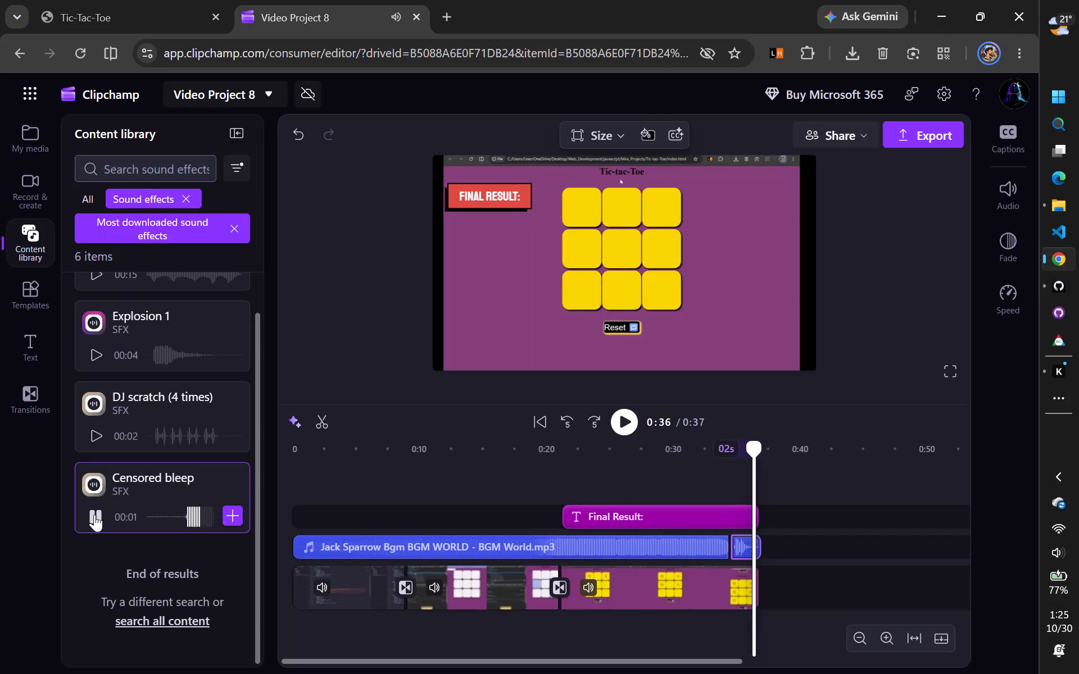
triple_click(94, 514)
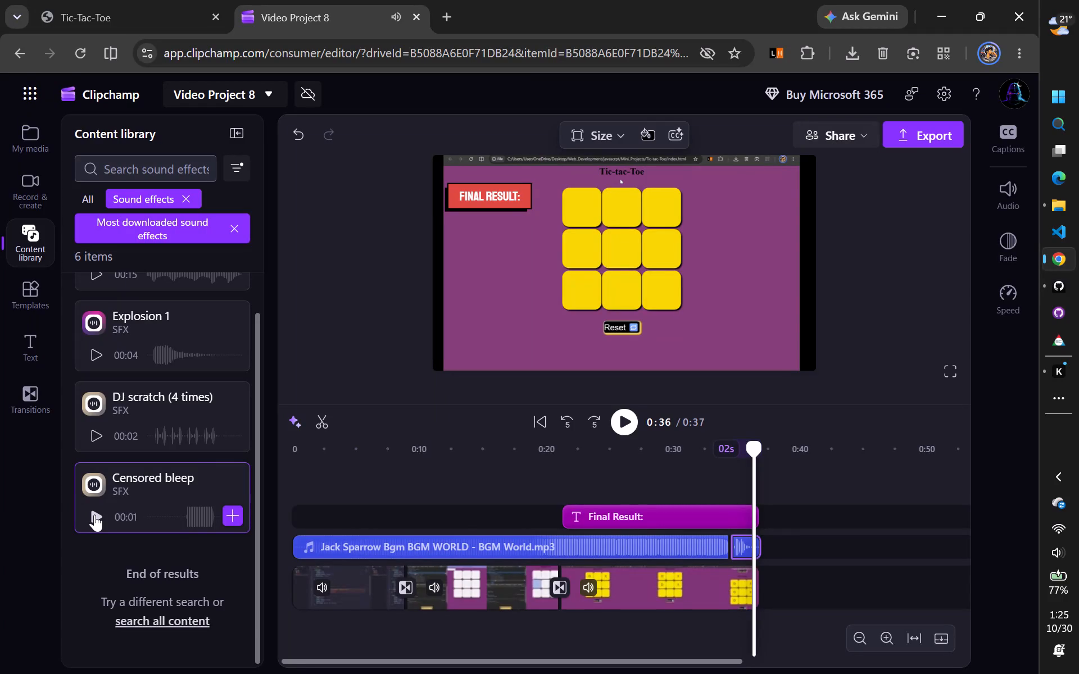
click(94, 514)
click(94, 514)
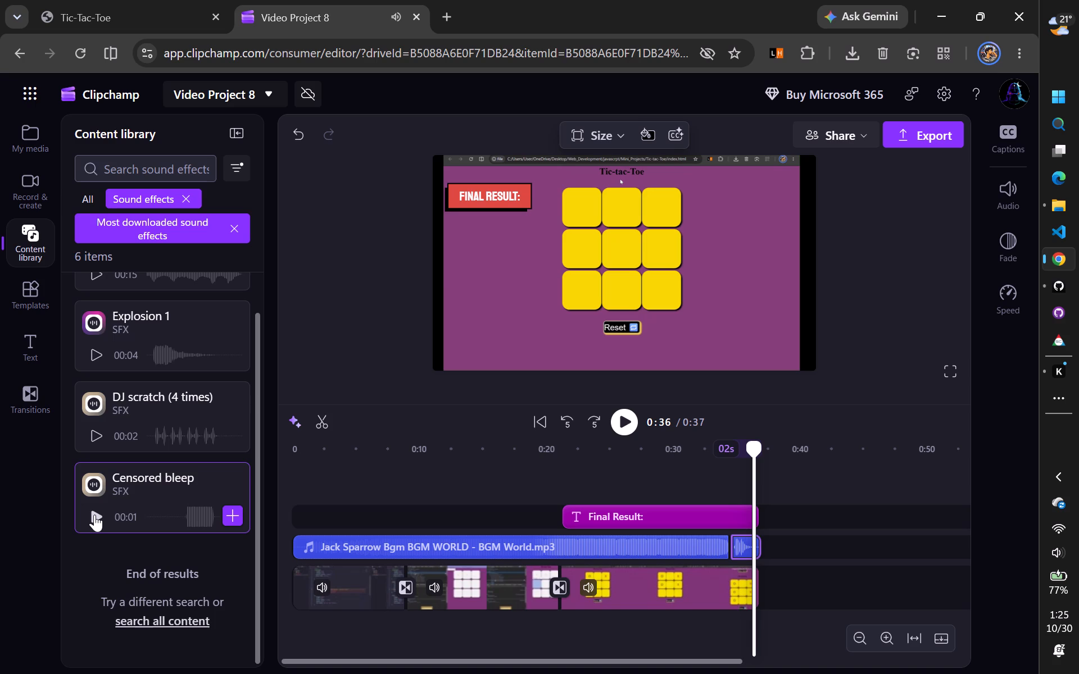
Leave the Most downloaded sound effects collection and open the Tech & computers collection.
scroll(156, 407, up, 6)
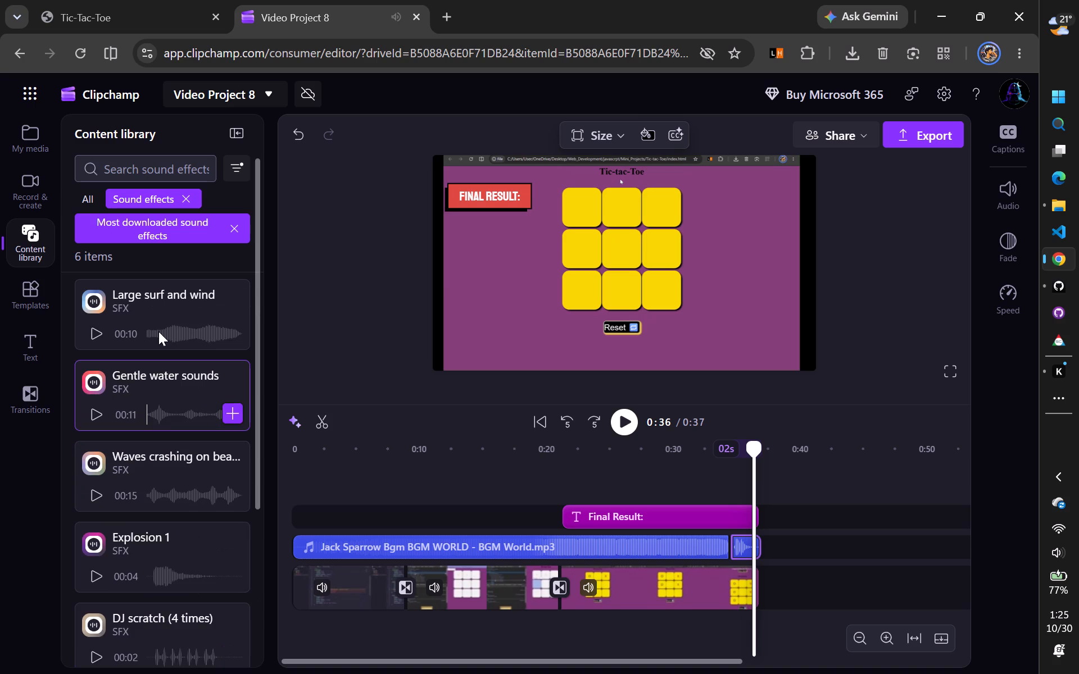
click(232, 229)
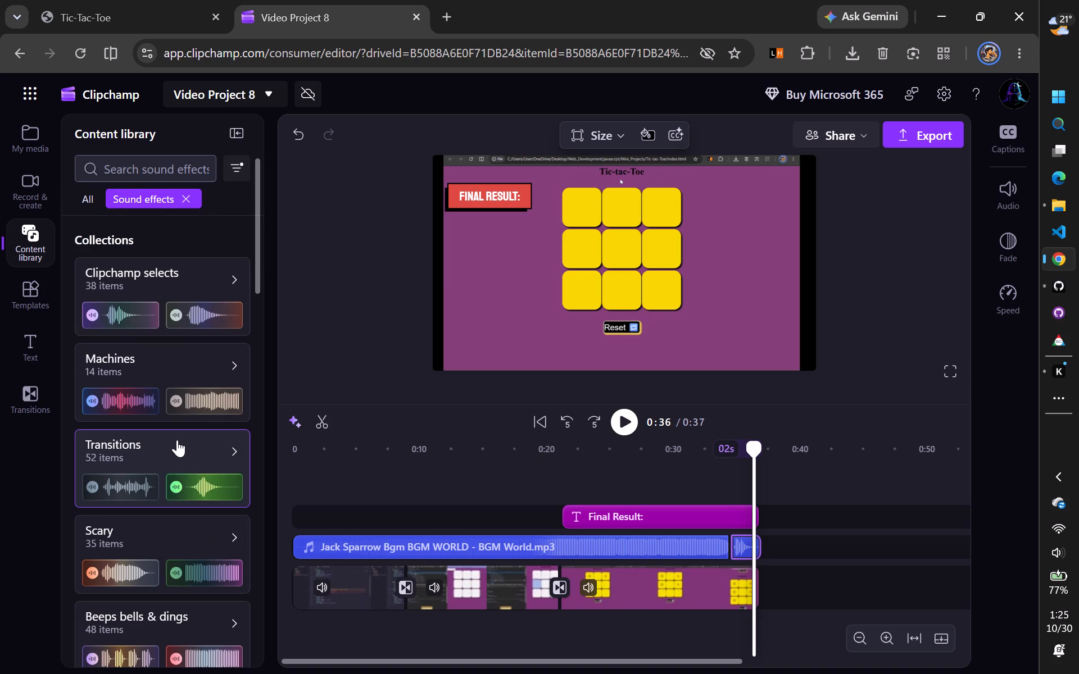
scroll(177, 440, down, 4)
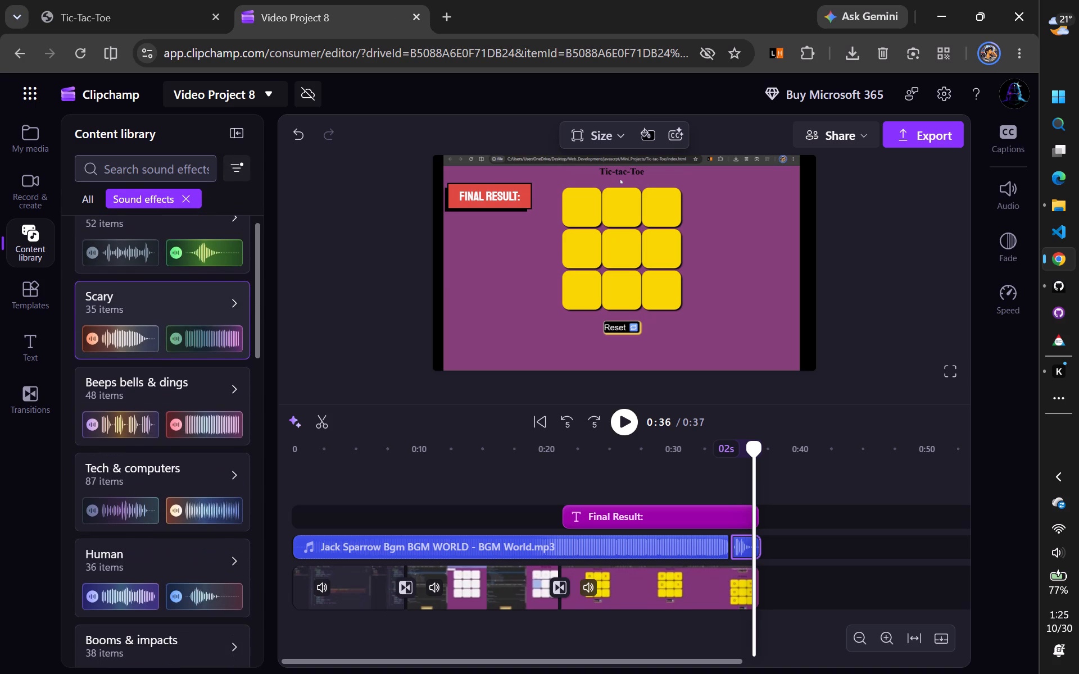
scroll(177, 440, down, 1)
click(175, 473)
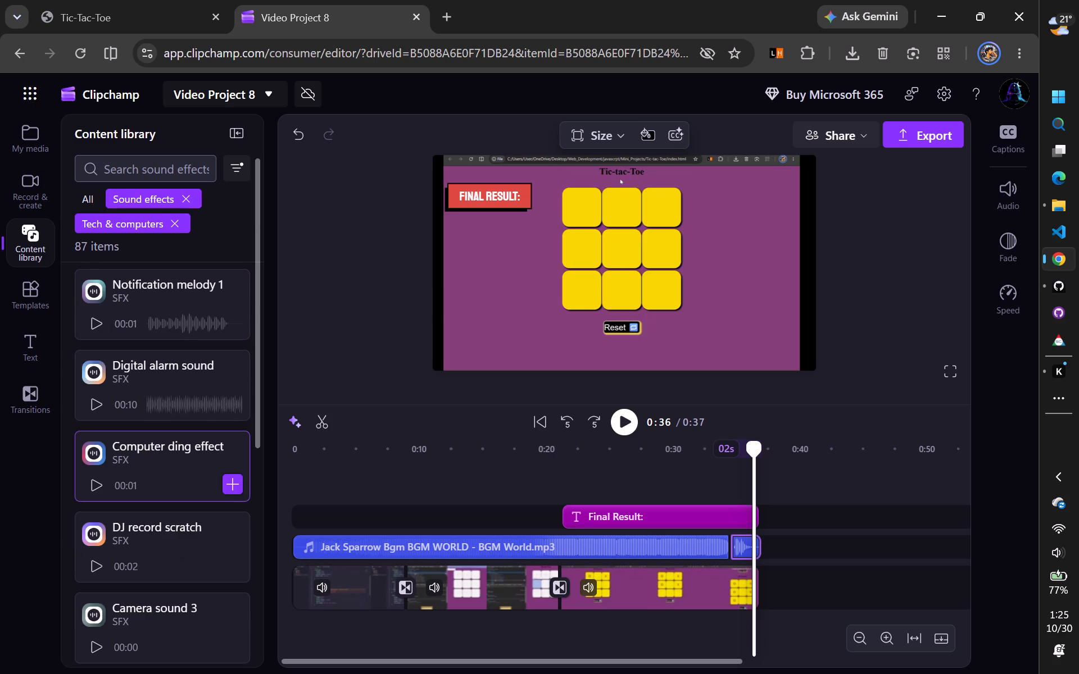
Preview Notification melody 1, Digital alarm sound, Computer ding effect, DJ record scratch and Camera sounds 3 and 2, and replay Camera sound 3.
click(99, 334)
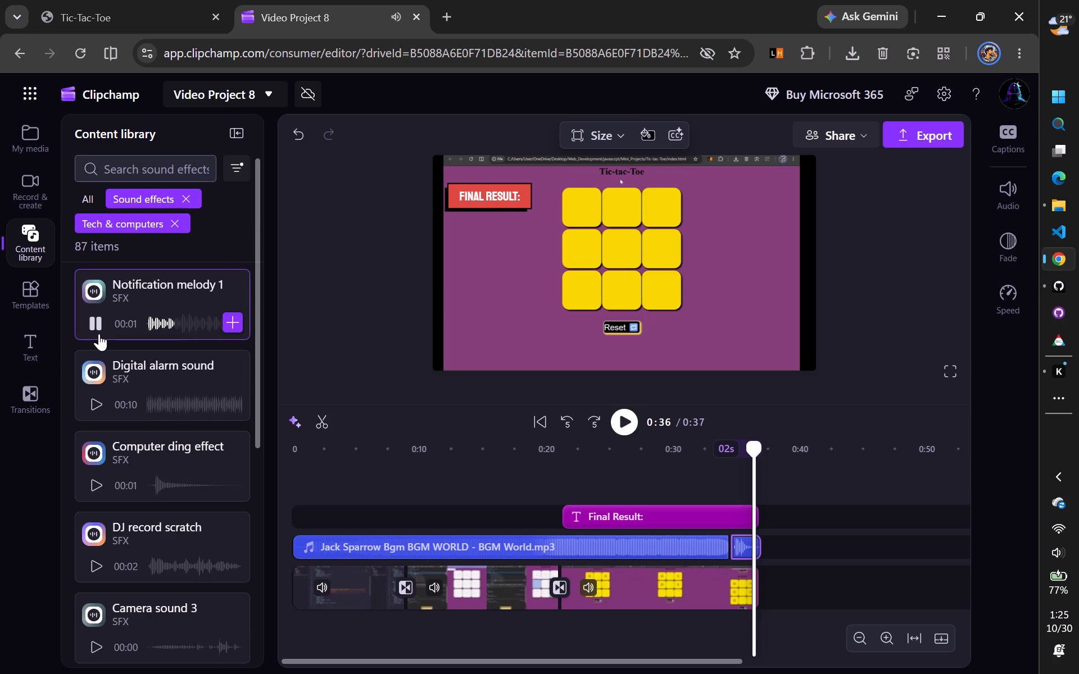
click(94, 406)
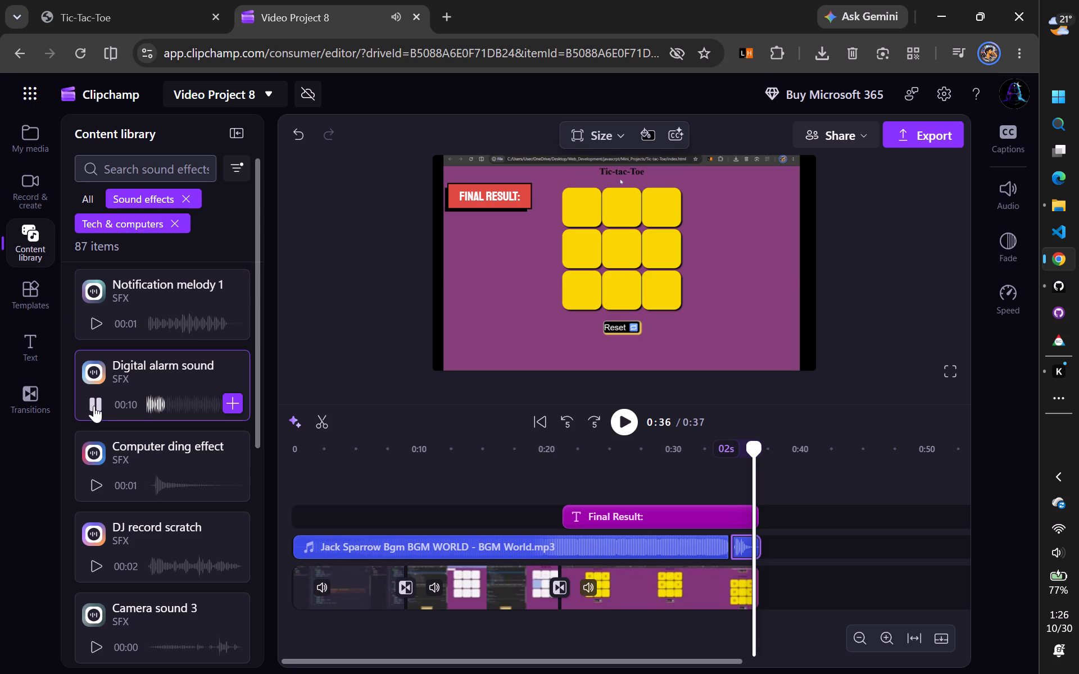
click(95, 489)
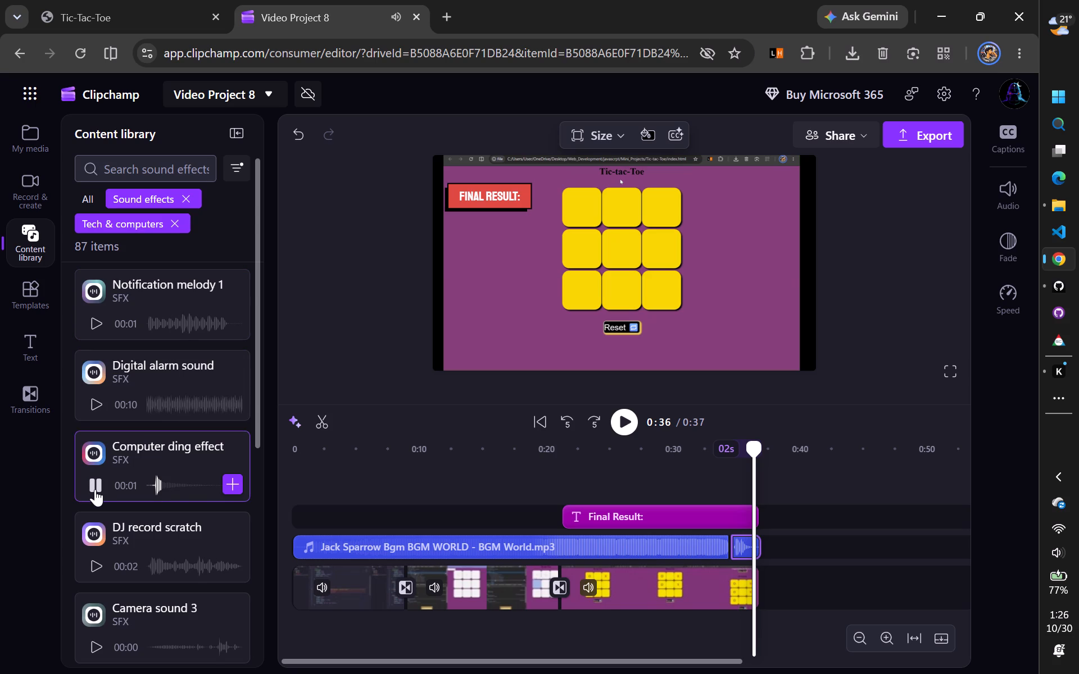
click(98, 571)
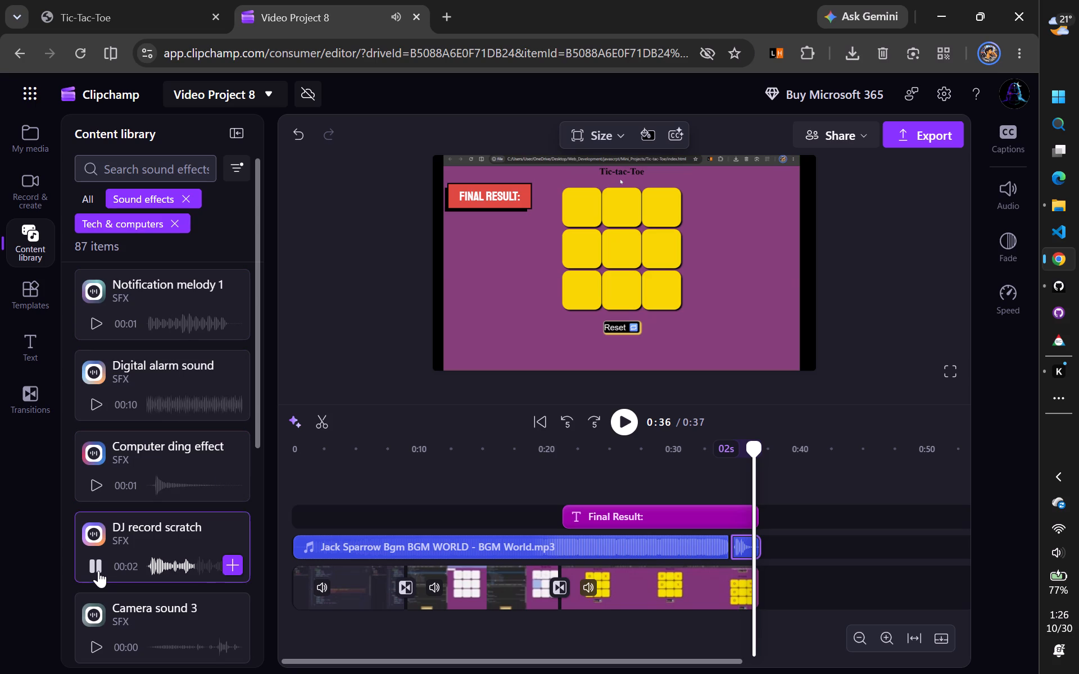
click(102, 653)
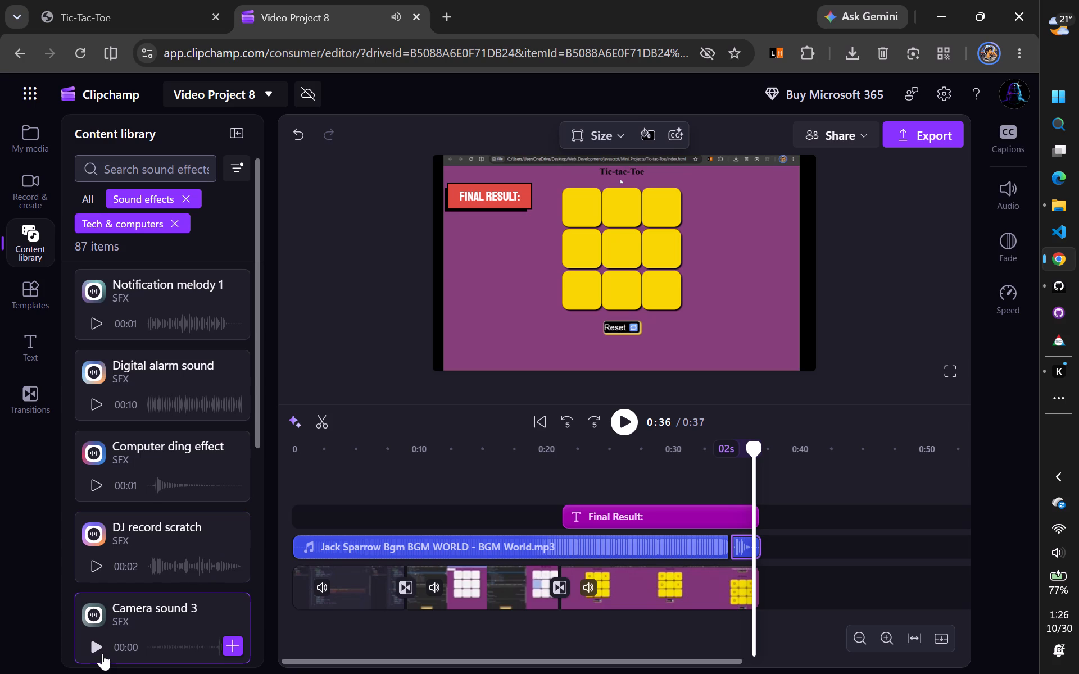
scroll(121, 627, down, 2)
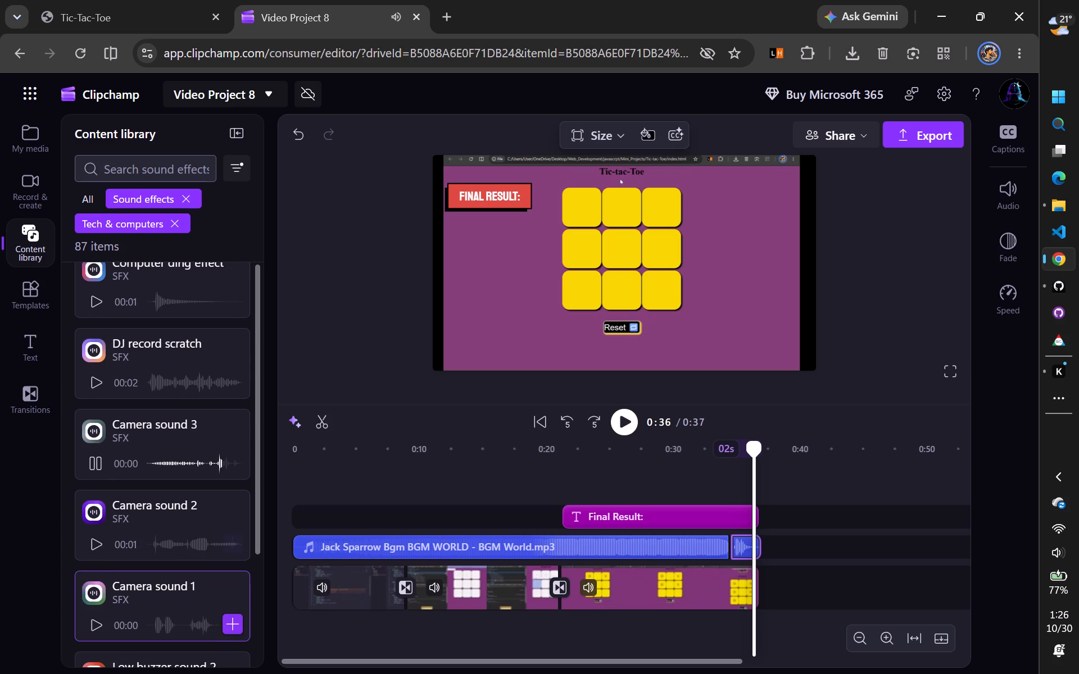
click(100, 545)
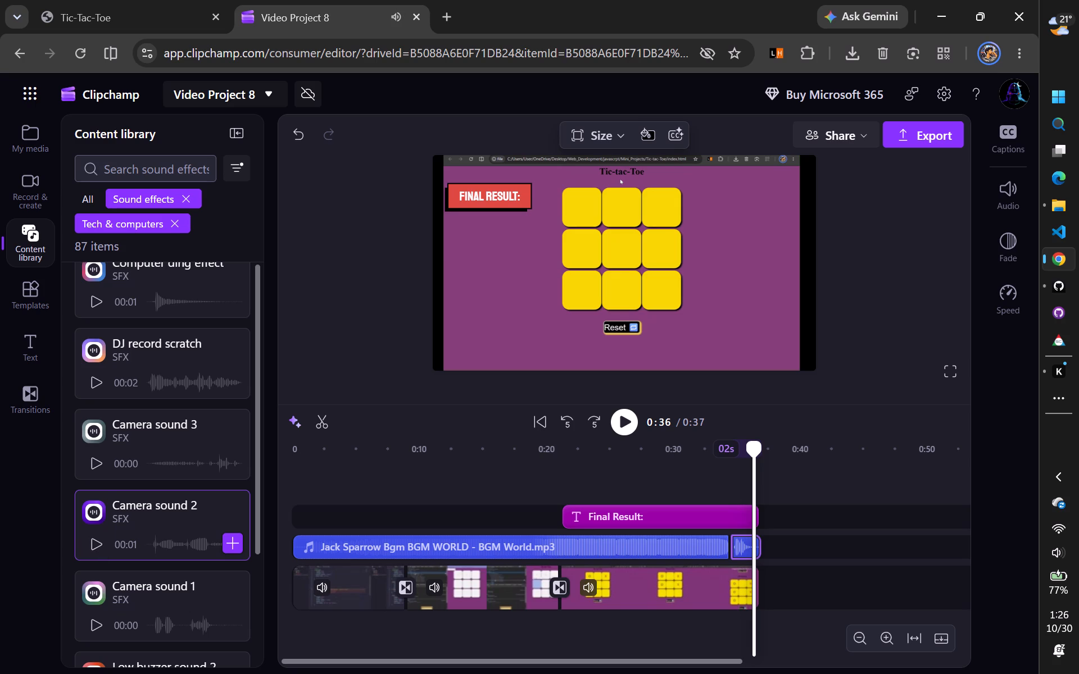
click(99, 465)
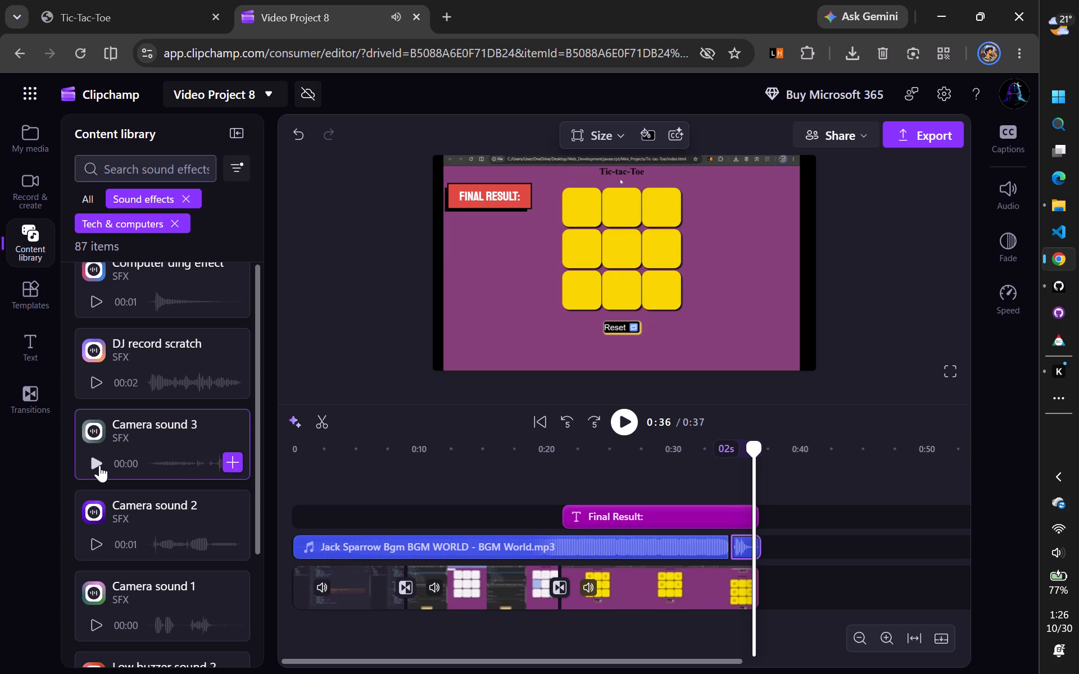
click(99, 465)
Add Camera sound 3 on a new track below the video, aligned with the first transition at about 0:08.
drag(121, 446, 250, 552)
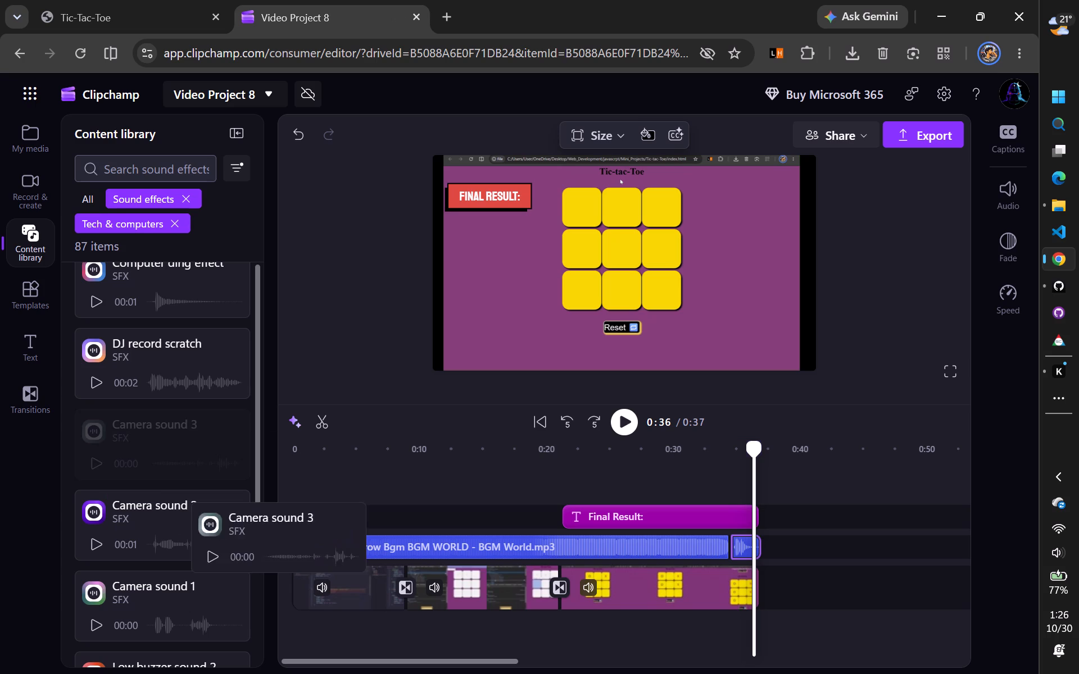
drag(250, 552, 360, 644)
scroll(268, 577, right, 1)
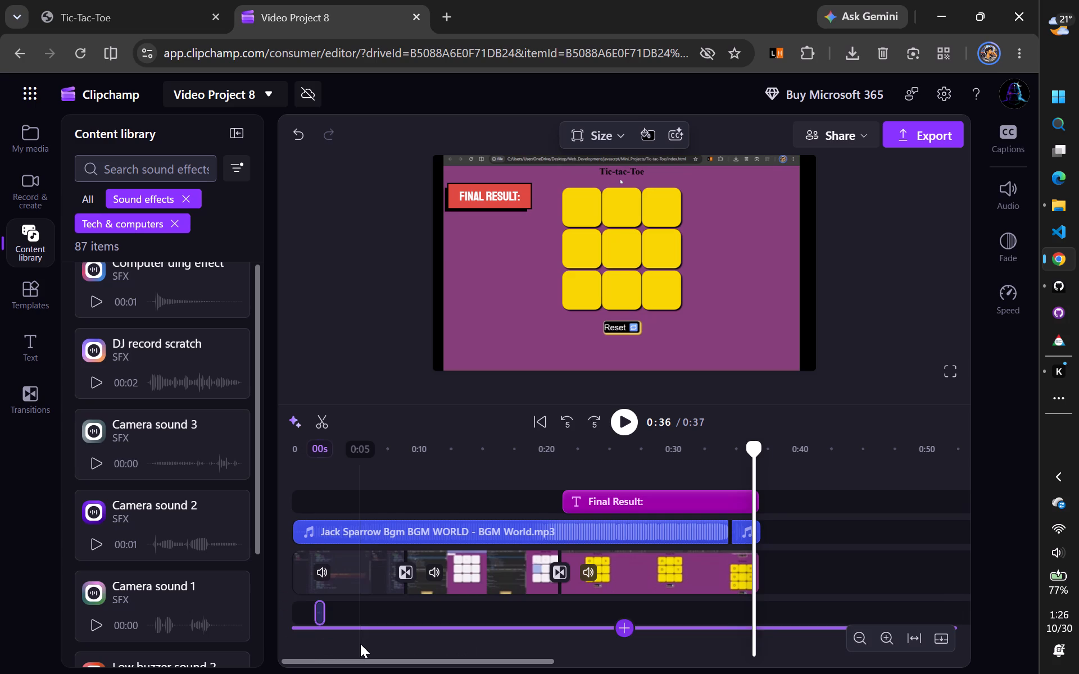
drag(321, 617, 345, 615)
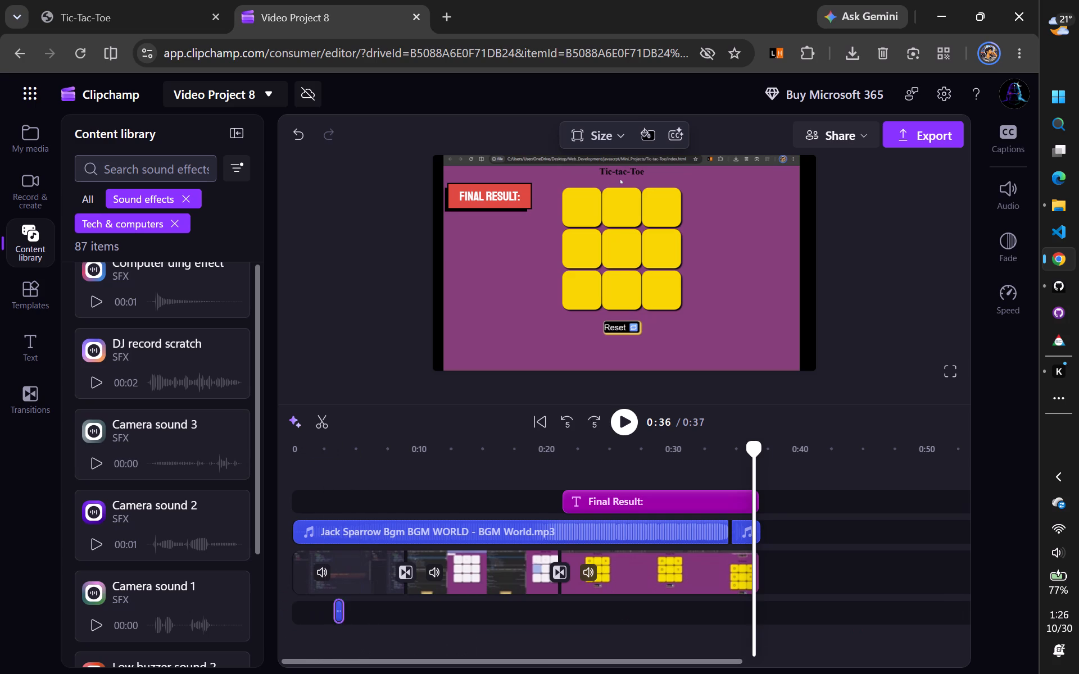
drag(345, 615, 405, 610)
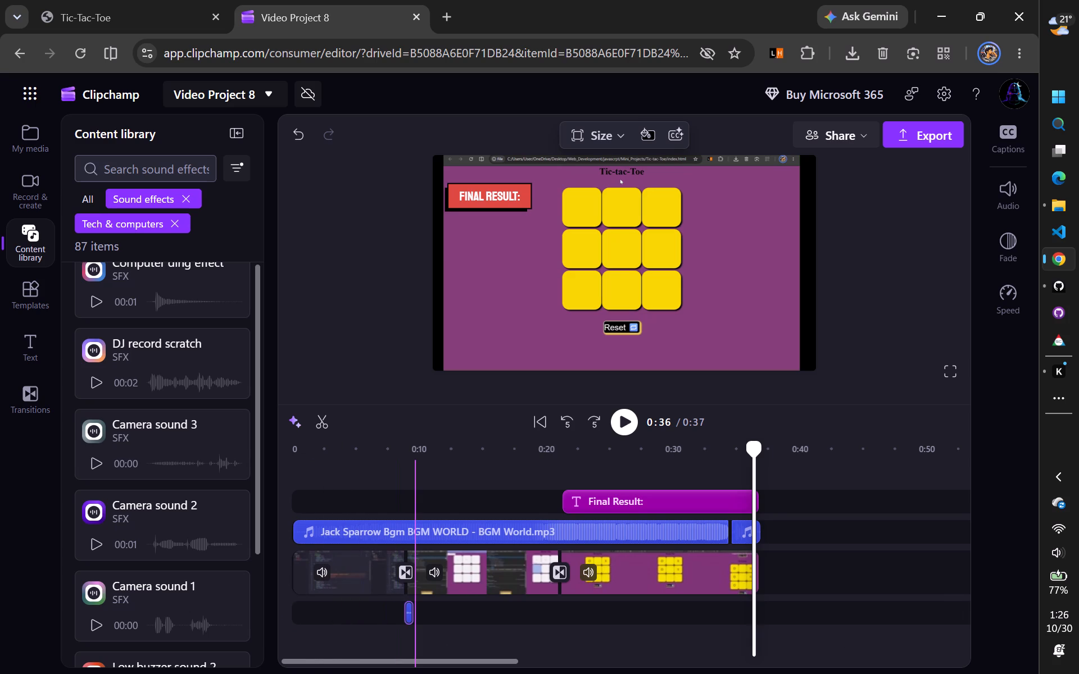
drag(405, 610, 402, 610)
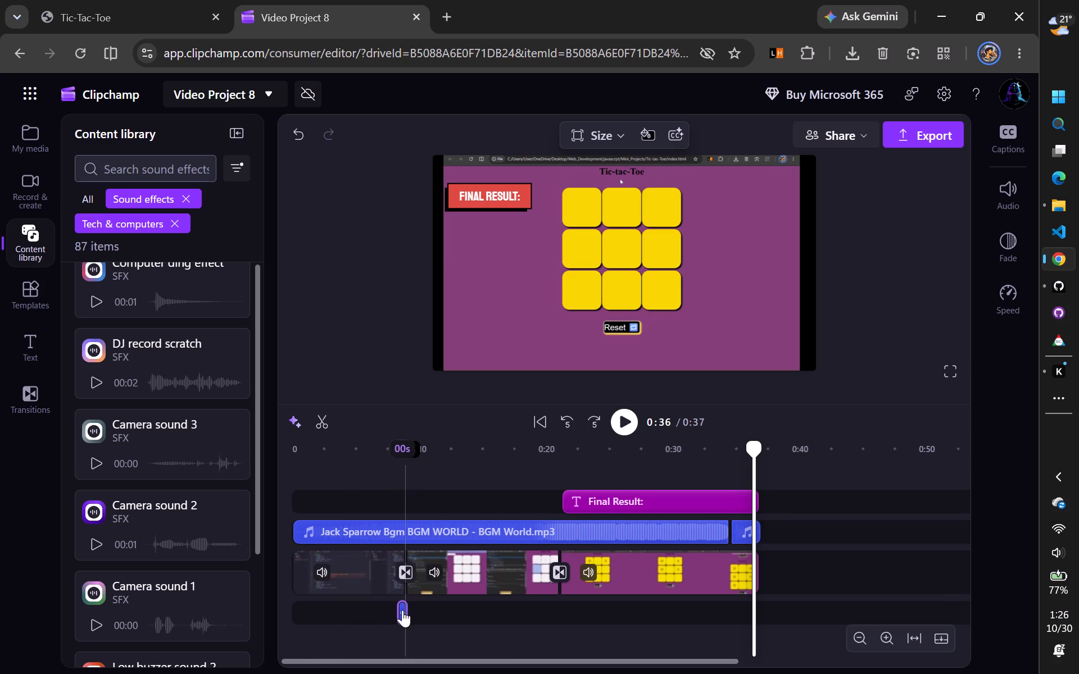
Play the video from 0:03 past the first transition, and scrub back over it to check the camera sound's timing.
click(342, 485)
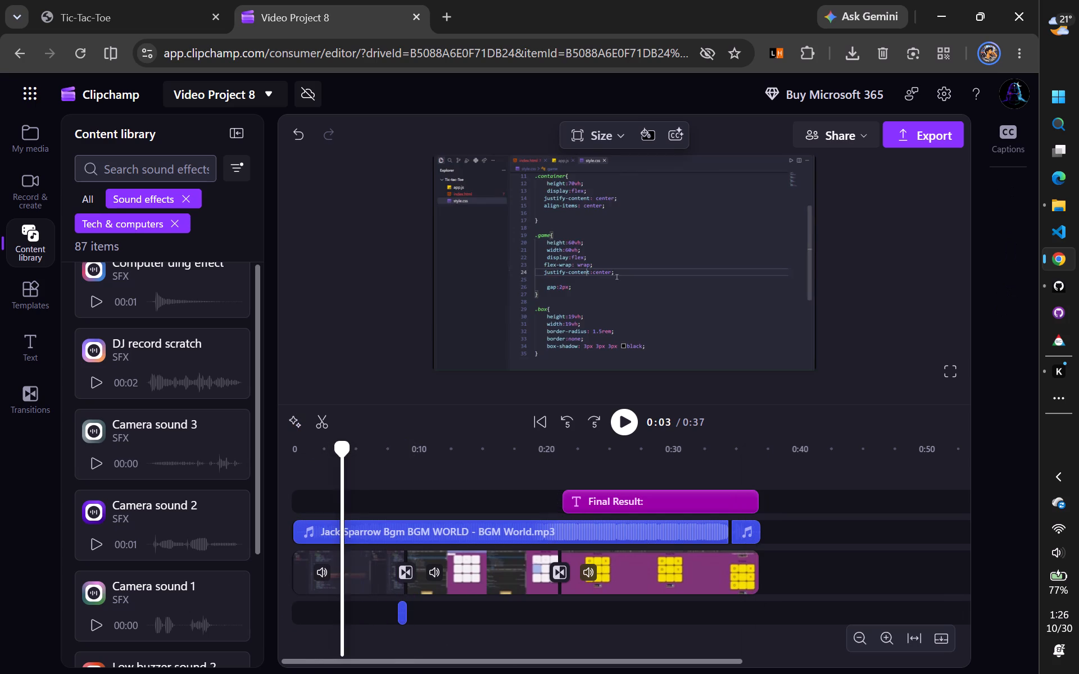
click(622, 423)
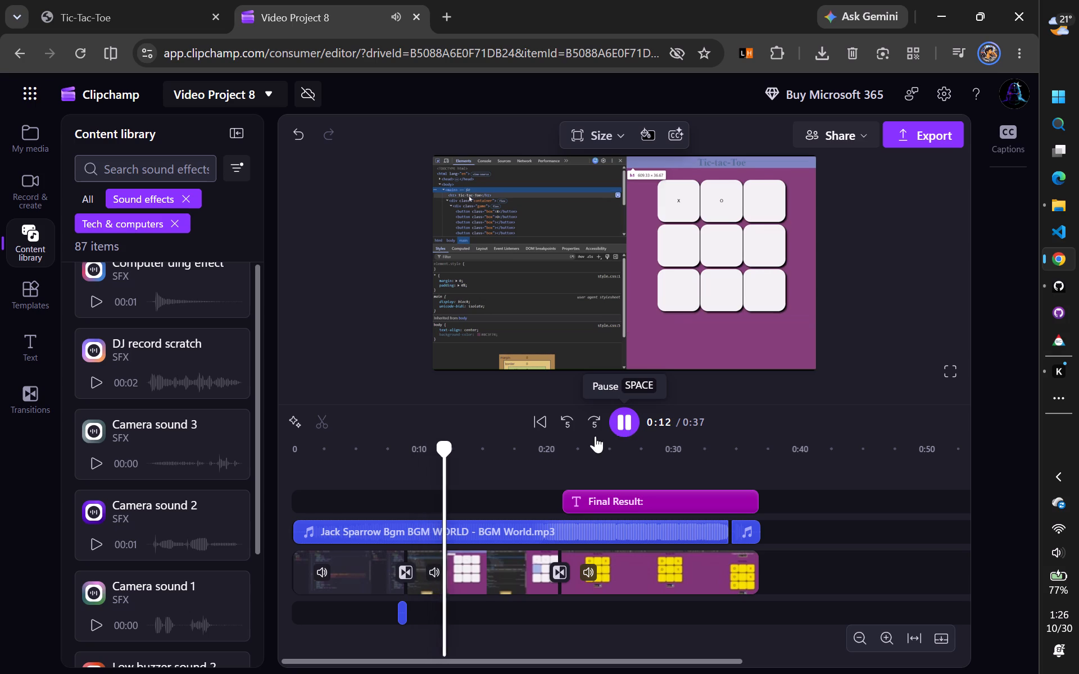
click(427, 477)
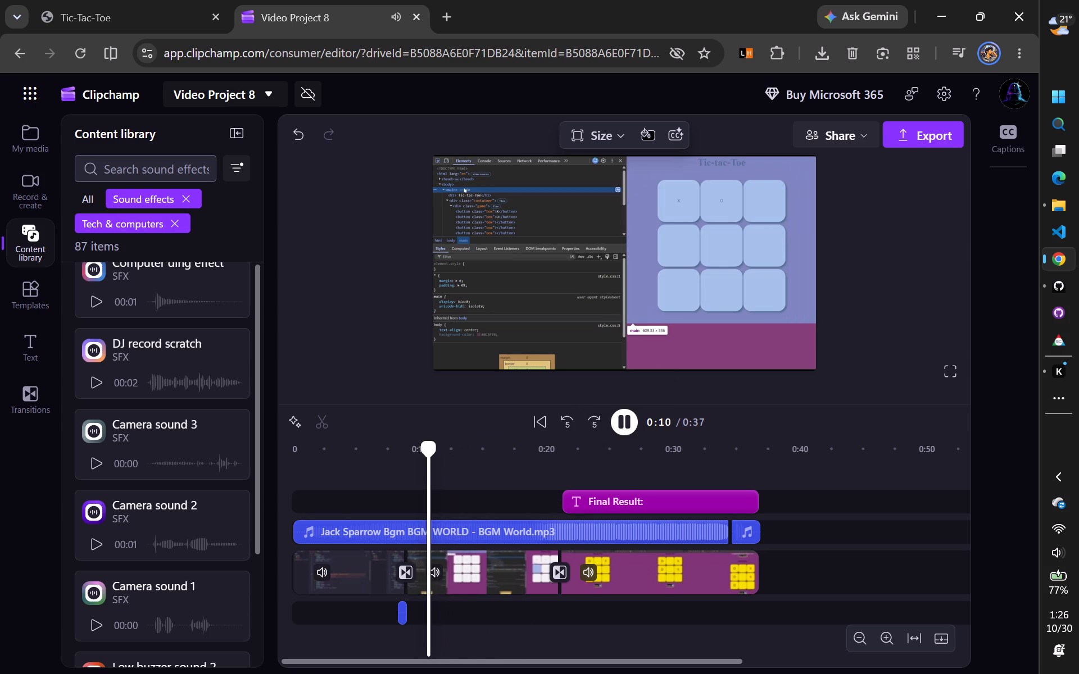
click(624, 428)
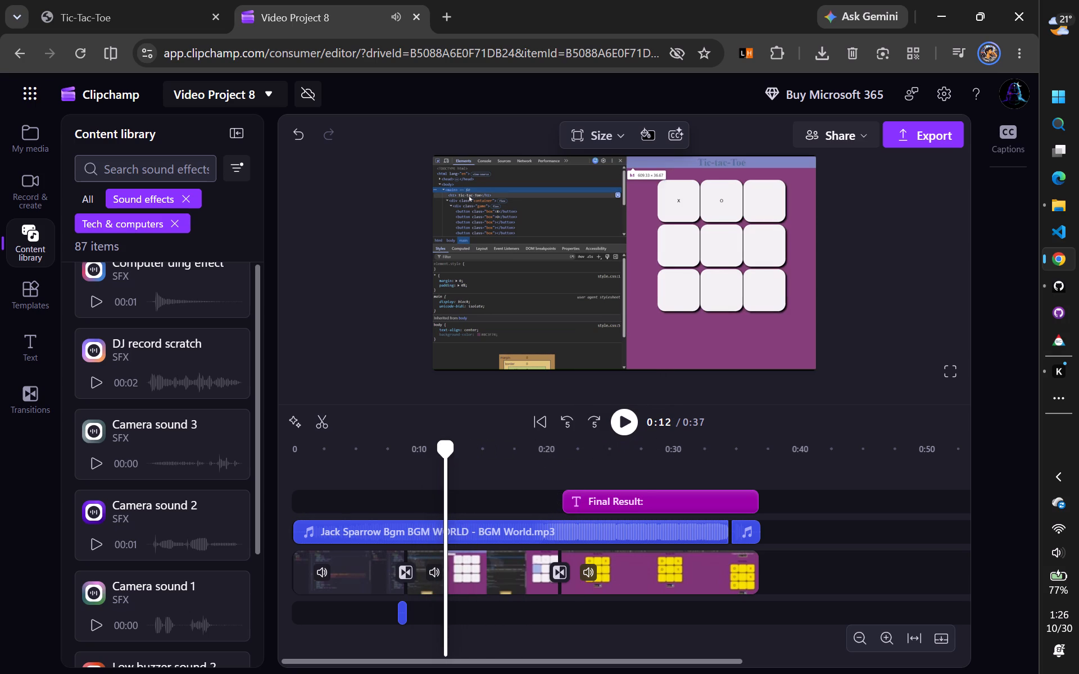
drag(447, 453, 407, 461)
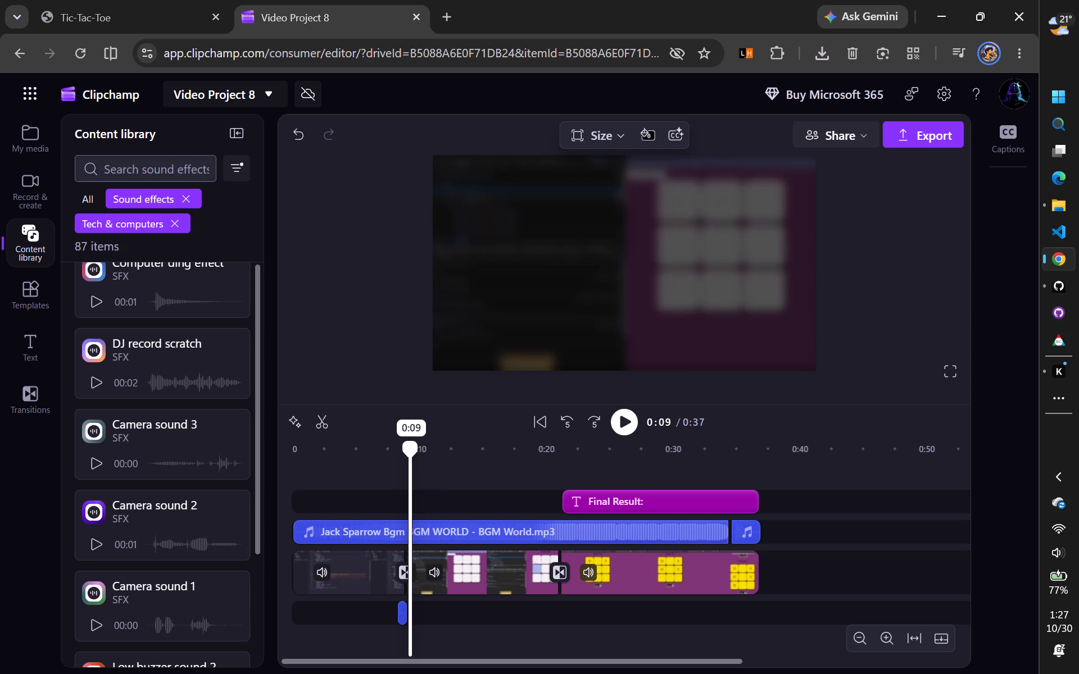
drag(407, 461, 405, 461)
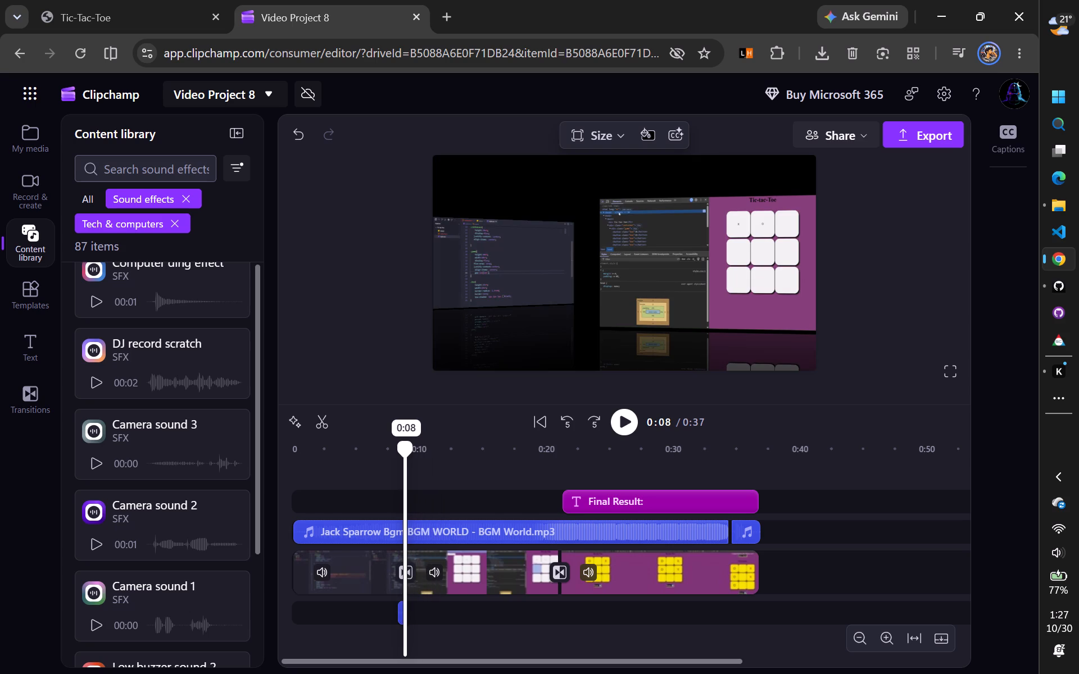
drag(405, 461, 373, 460)
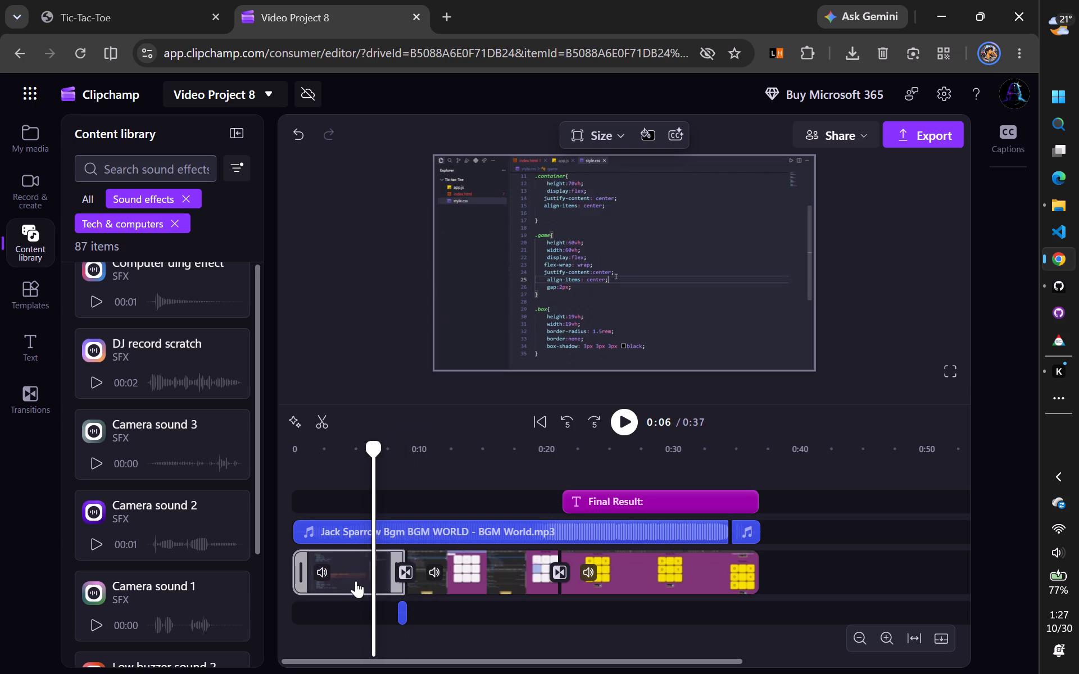
Set the first video clip's volume to 20%.
click(355, 580)
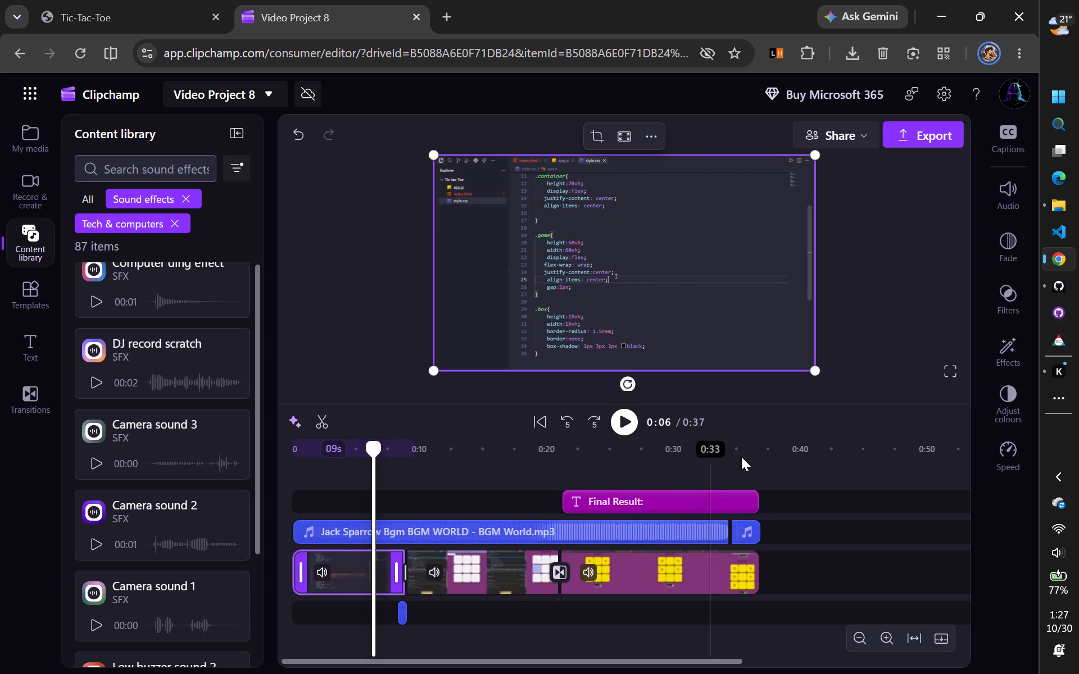
click(1007, 198)
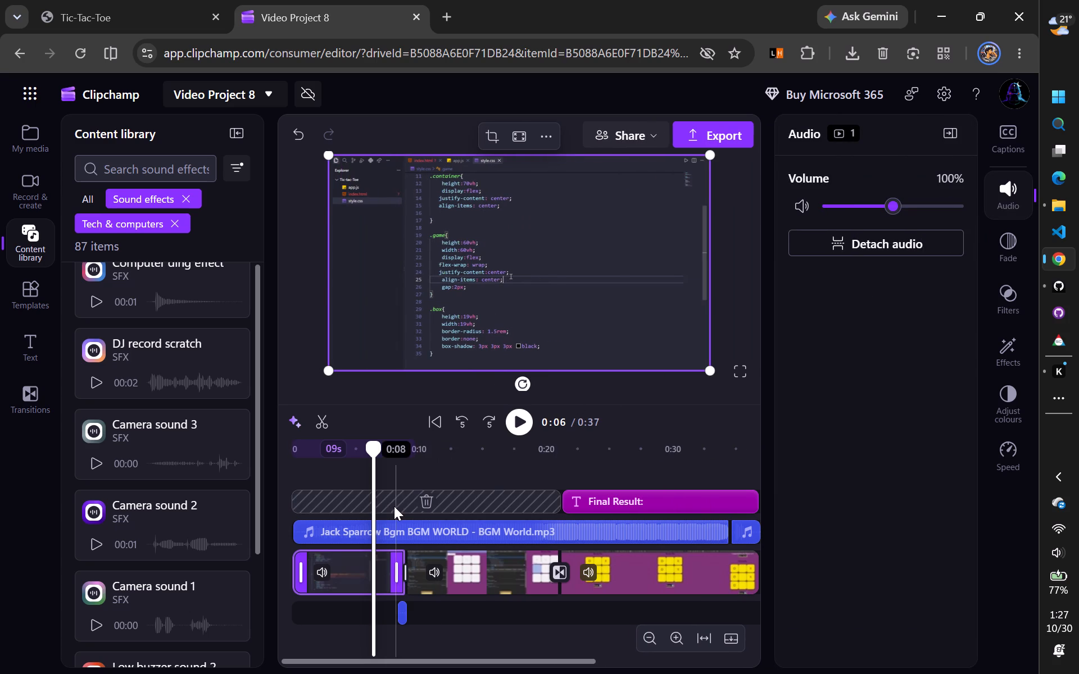
drag(378, 452, 398, 452)
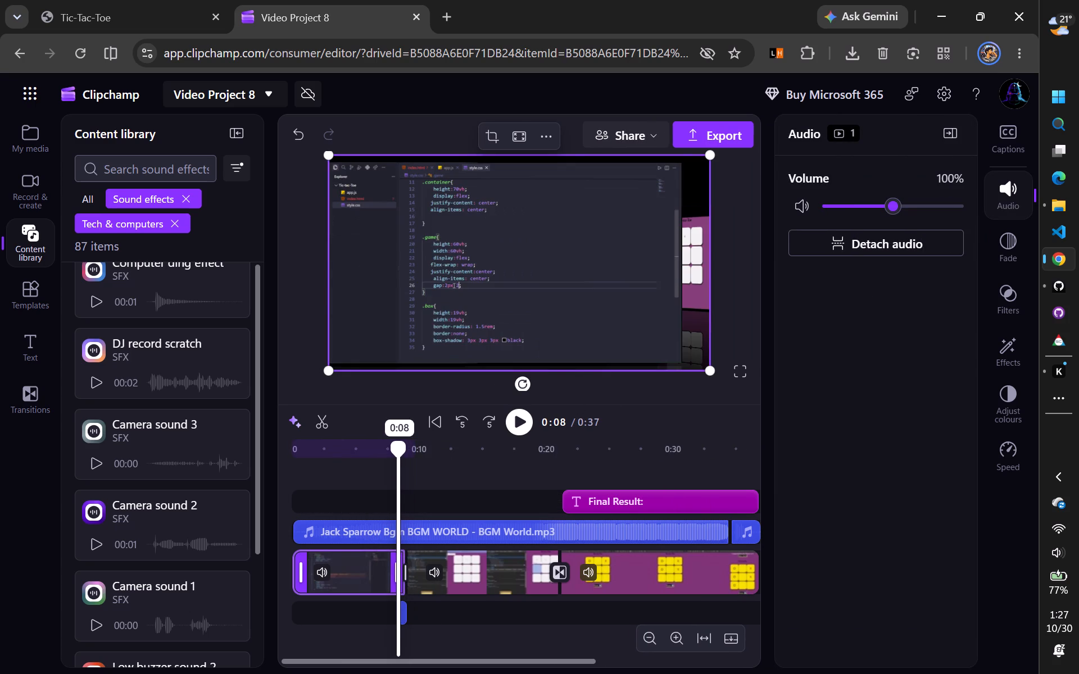
drag(398, 452, 401, 450)
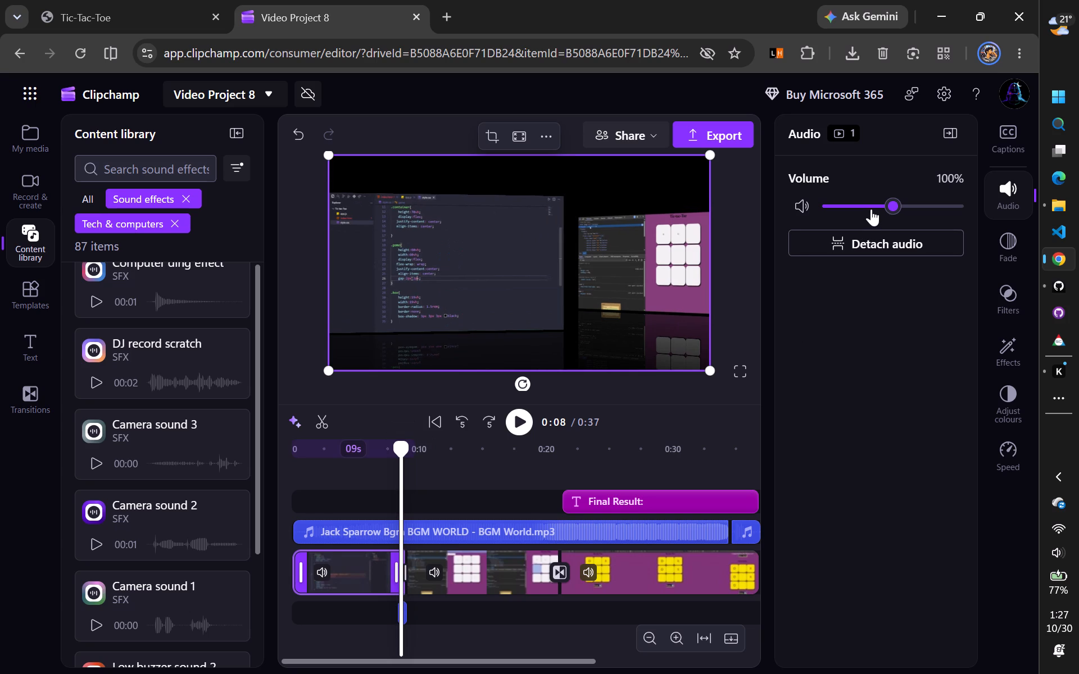
click(842, 206)
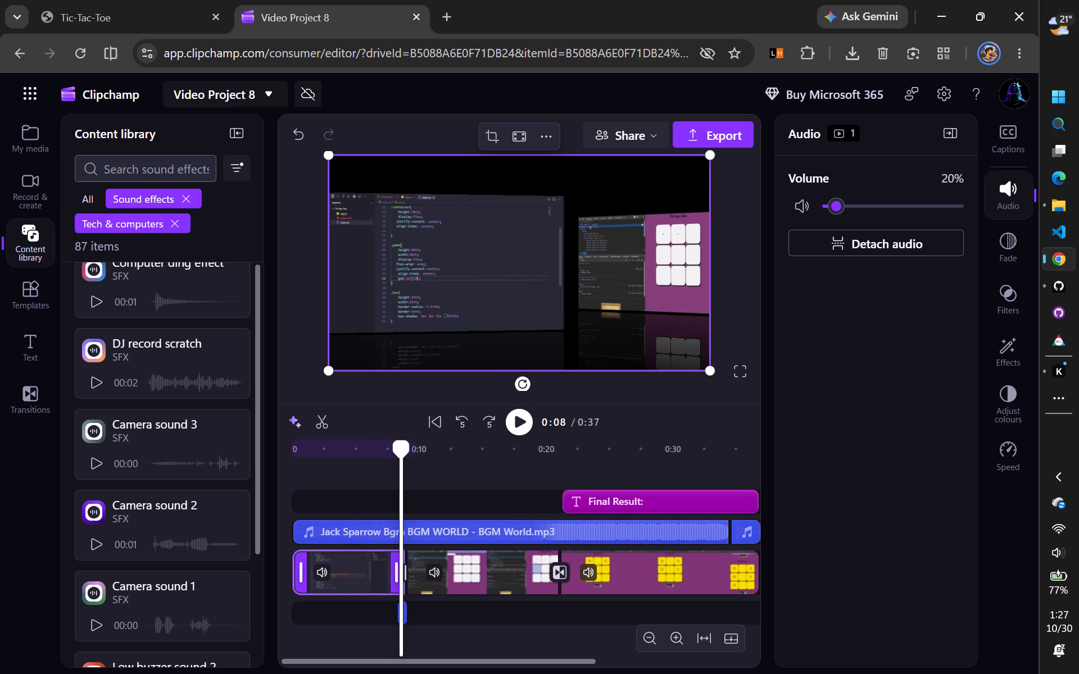
Play the video from 0:00 past the first transition to check the clip's reduced volume against the camera sound.
drag(405, 450, 291, 466)
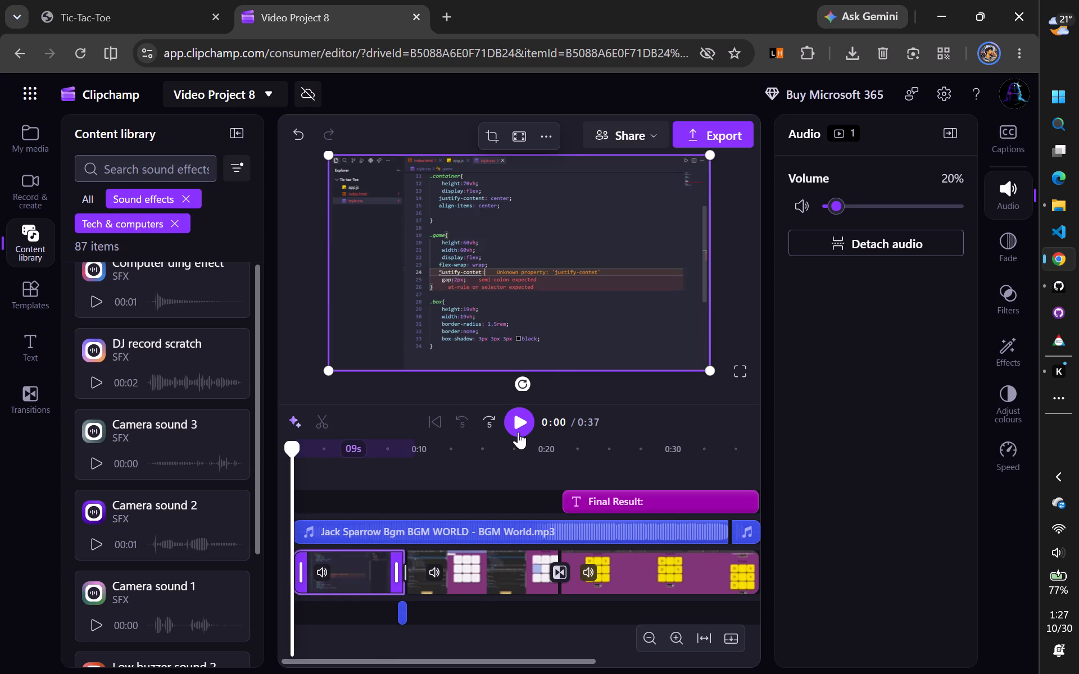
click(518, 430)
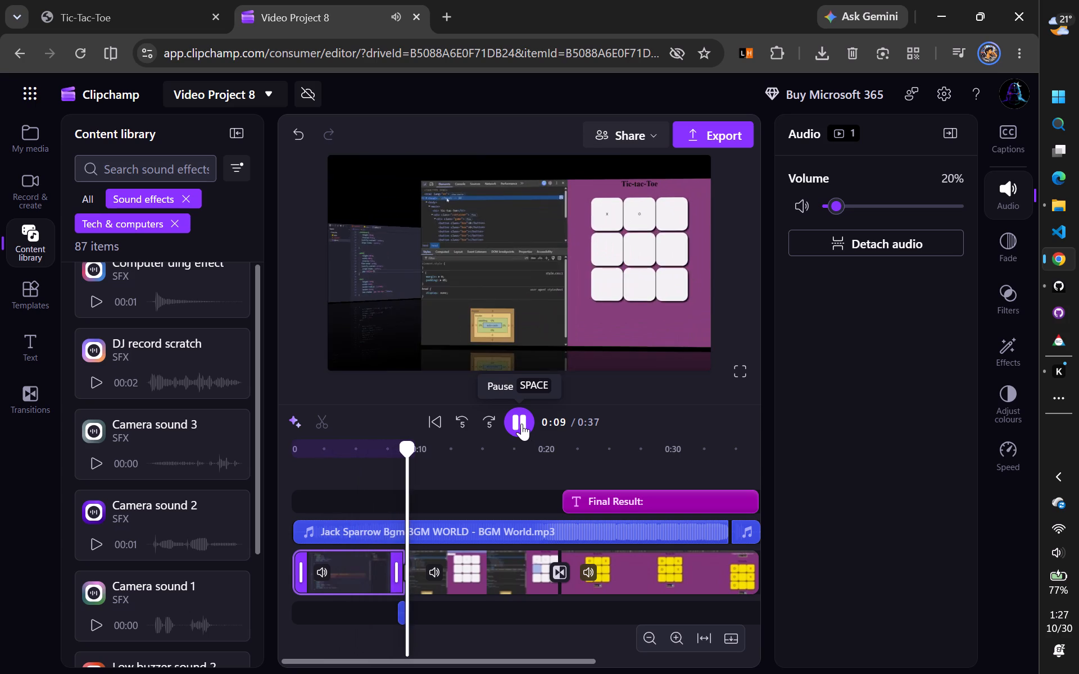
click(522, 423)
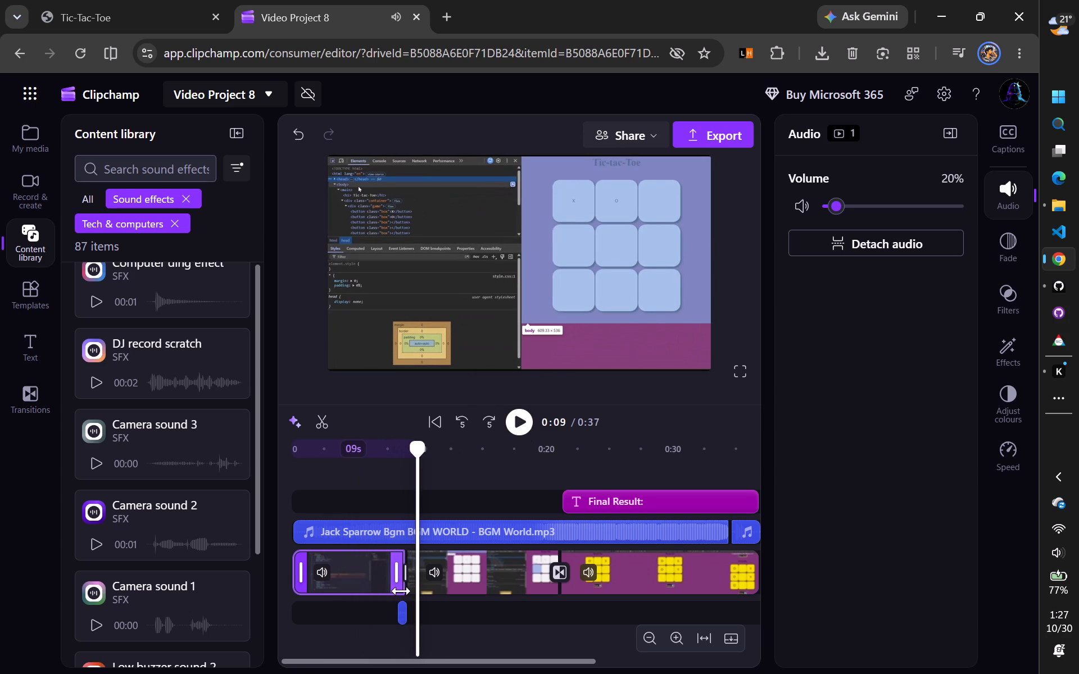
Set the volume of Camera sound 3 at the first transition to 164%.
click(399, 612)
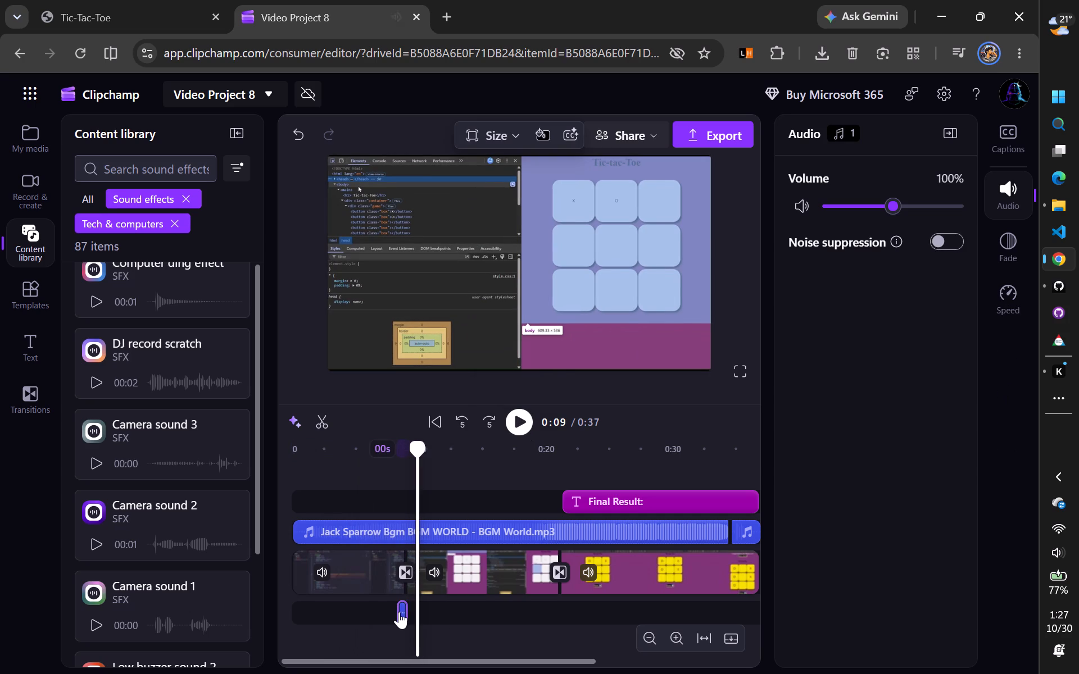
click(934, 204)
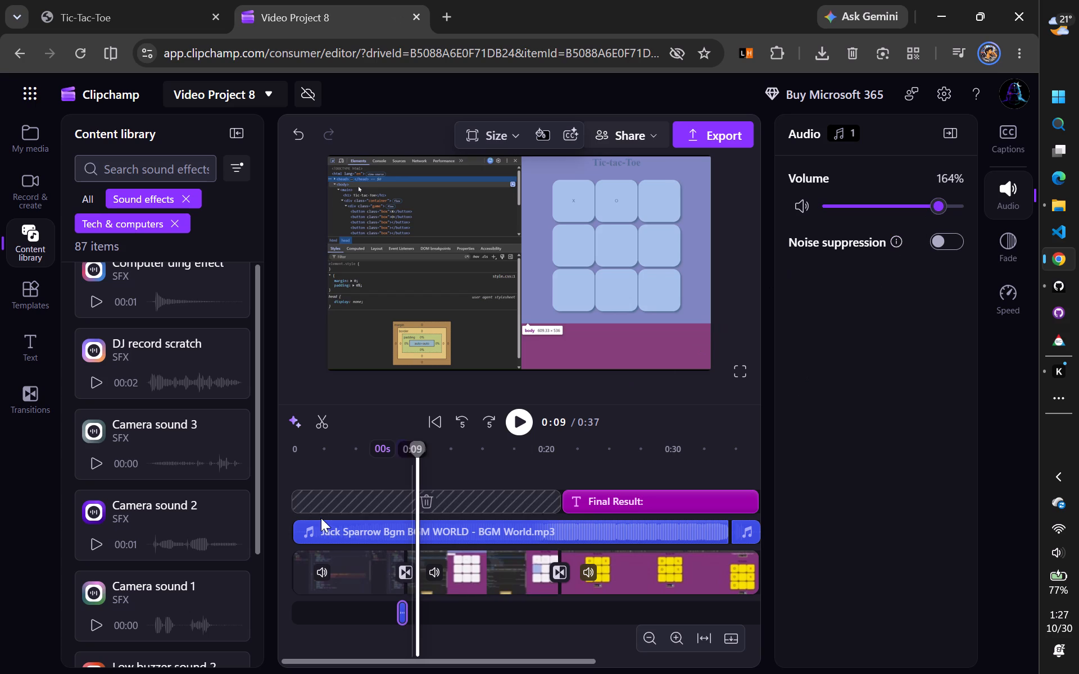
Play the section around the first transition to hear the camera sound at its new volume.
click(365, 467)
click(517, 422)
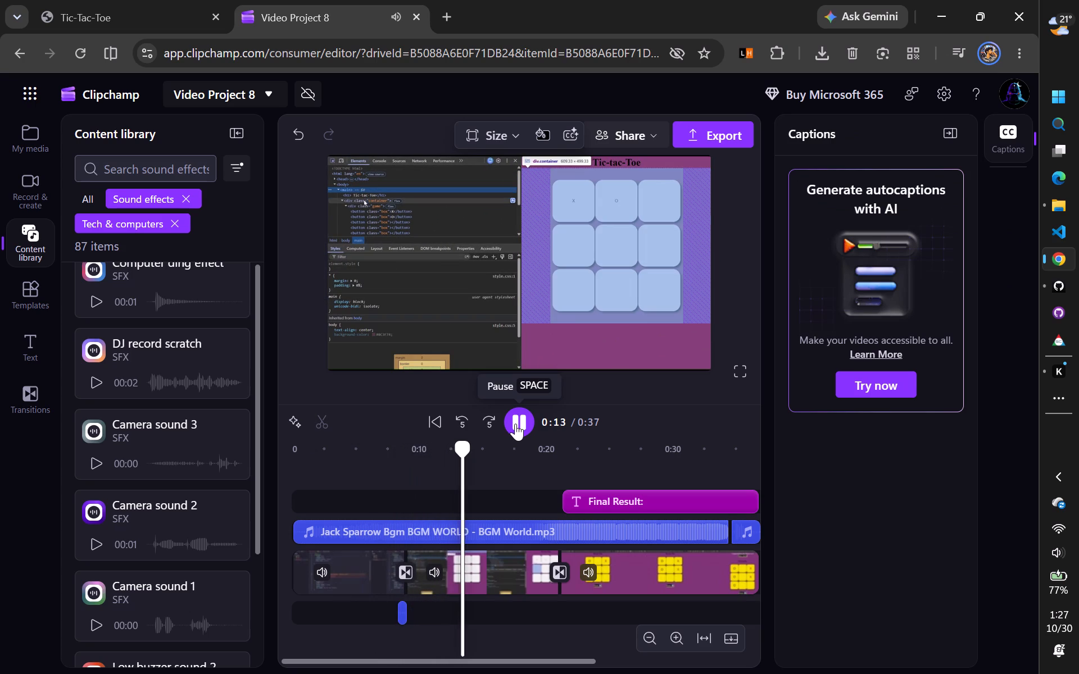
click(514, 426)
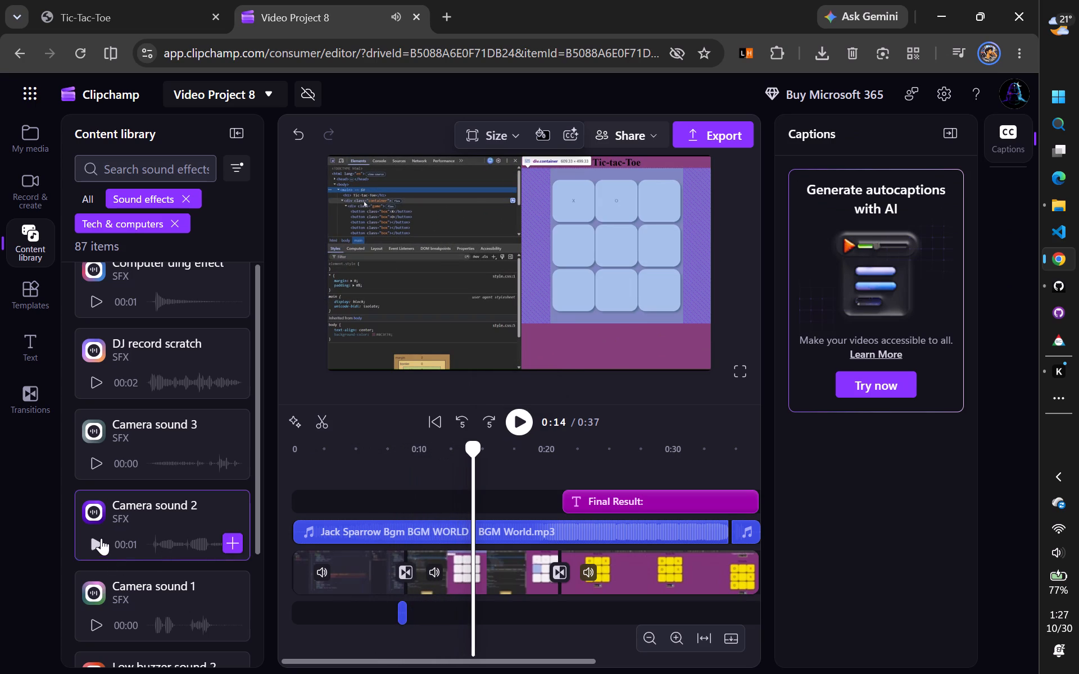
Preview Camera sound 2 and Camera sound 1 among the tech and computer sound effects.
click(99, 543)
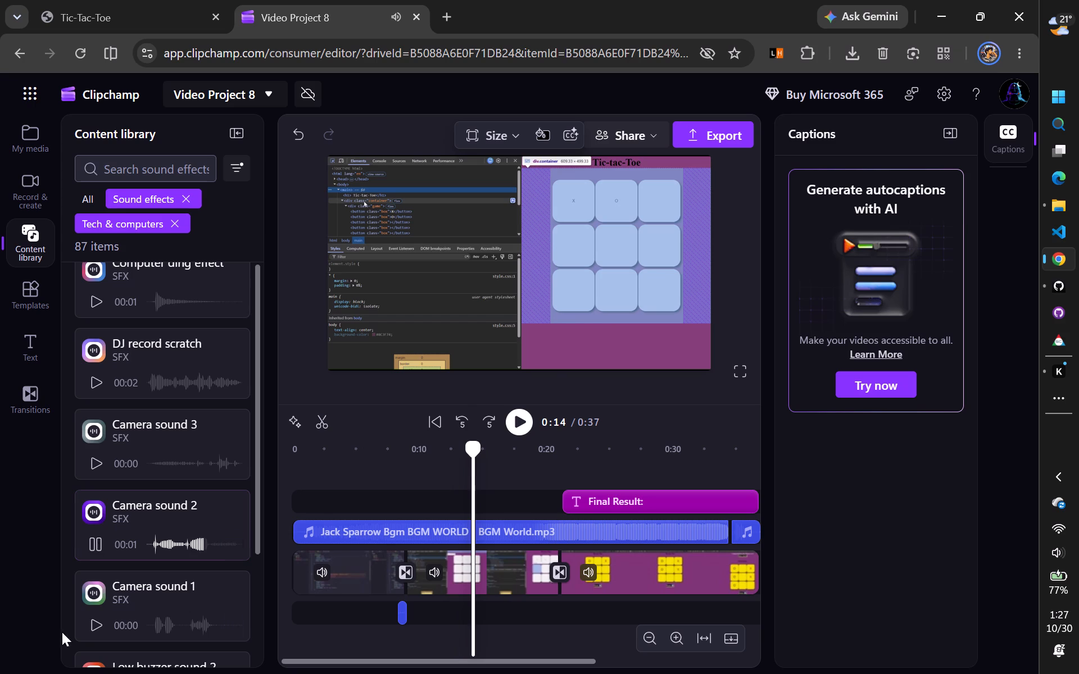
click(93, 622)
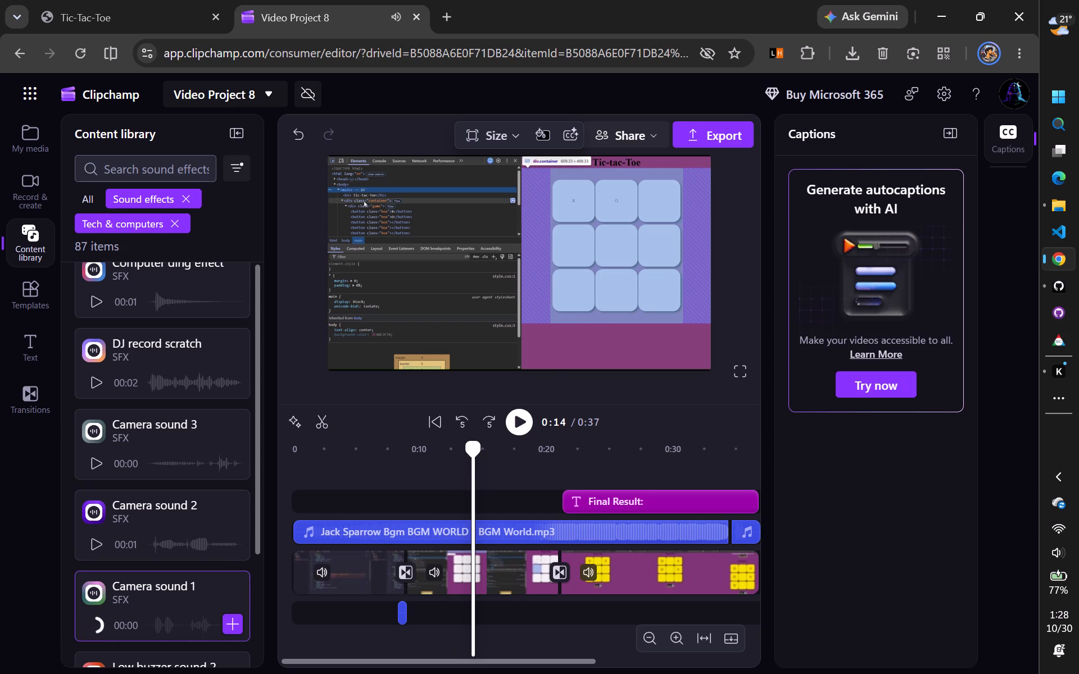
scroll(119, 599, down, 1)
click(97, 626)
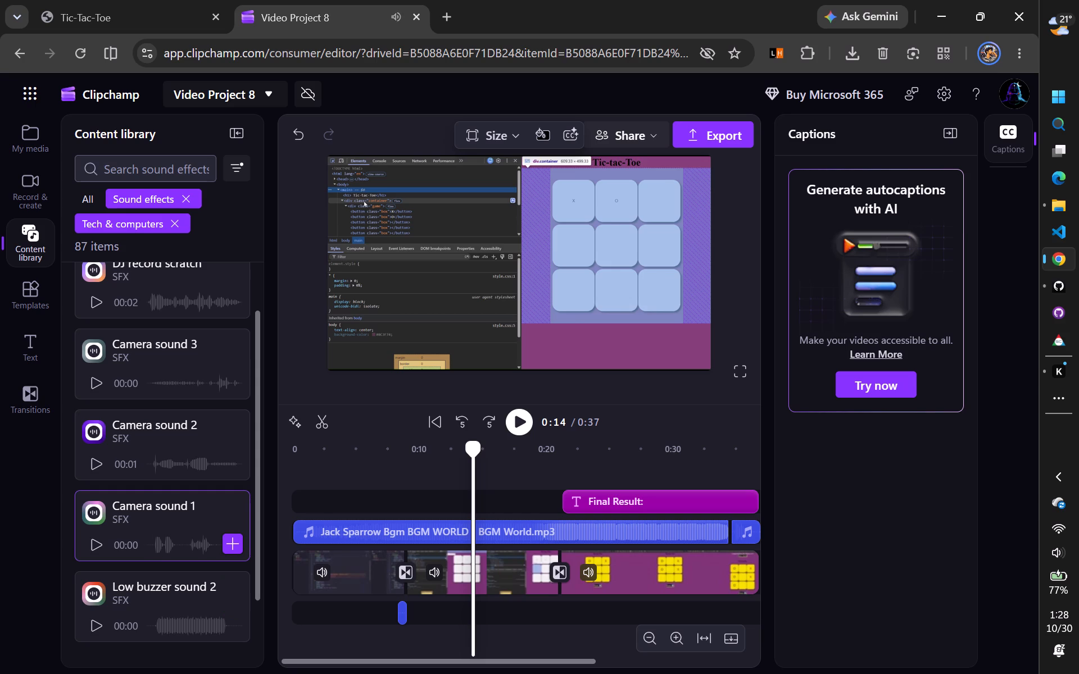
Duplicate the Camera sound 3 clip and place the copy under the second transition at about 0:21.
click(401, 613)
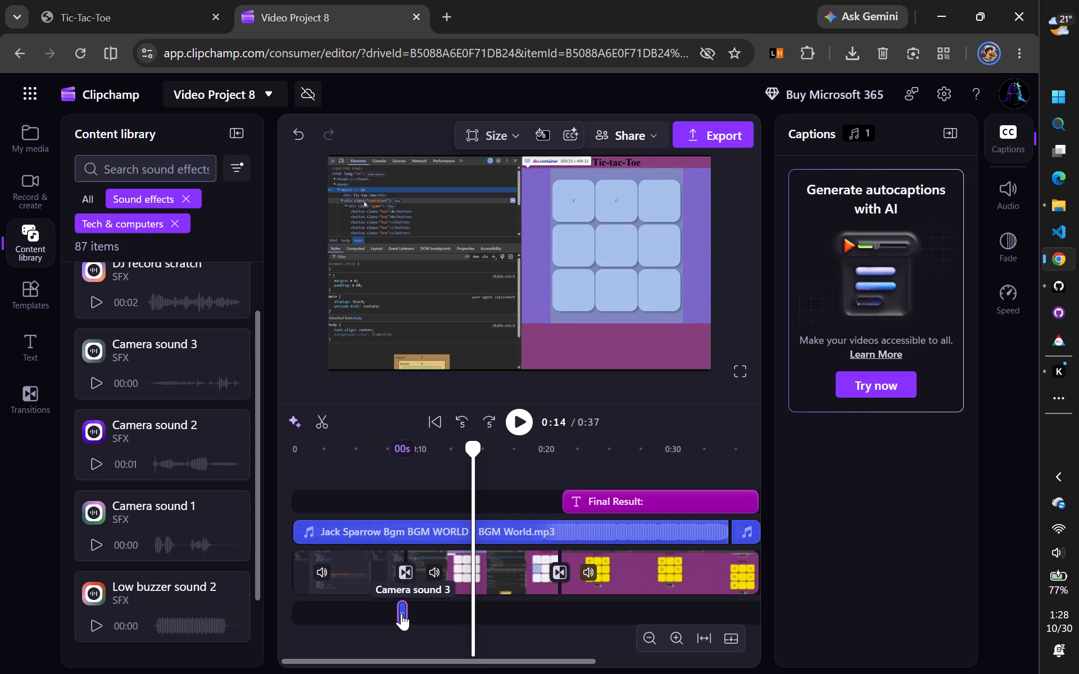
right_click(401, 613)
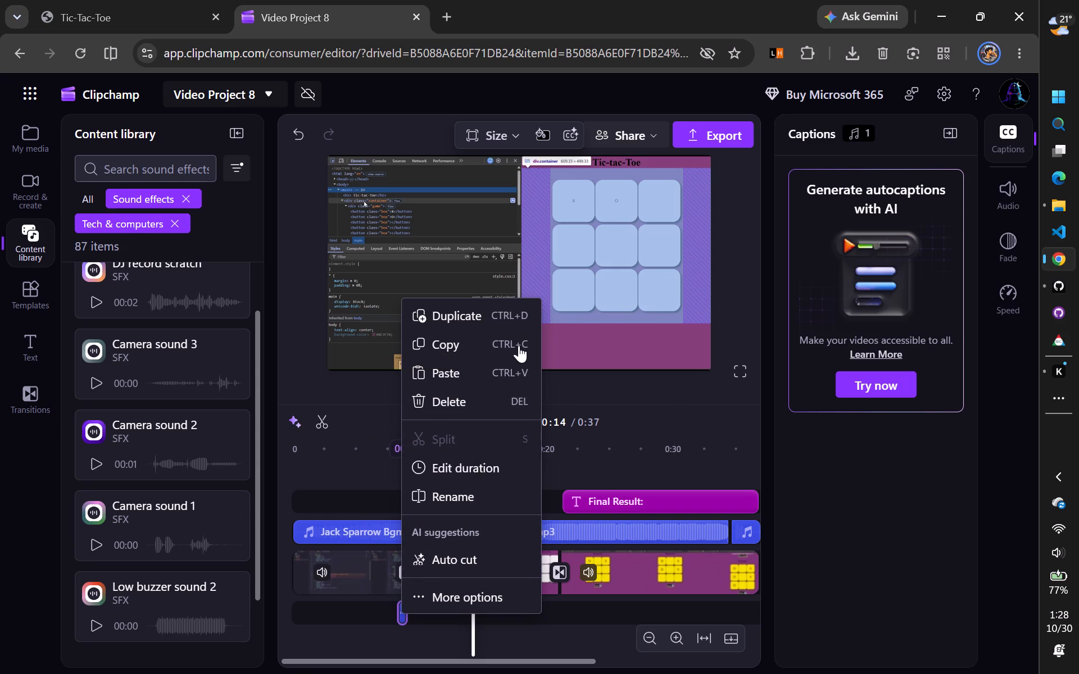
click(492, 314)
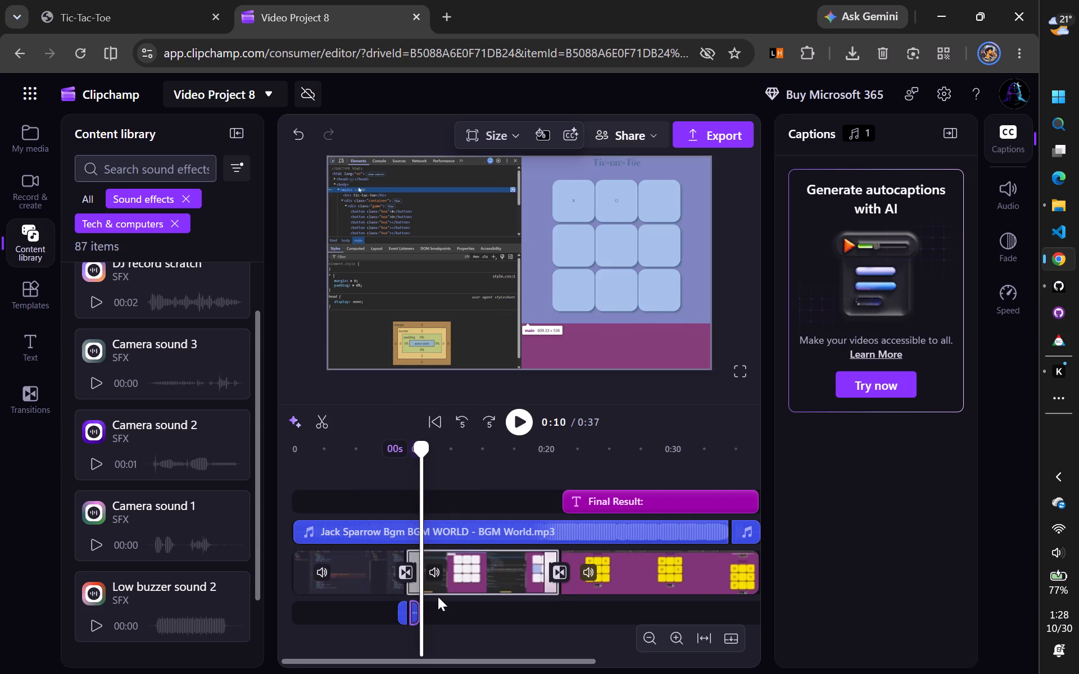
drag(416, 615, 433, 611)
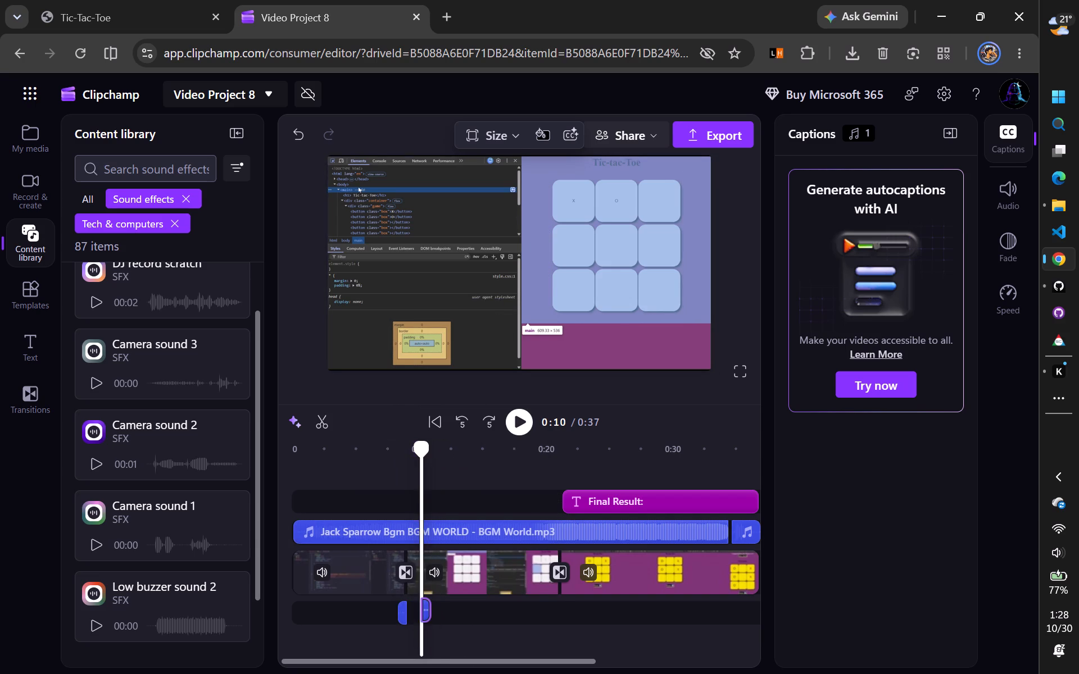
drag(433, 611, 556, 614)
click(556, 614)
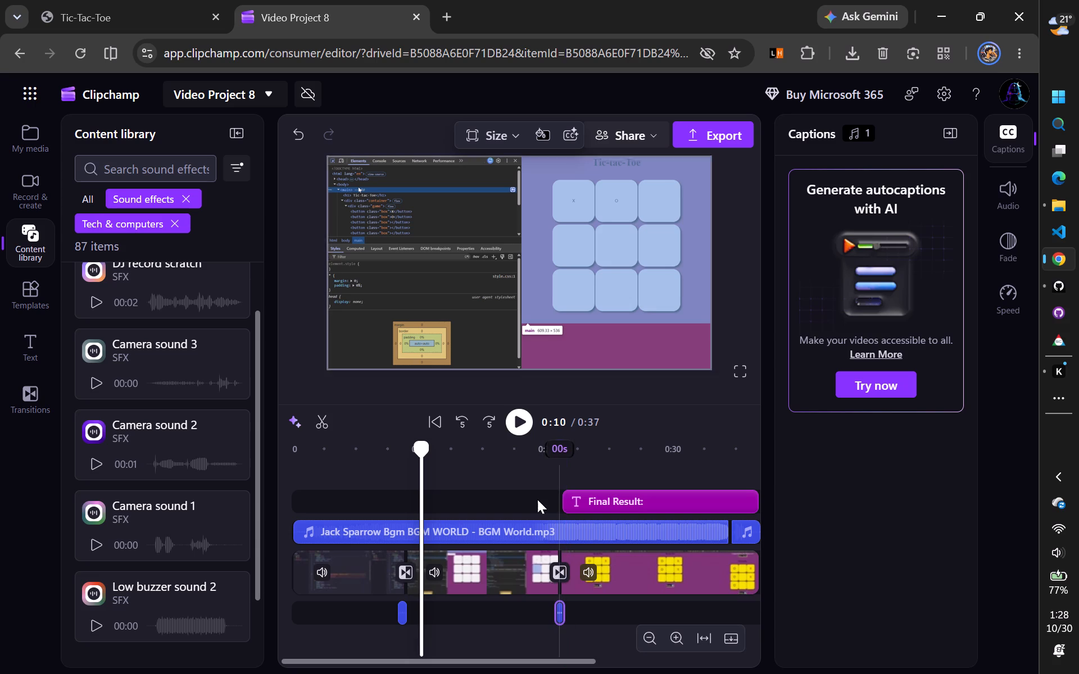
Play the video from just before the second transition past it to check the duplicated camera sound.
click(533, 484)
click(520, 422)
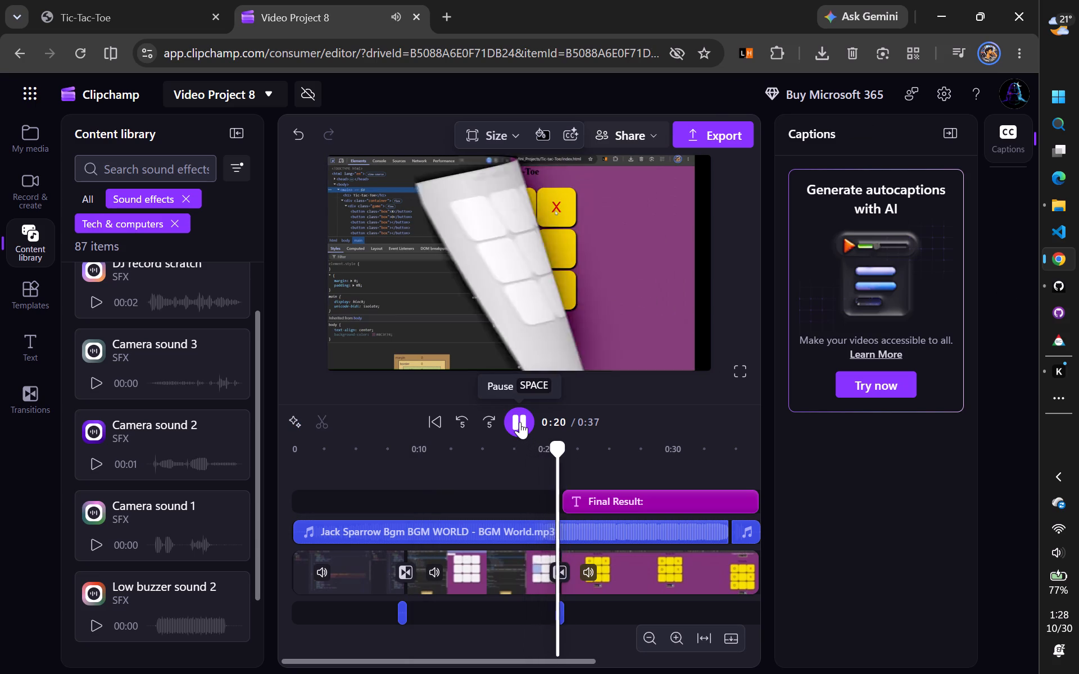
click(520, 422)
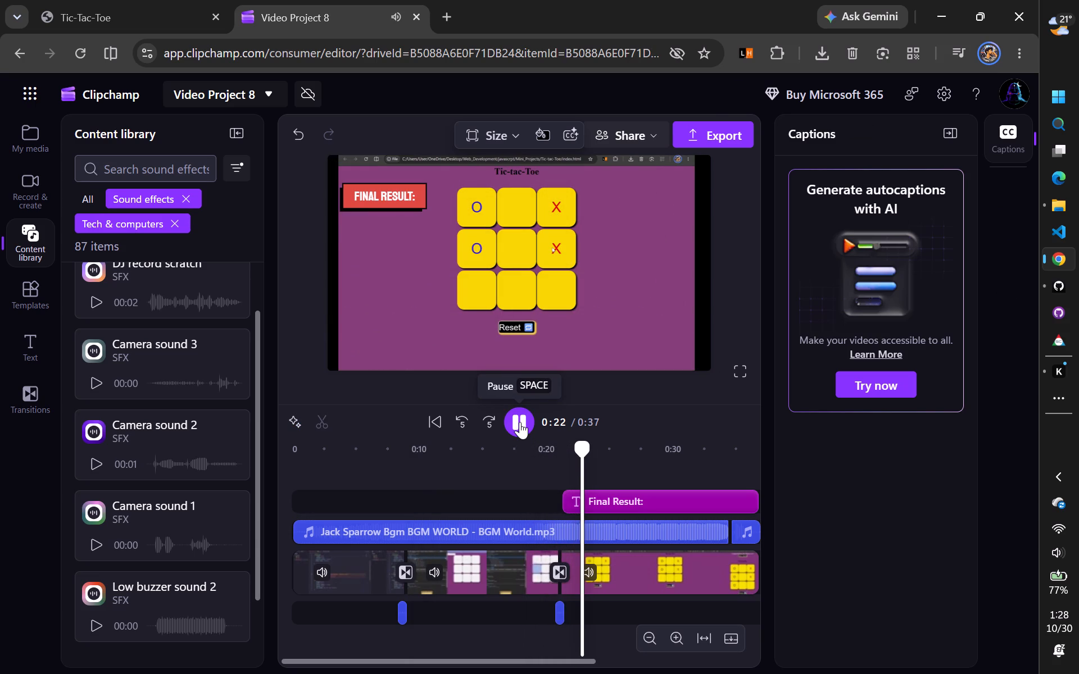
Set the volume of the camera sound at the second transition to 200%.
click(560, 617)
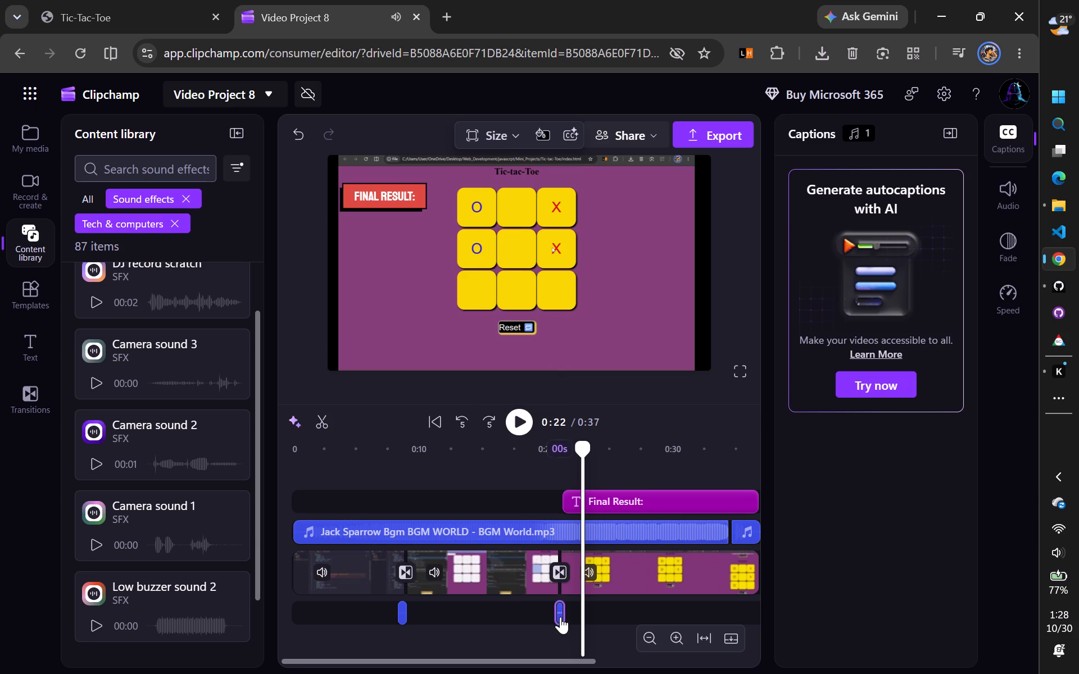
click(1012, 201)
click(961, 210)
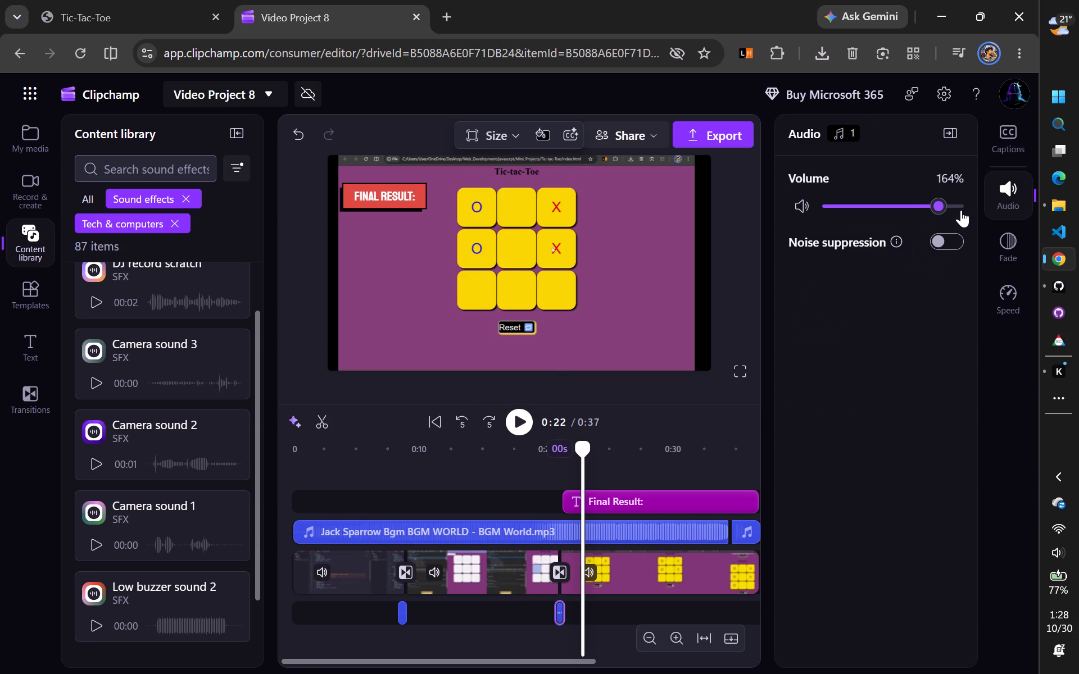
Play from before the second transition through to the end of the video to check the audio balance.
click(516, 470)
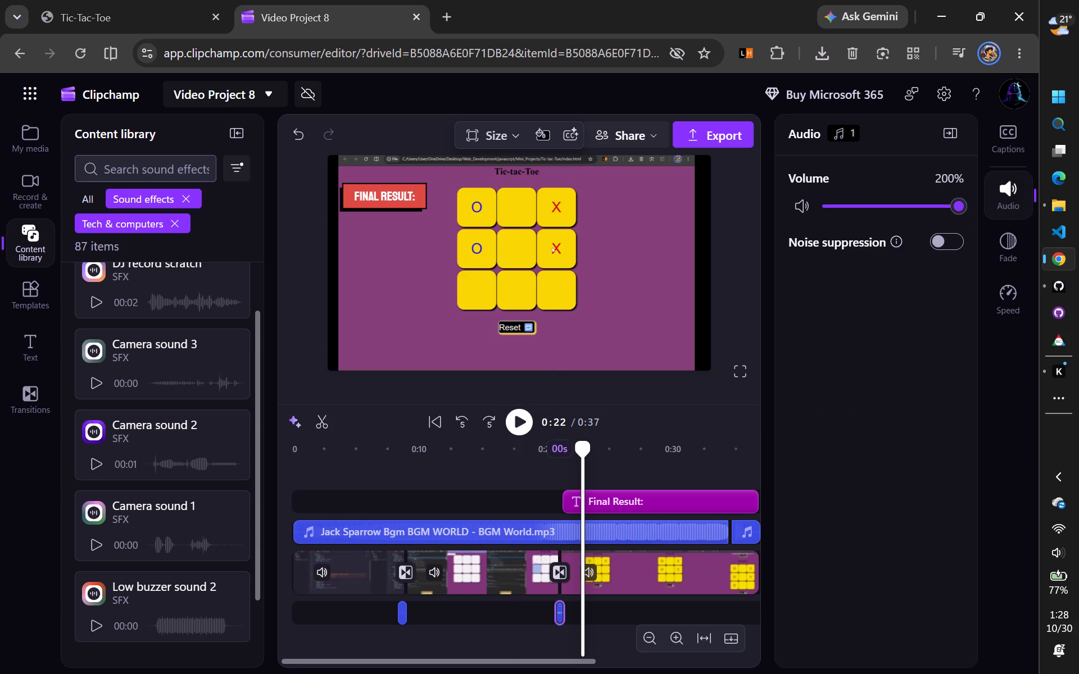
click(524, 429)
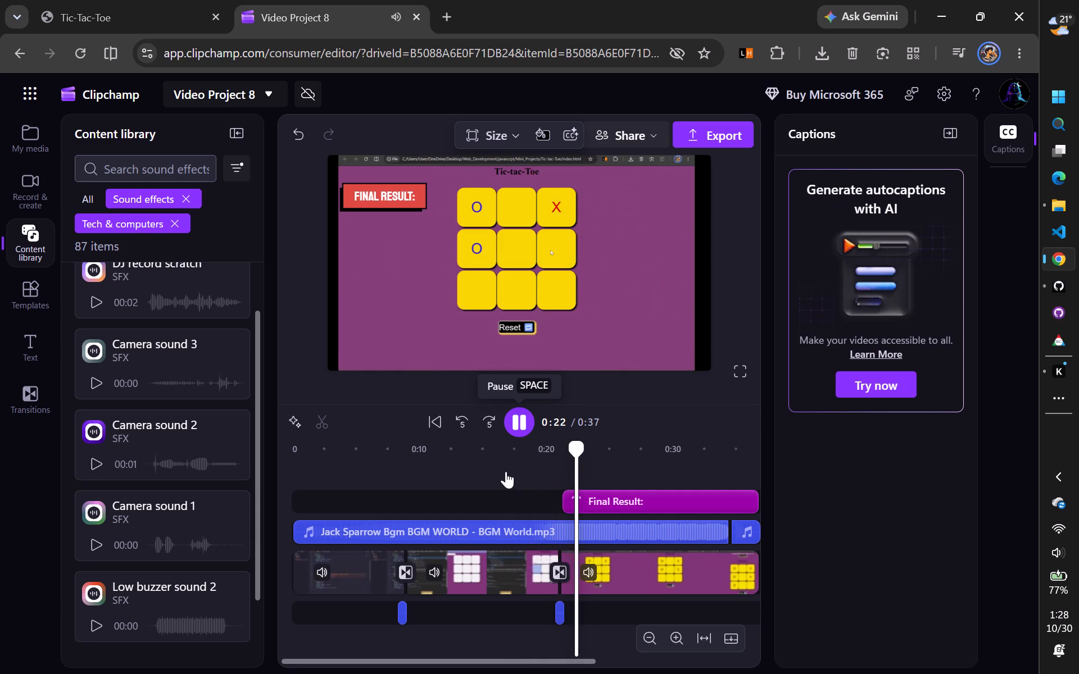
scroll(501, 477, left, 1)
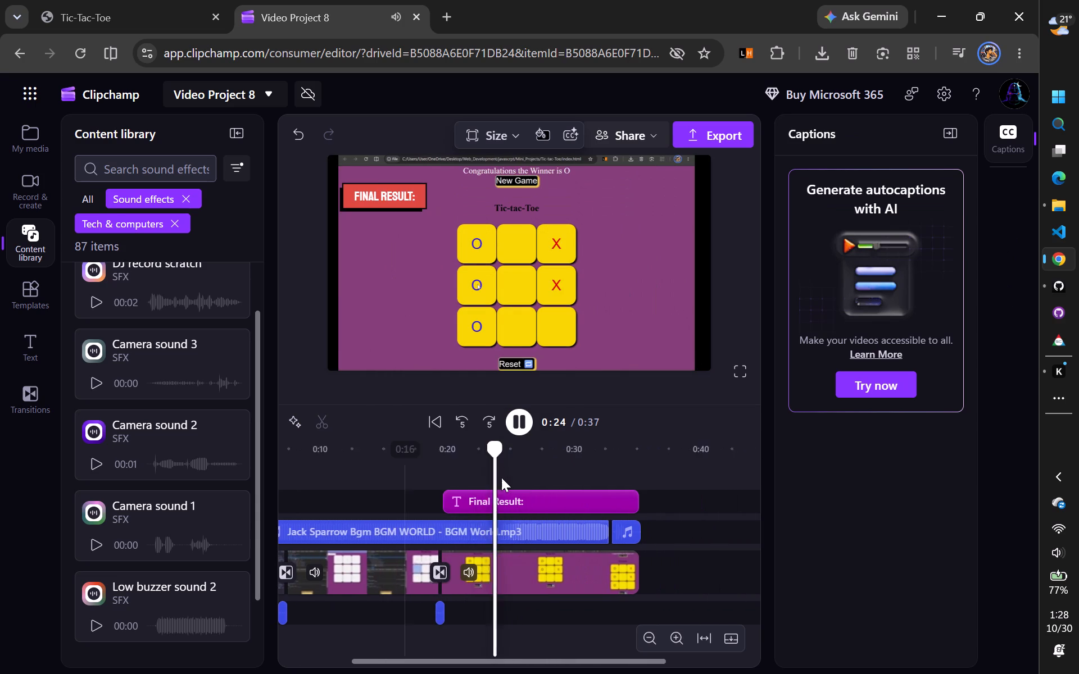
scroll(501, 477, left, 1)
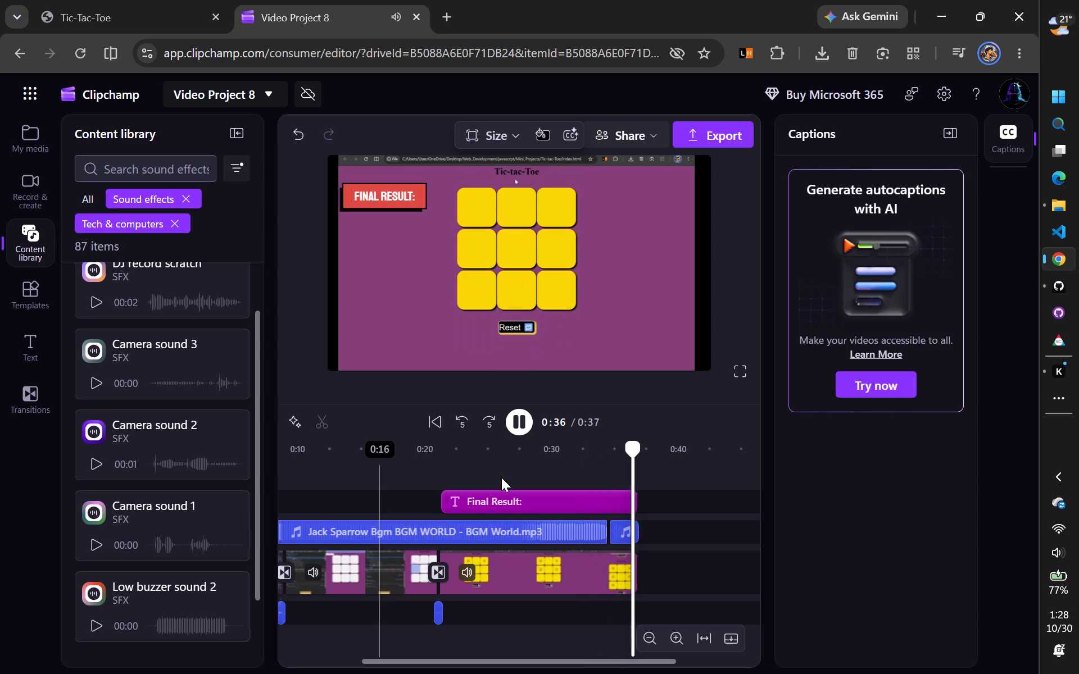
scroll(501, 477, right, 3)
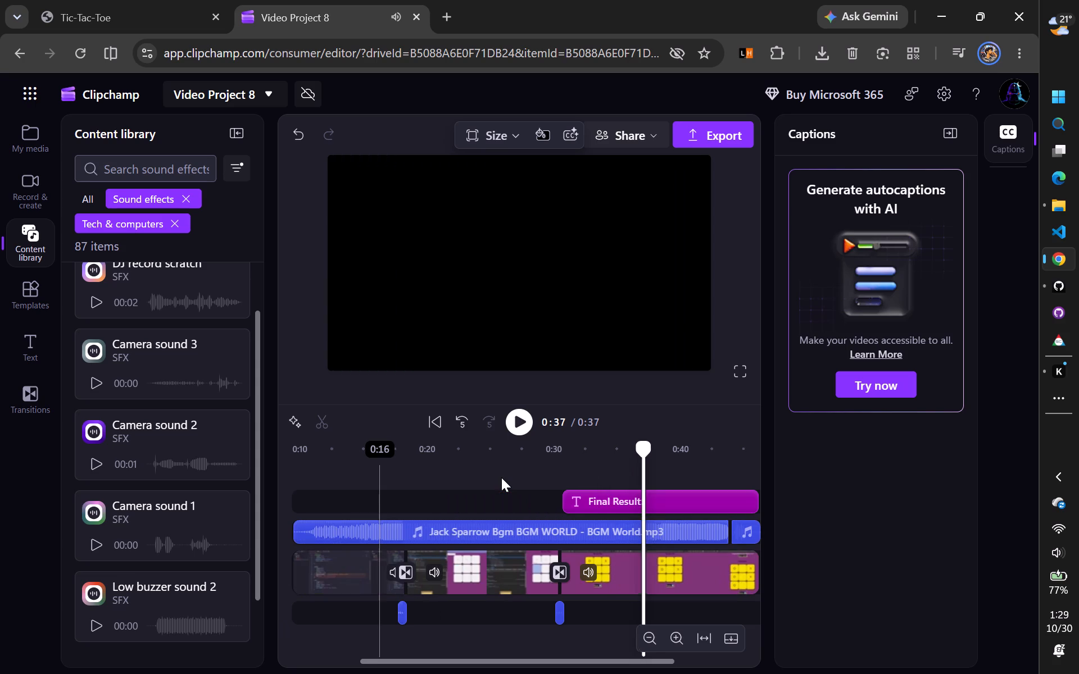
Return the playhead to the start of the timeline at 0:00.
scroll(501, 477, right, 3)
click(327, 466)
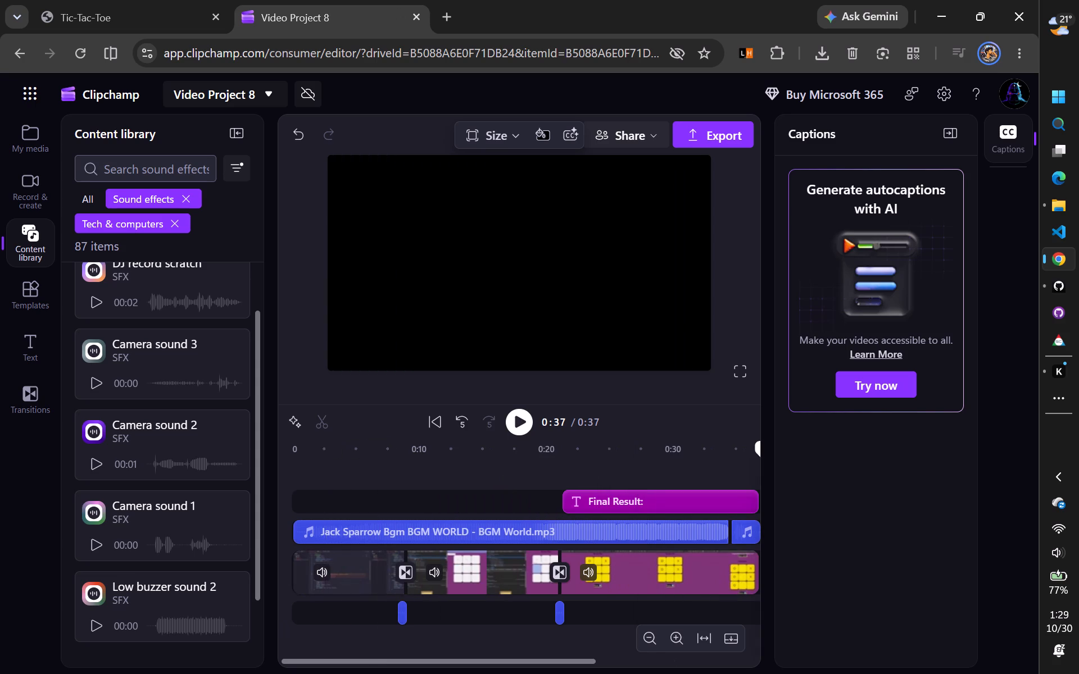
drag(329, 458, 297, 457)
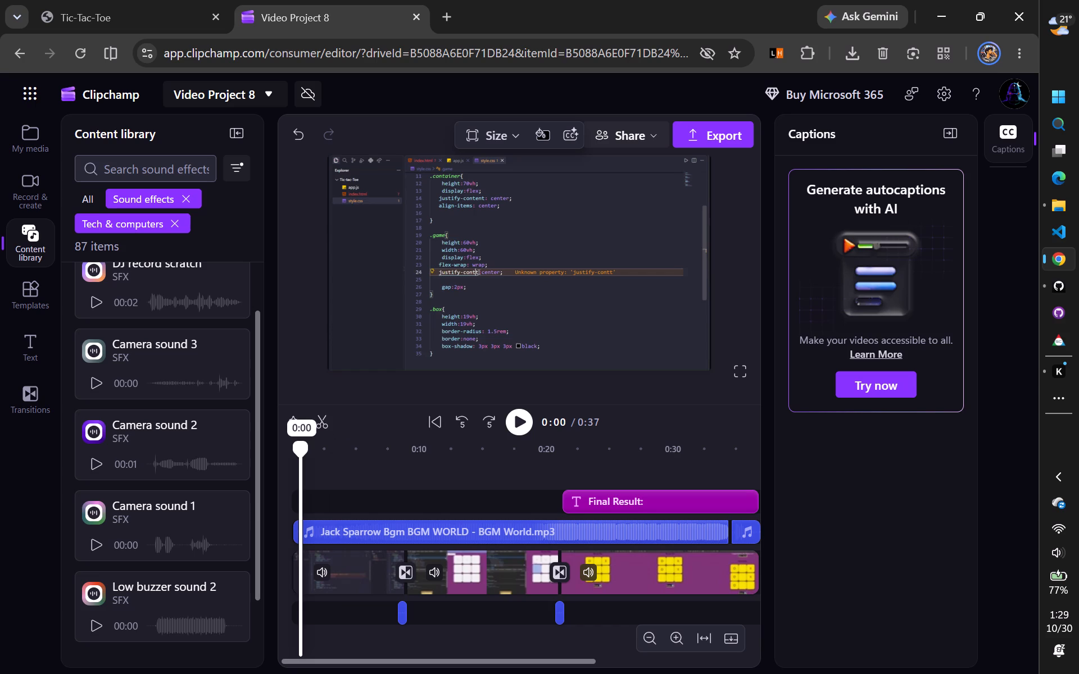
drag(297, 457, 285, 457)
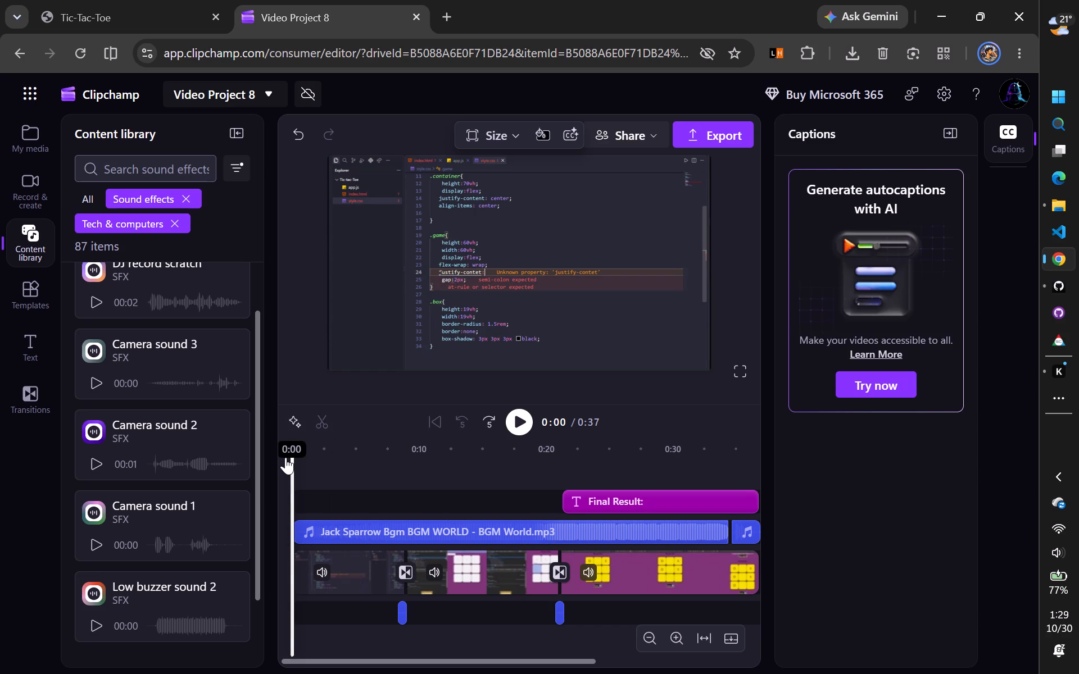
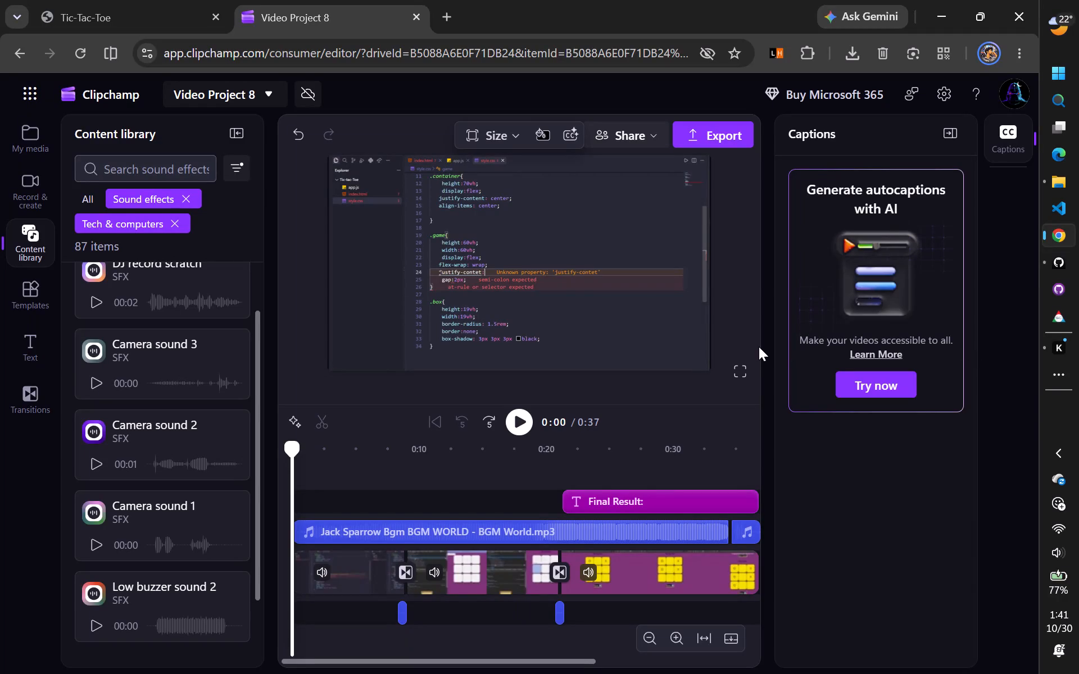
Collapse the Captions properties to give the video preview and timeline more room.
click(957, 134)
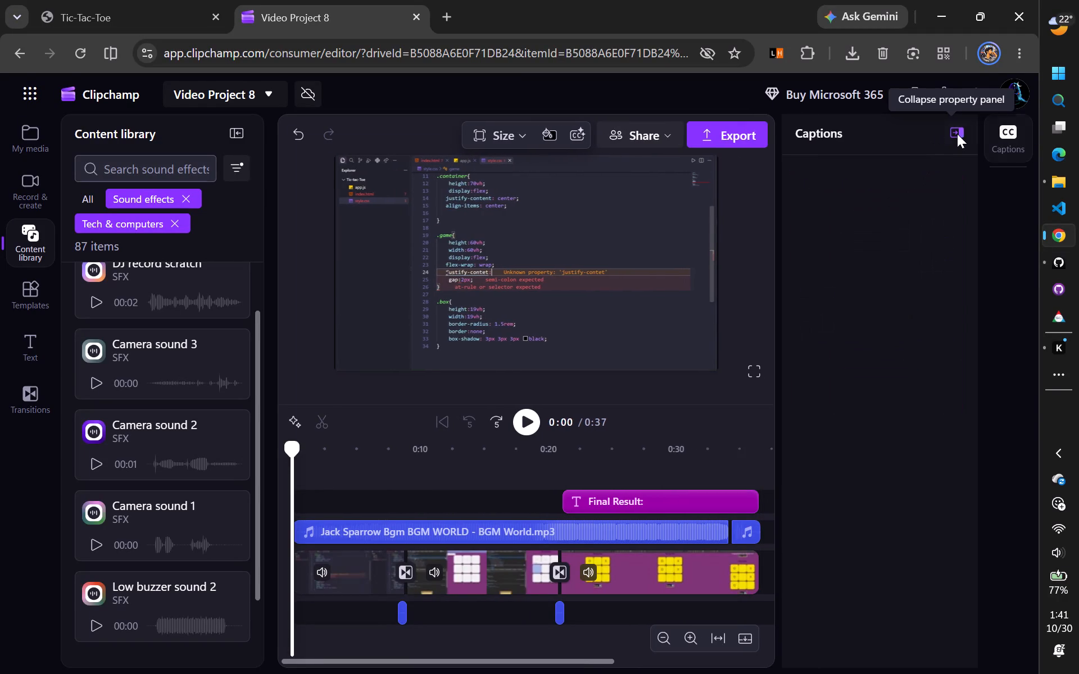
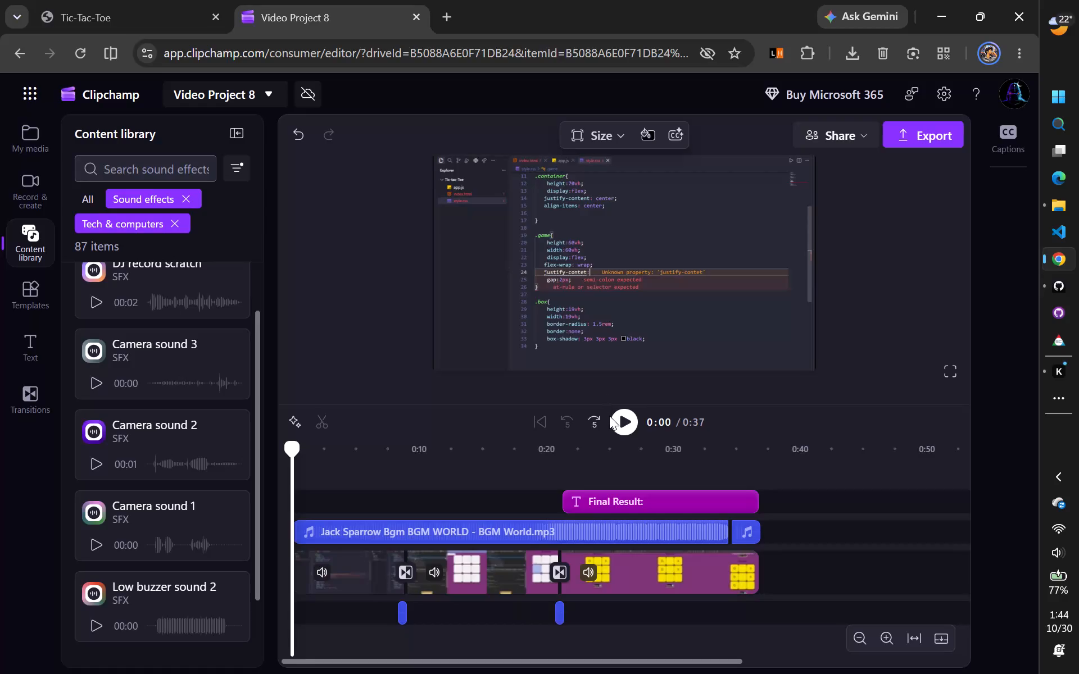
Play the edited video from the beginning to review the music, transitions, camera sounds and title.
click(625, 425)
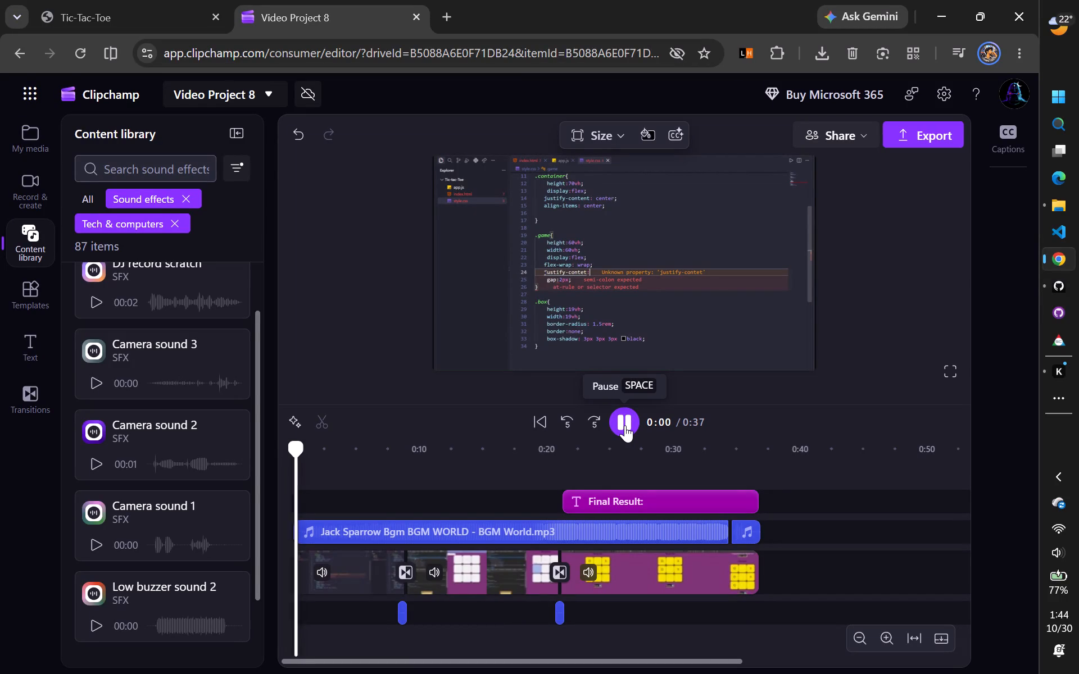
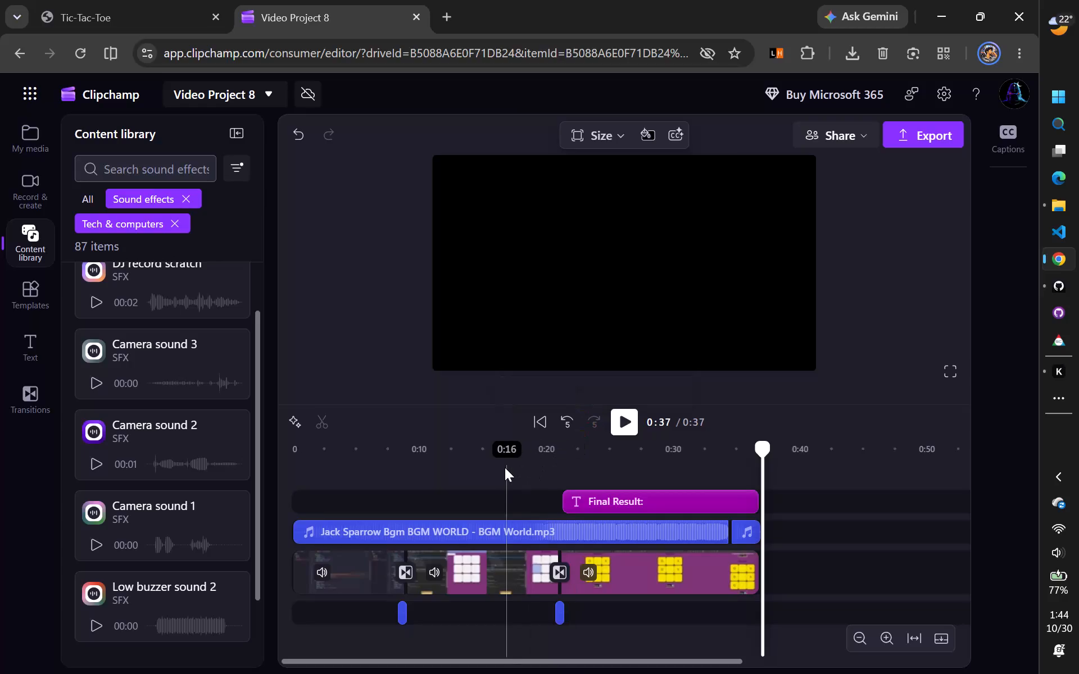
Play the edited video again from the beginning to the end to check its picture and sound.
scroll(505, 467, right, 1)
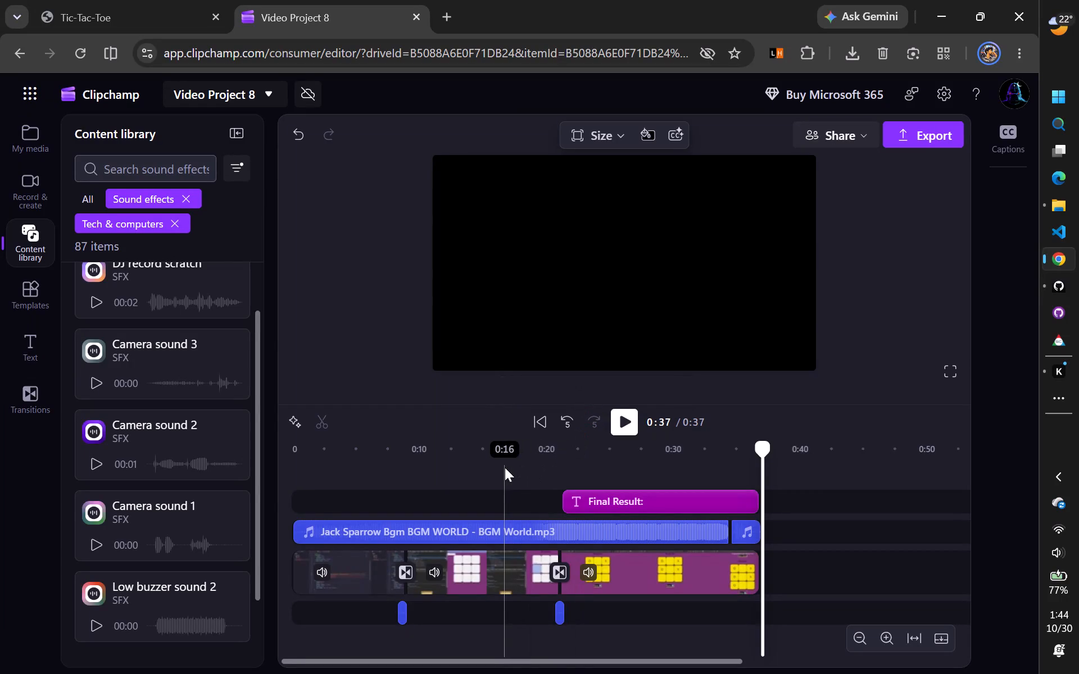
scroll(505, 467, right, 2)
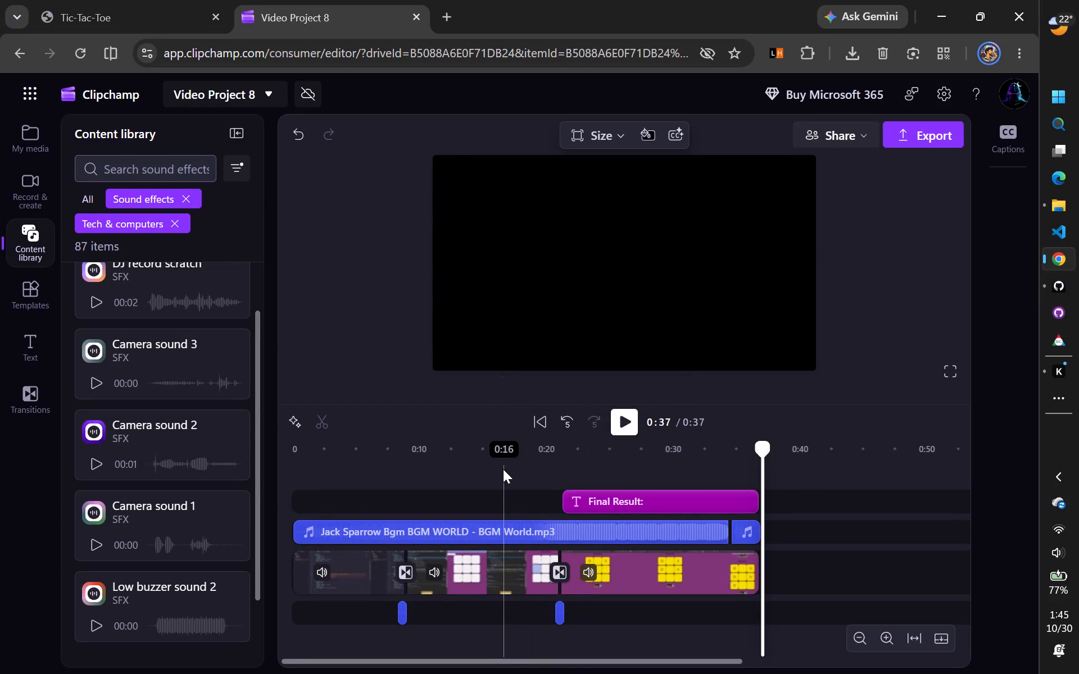
click(501, 471)
scroll(501, 471, right, 3)
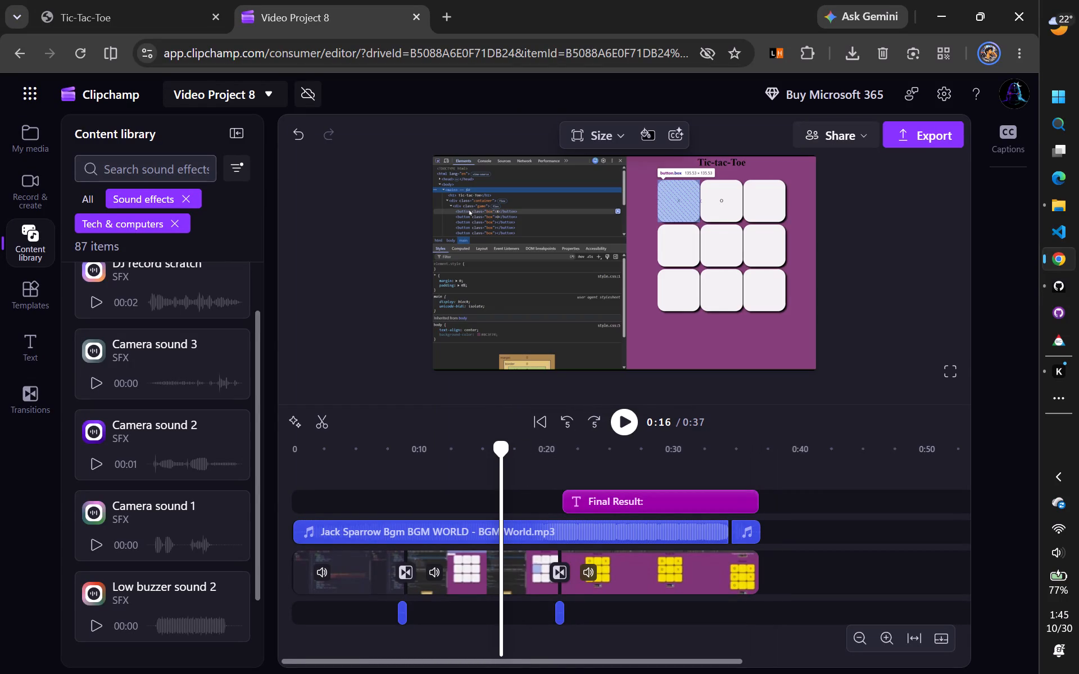
drag(501, 455, 471, 456)
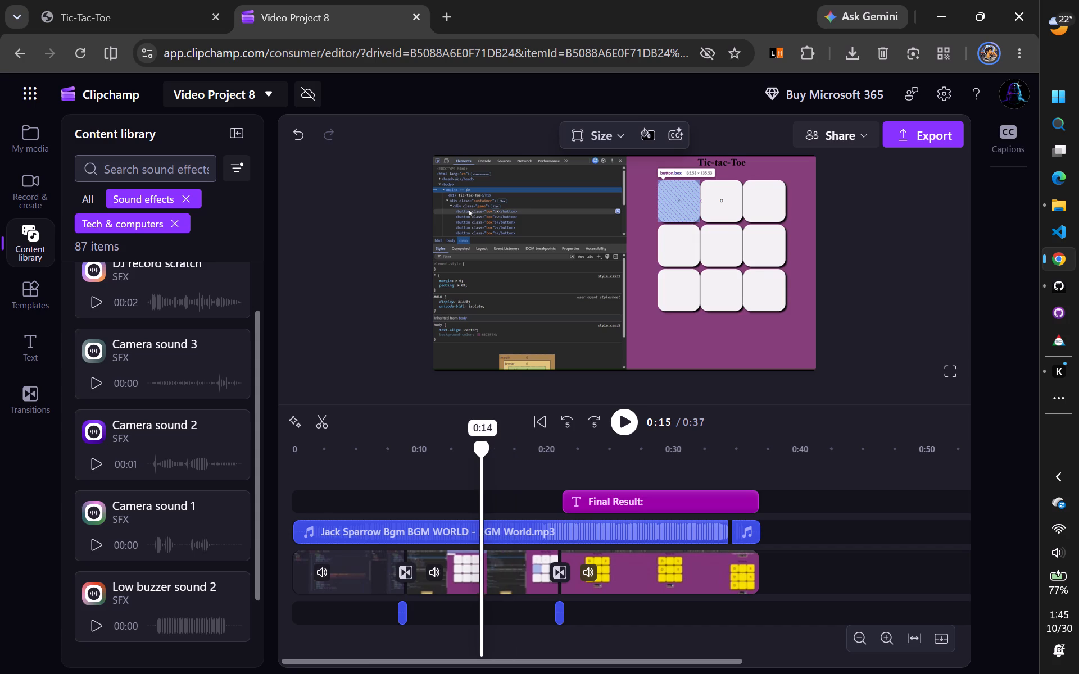
drag(471, 456, 261, 427)
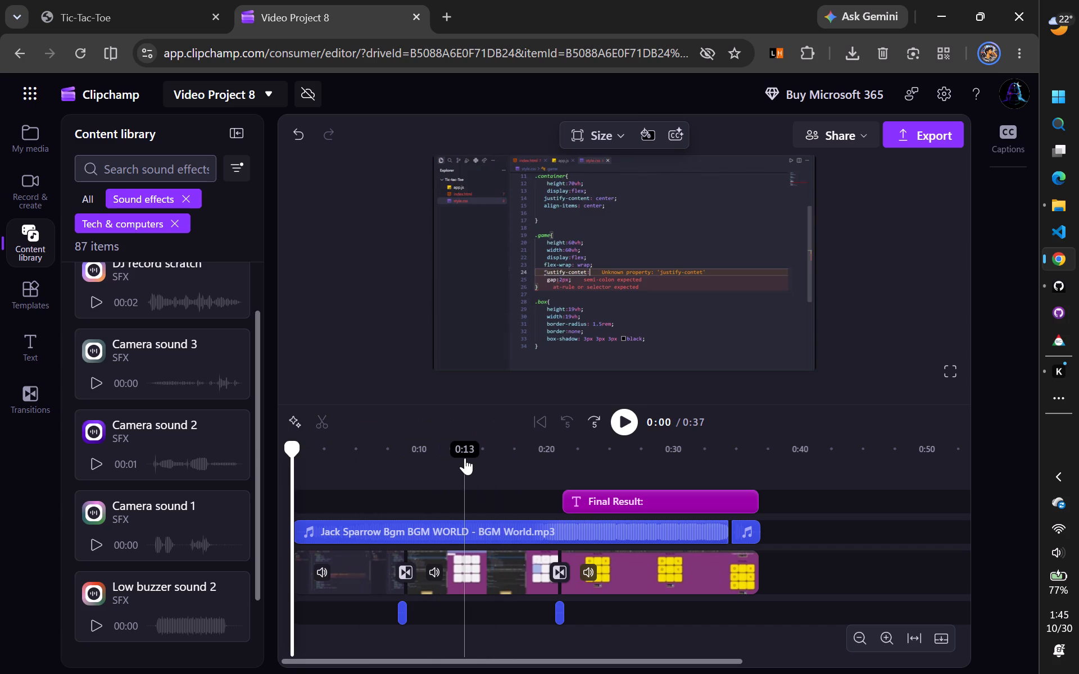
click(623, 423)
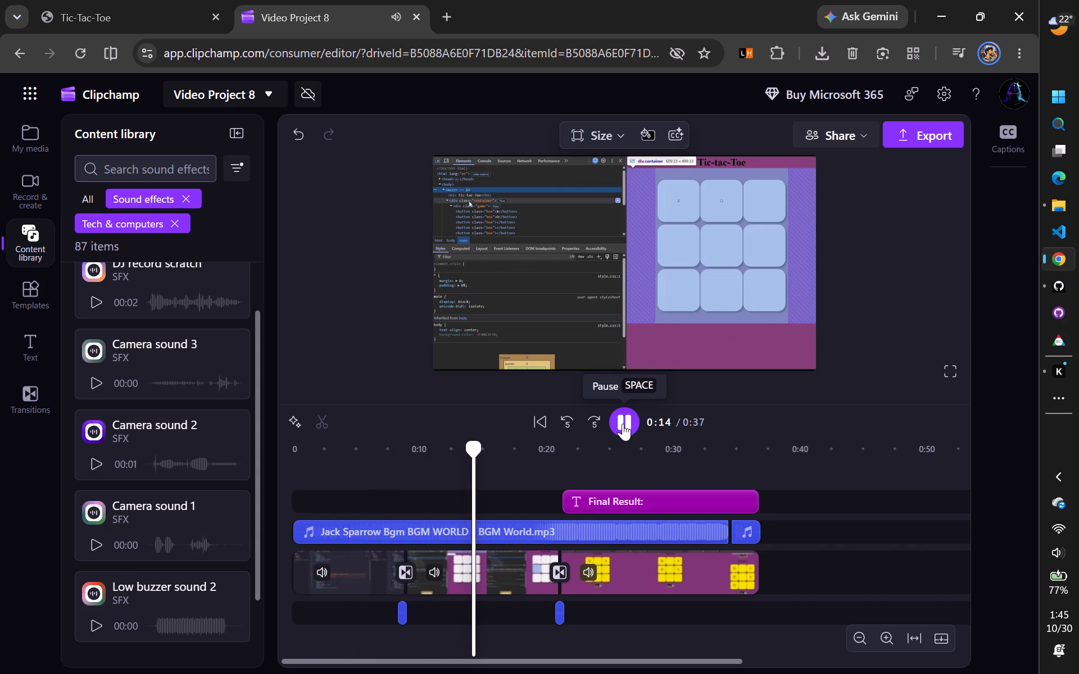
click(590, 569)
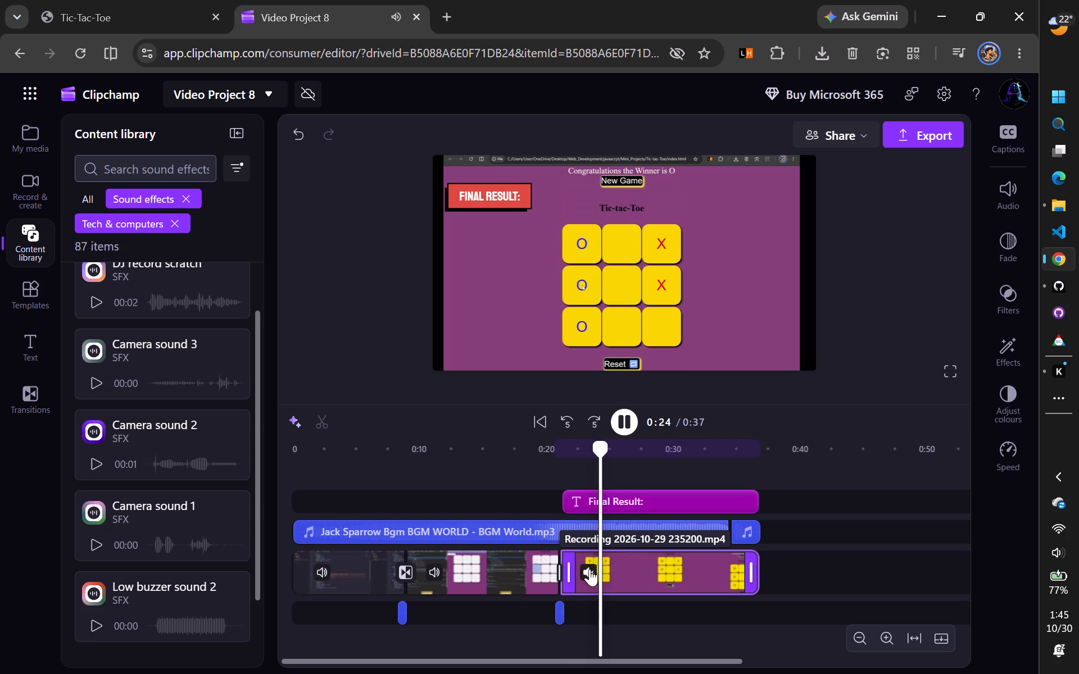
click(590, 569)
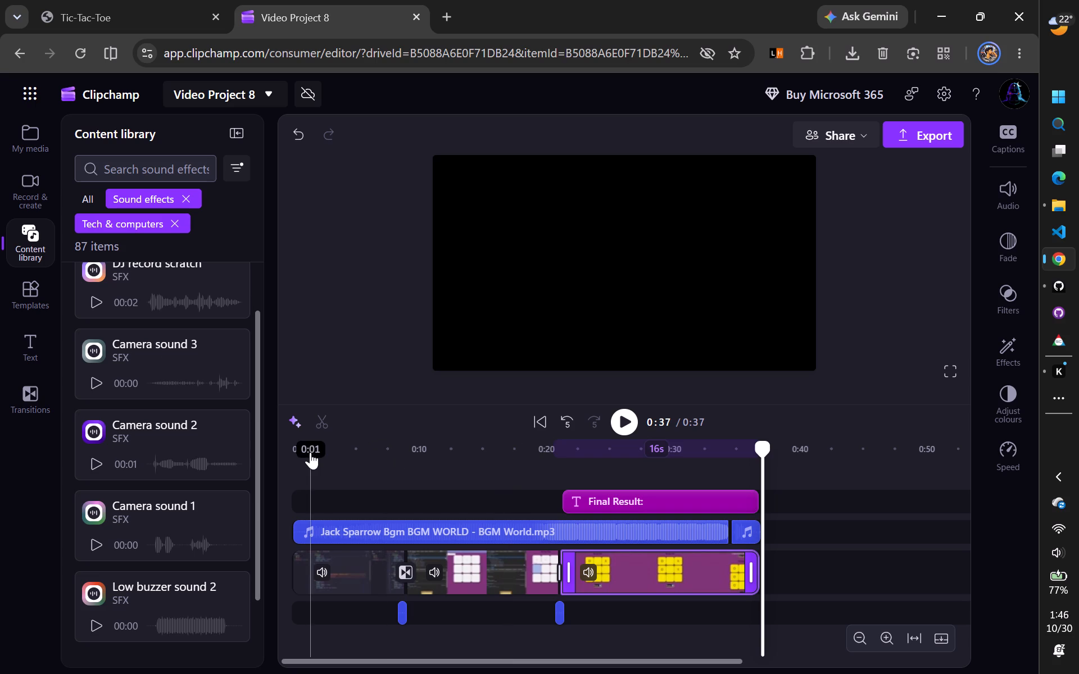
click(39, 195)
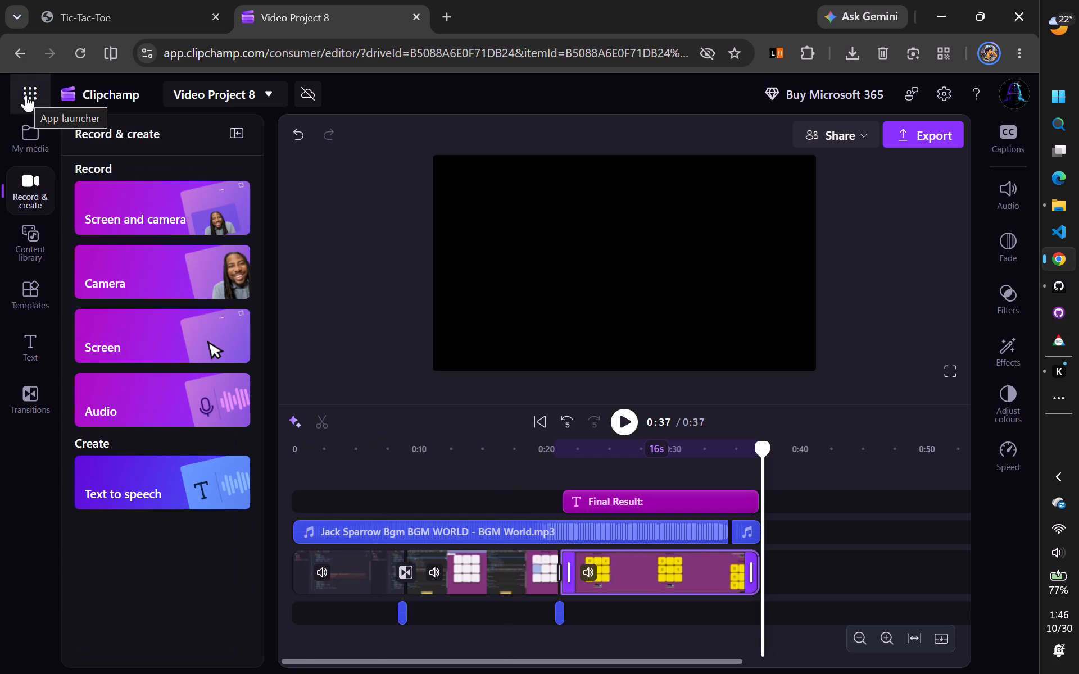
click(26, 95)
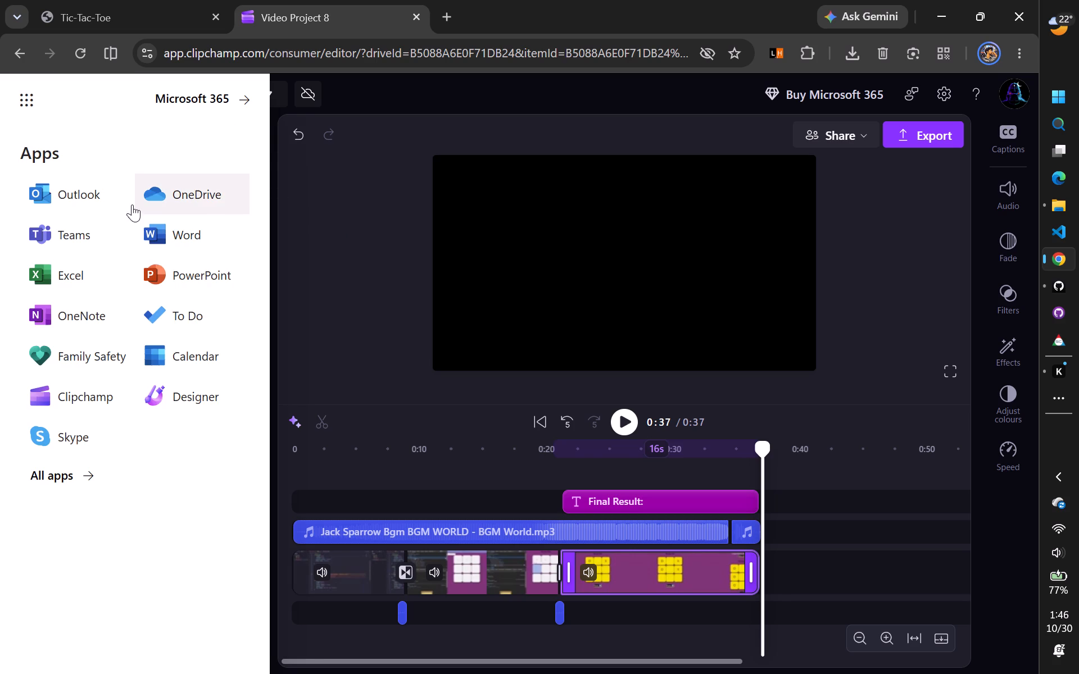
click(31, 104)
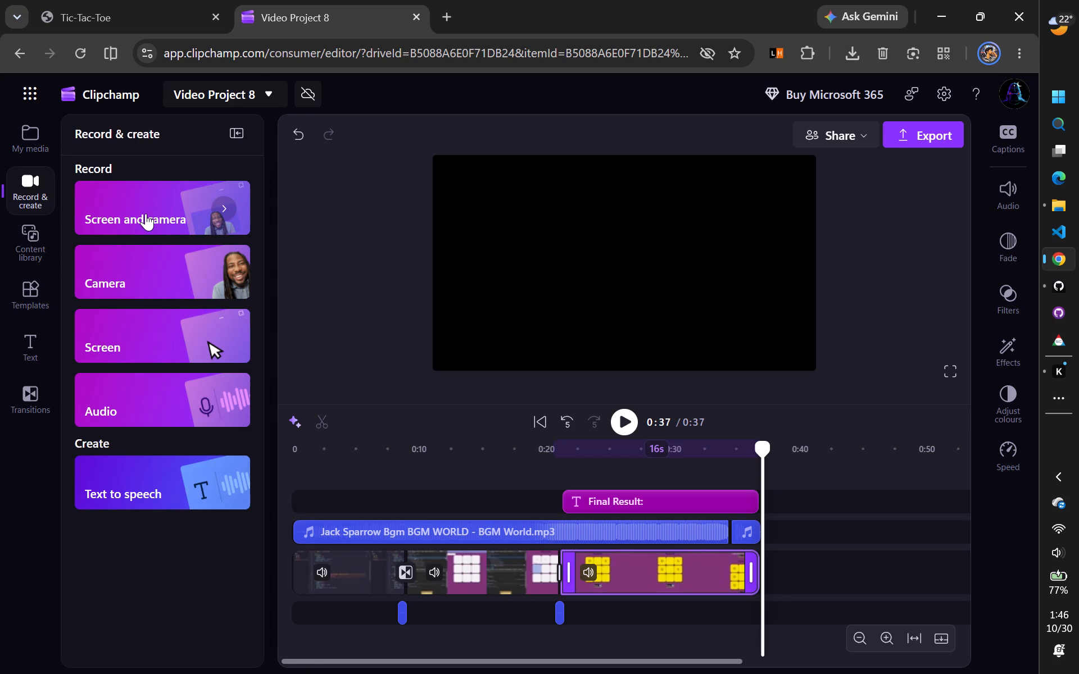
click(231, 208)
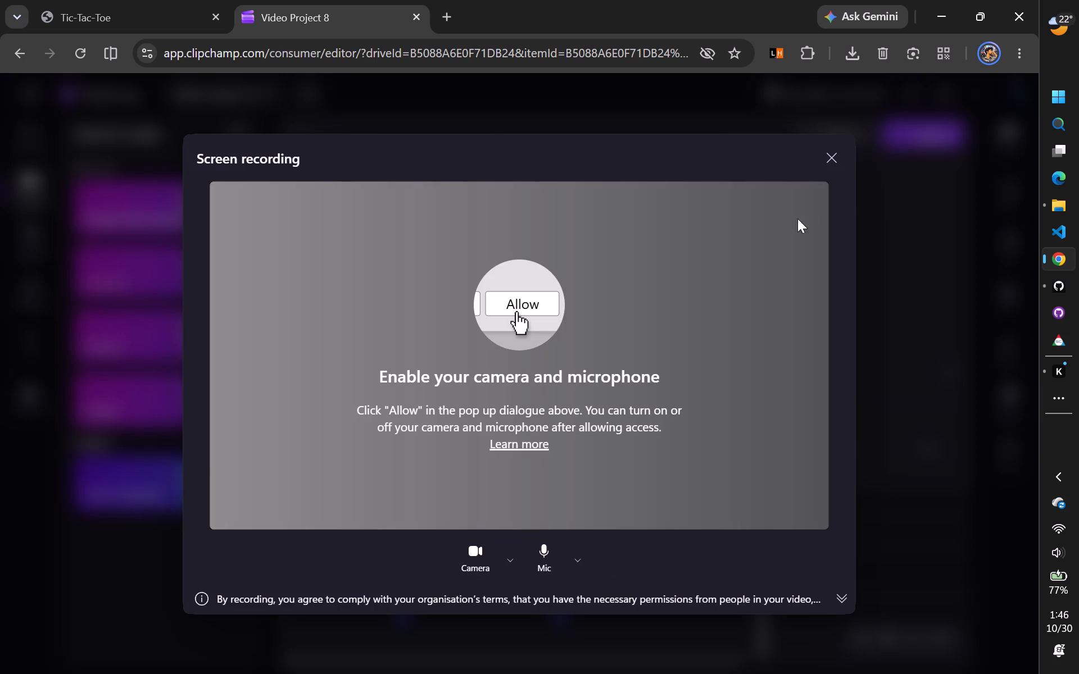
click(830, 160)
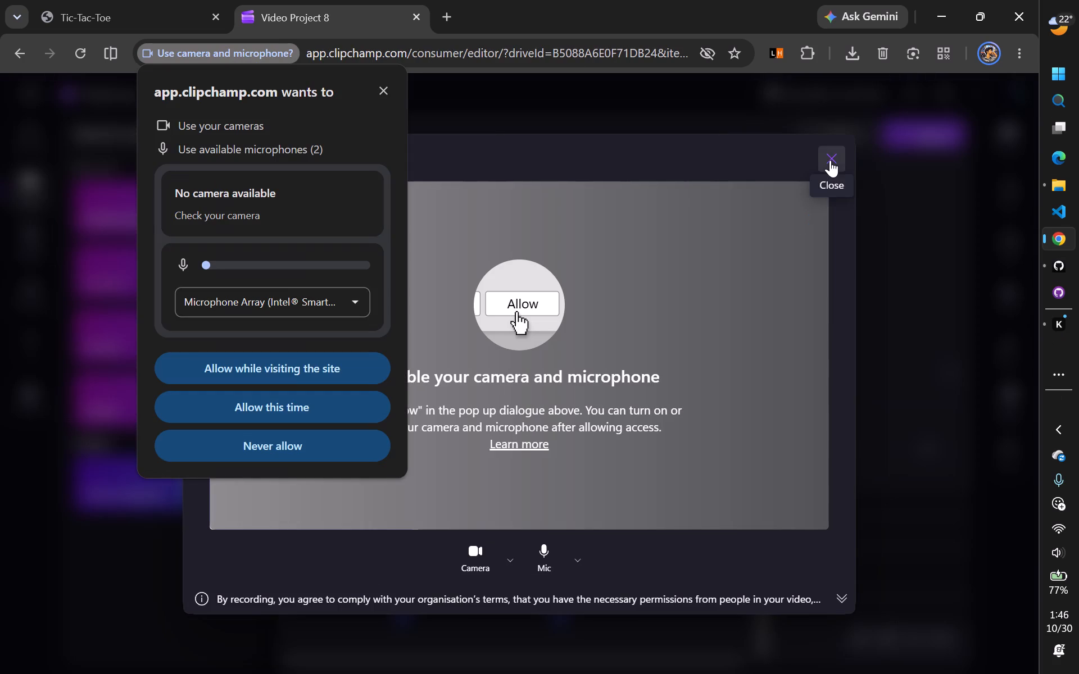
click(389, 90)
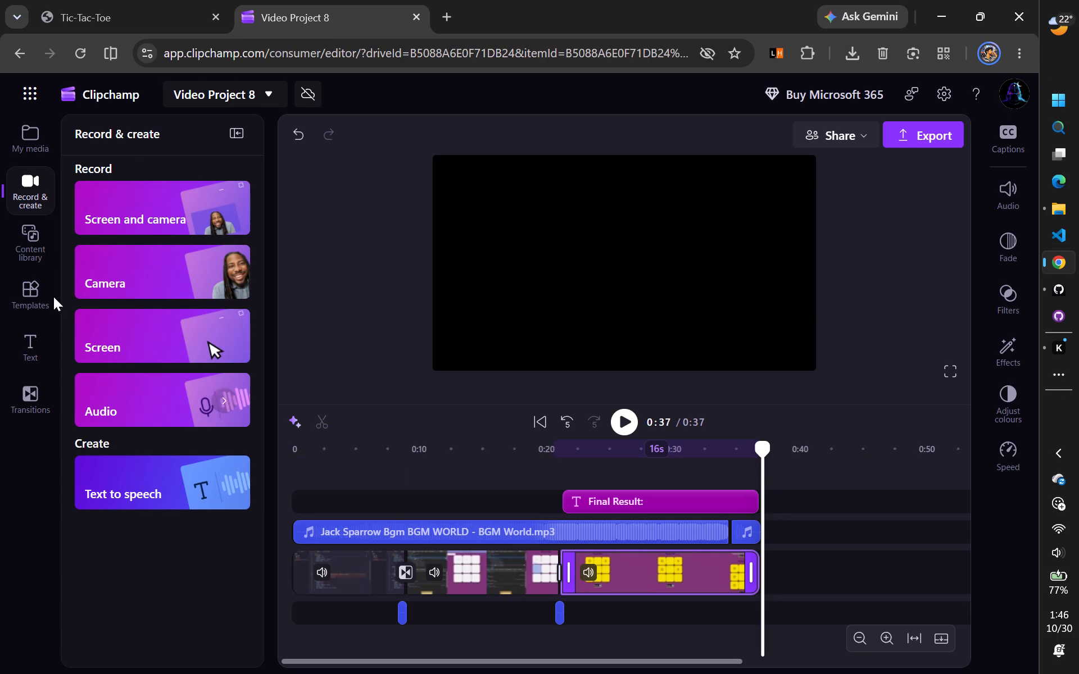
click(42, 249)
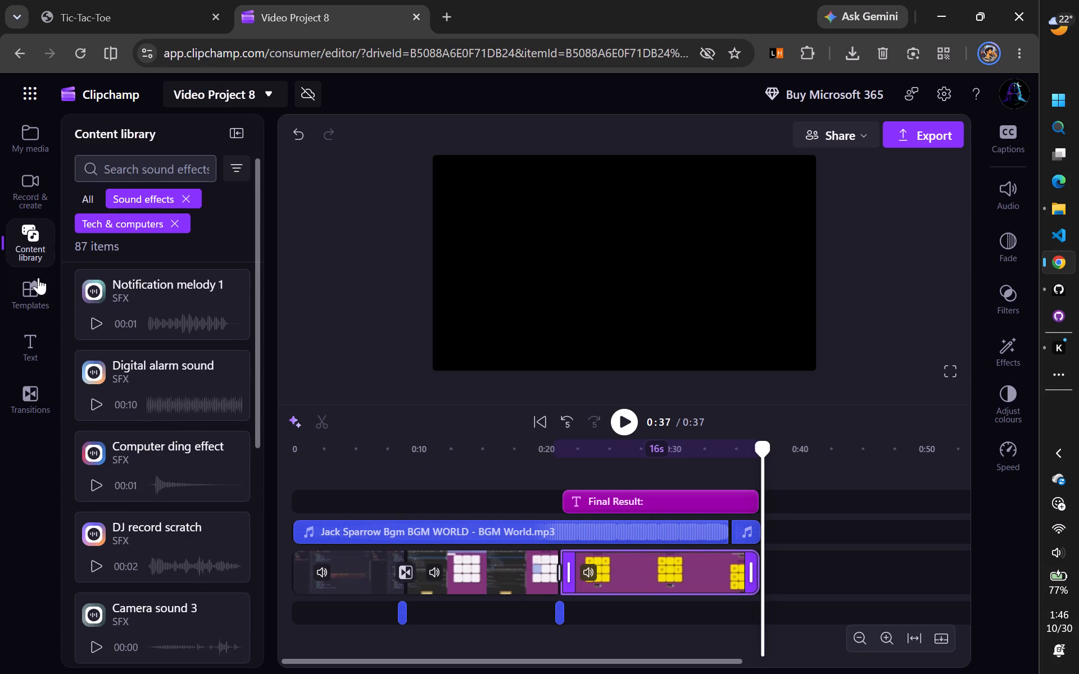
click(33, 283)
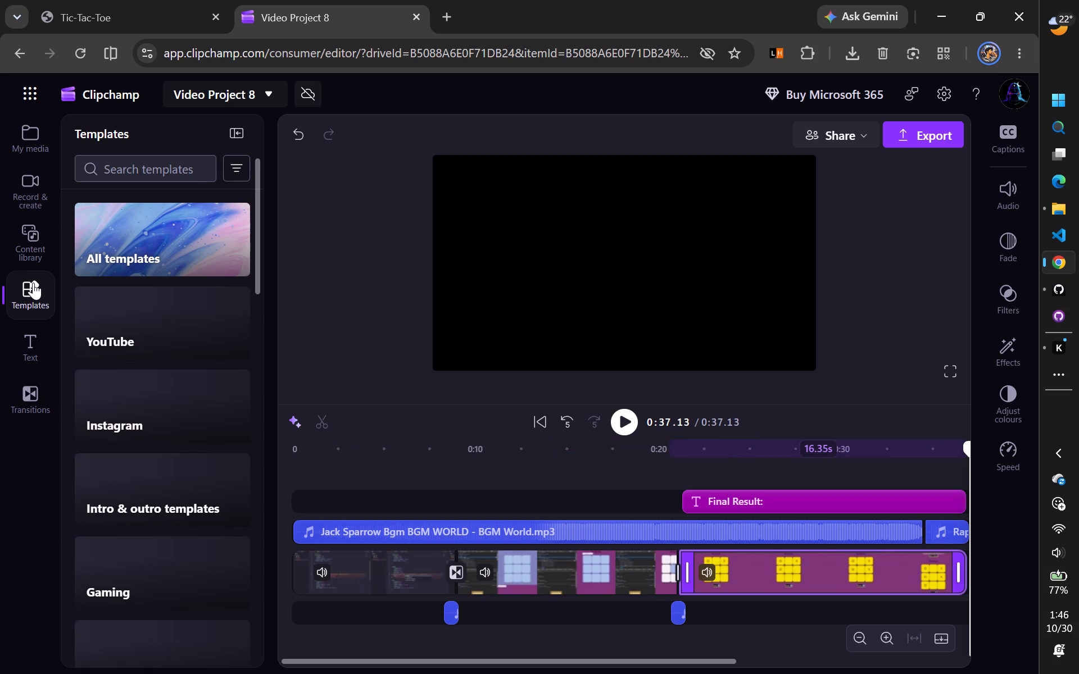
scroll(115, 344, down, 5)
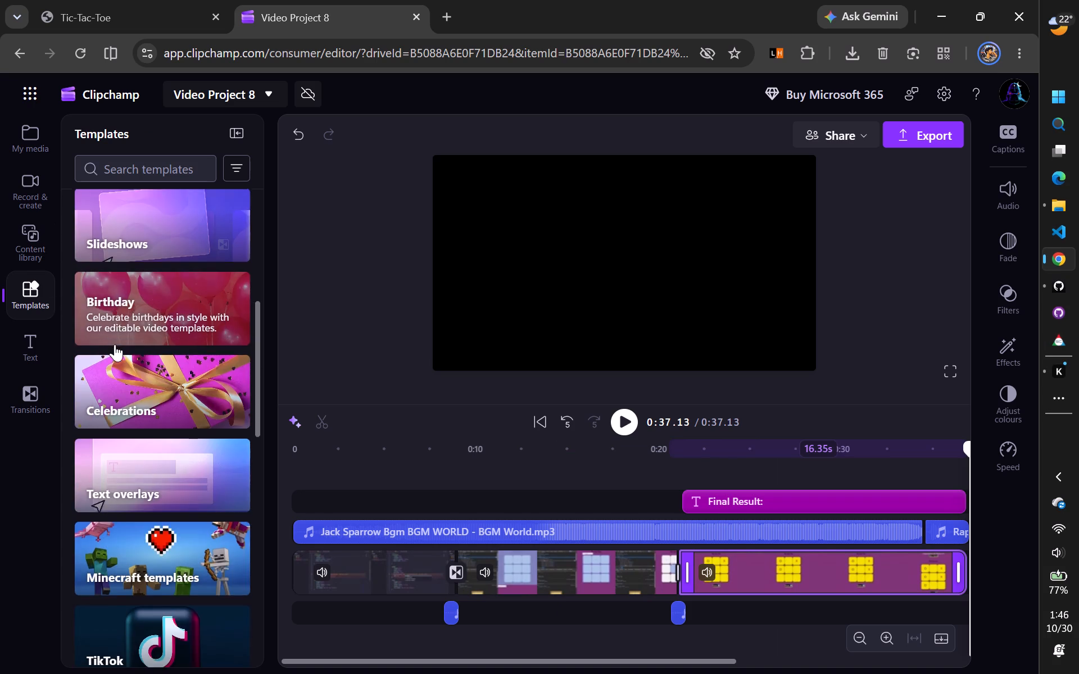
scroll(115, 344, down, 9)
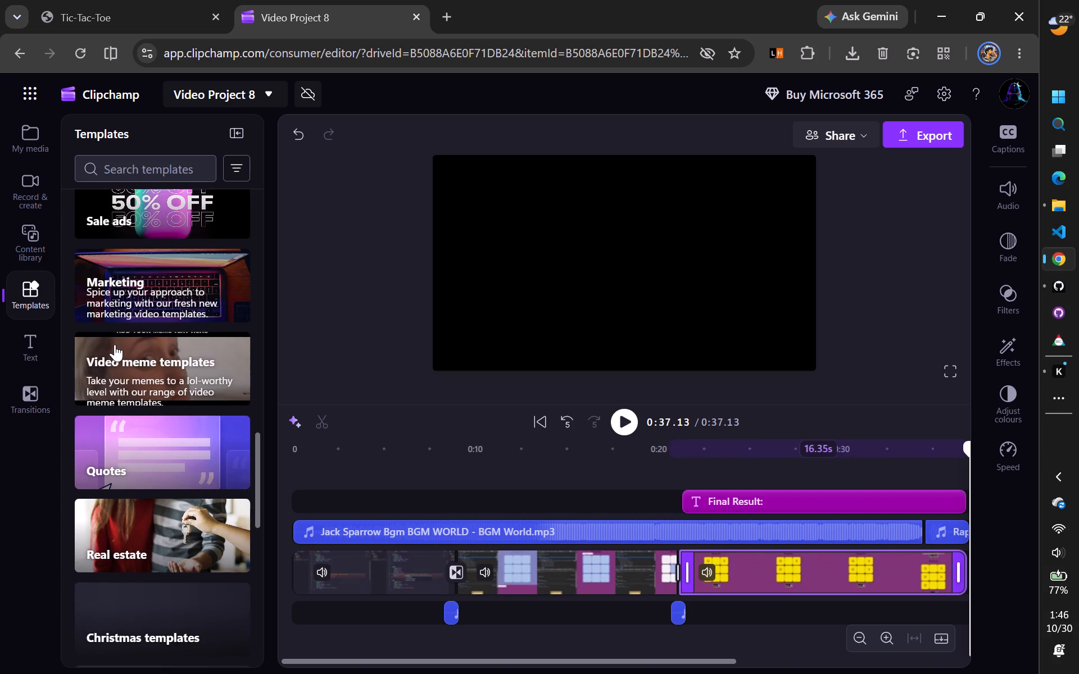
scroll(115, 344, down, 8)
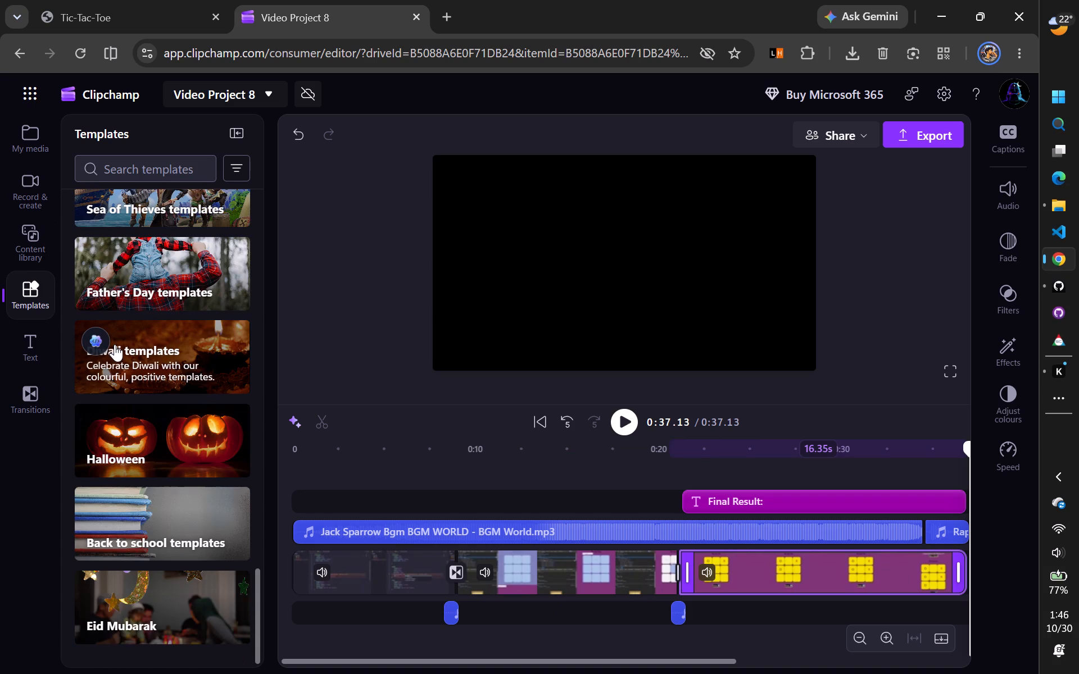
Play the opening seconds of the video once more, stop, and return the playhead to the start.
click(294, 456)
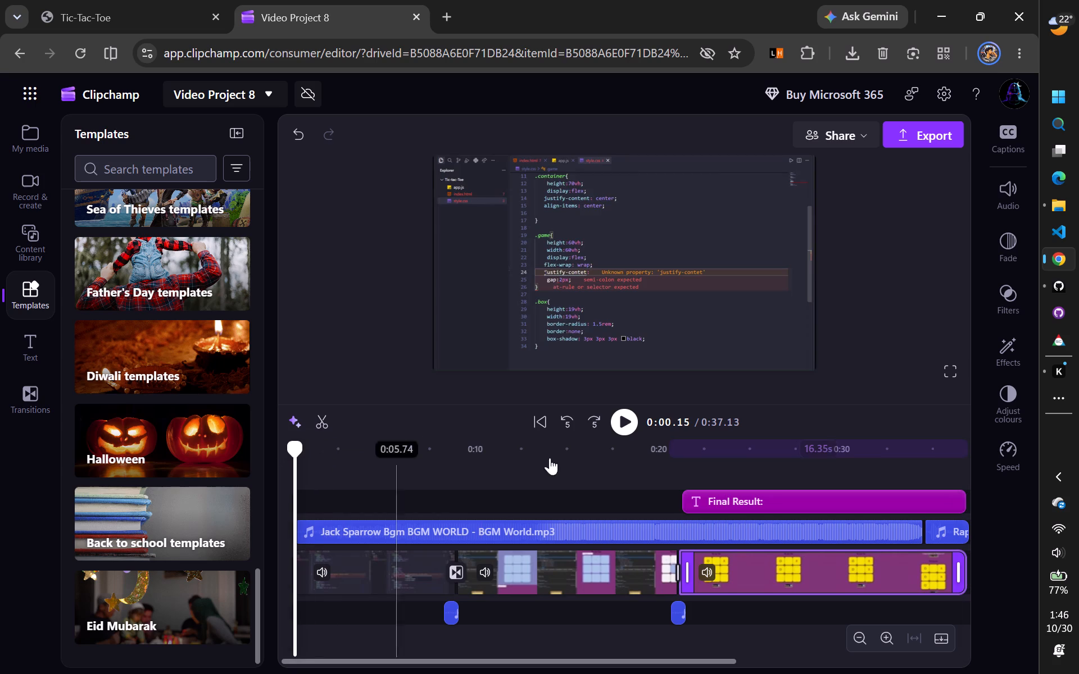
click(628, 416)
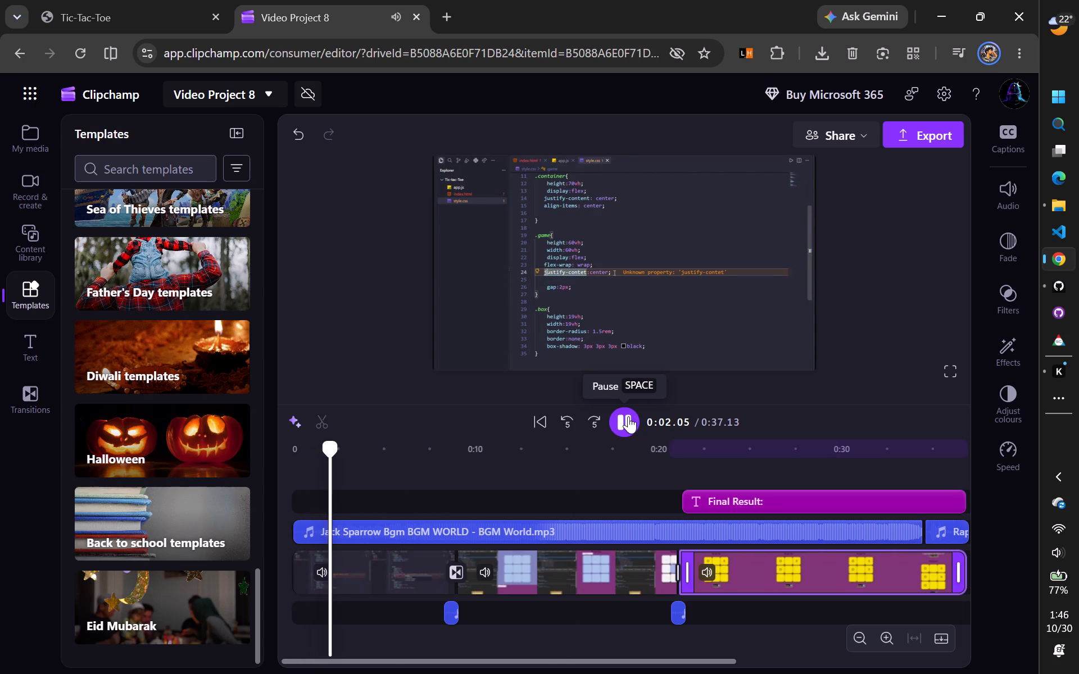
click(628, 416)
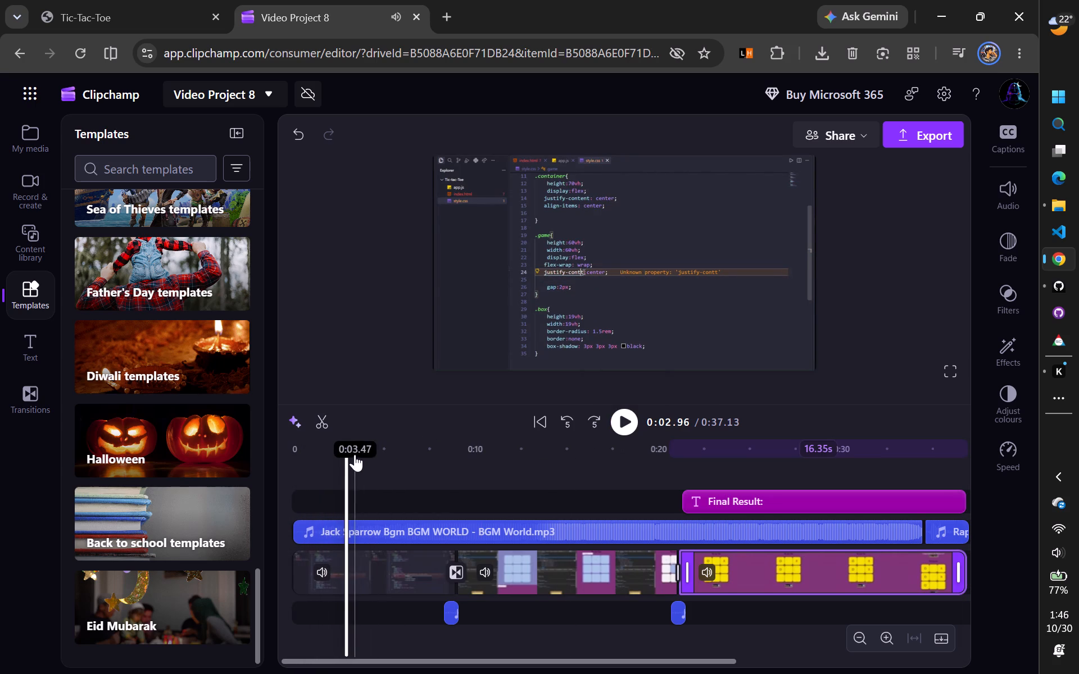
drag(348, 449, 282, 439)
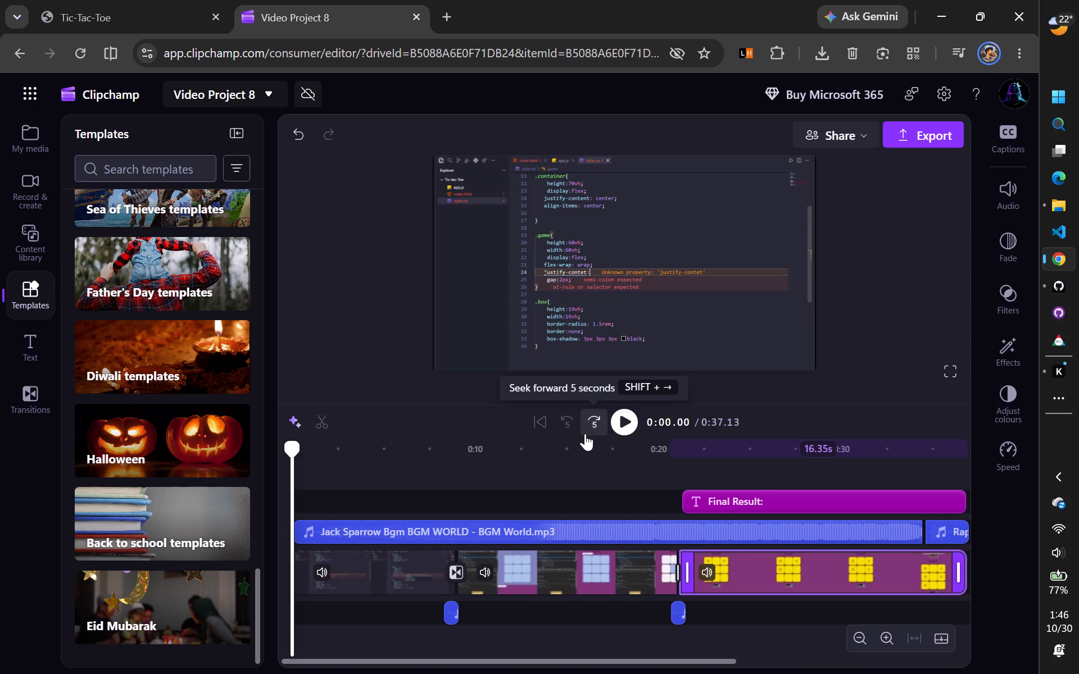
Export the video in 1080p quality as Video Project 8.mp4 without storing it in the cloud.
click(900, 136)
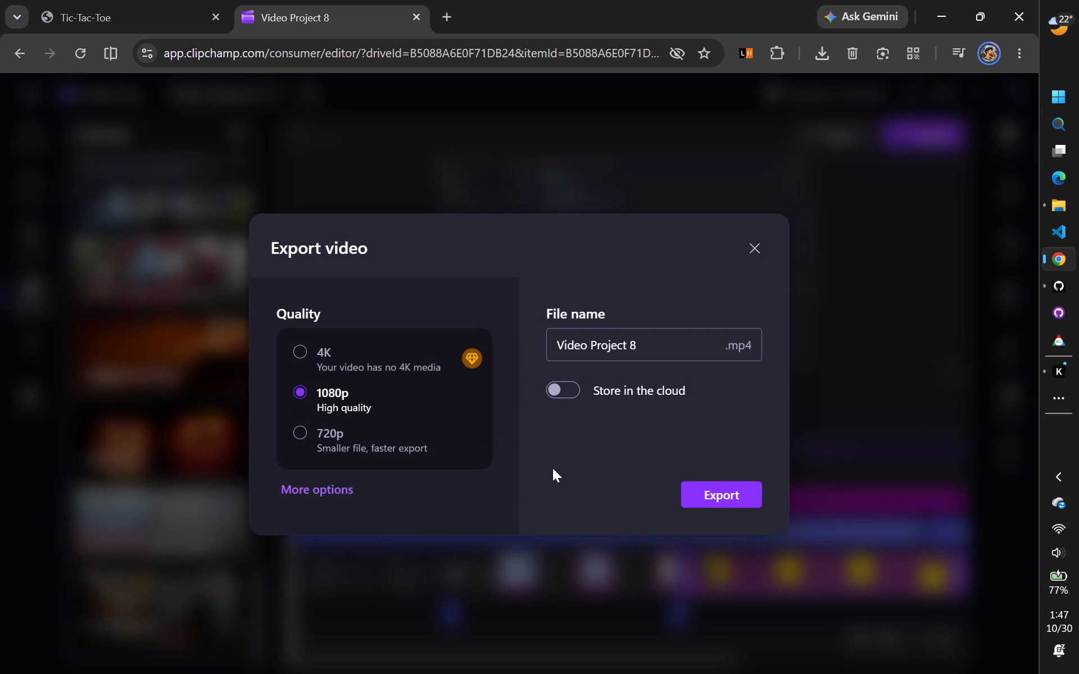
click(714, 493)
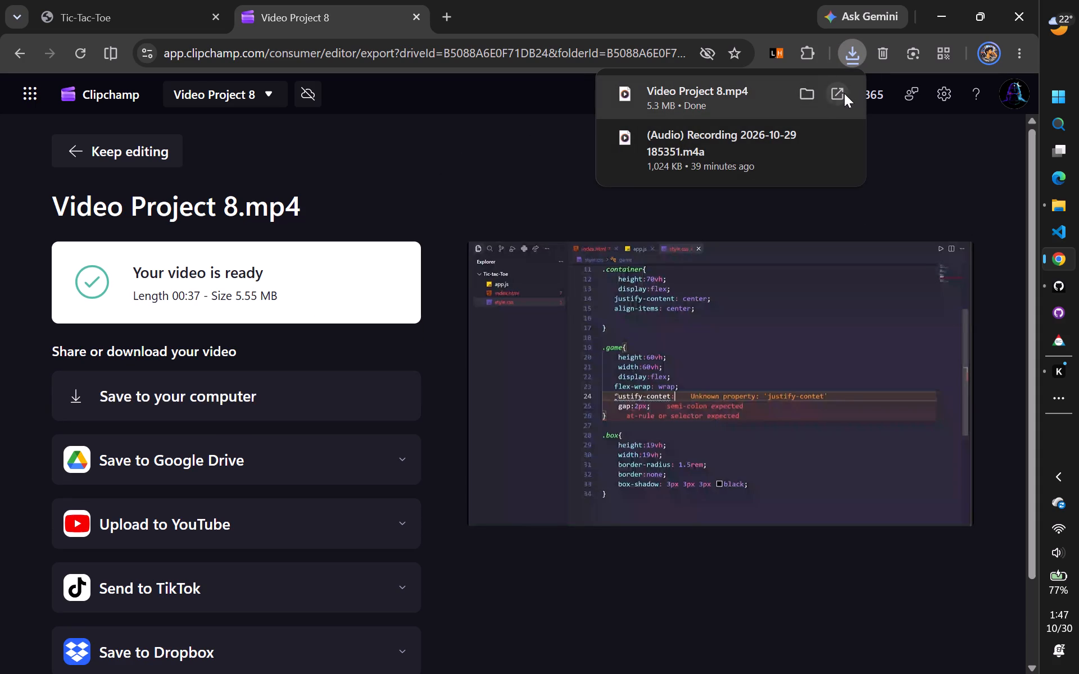
click(809, 95)
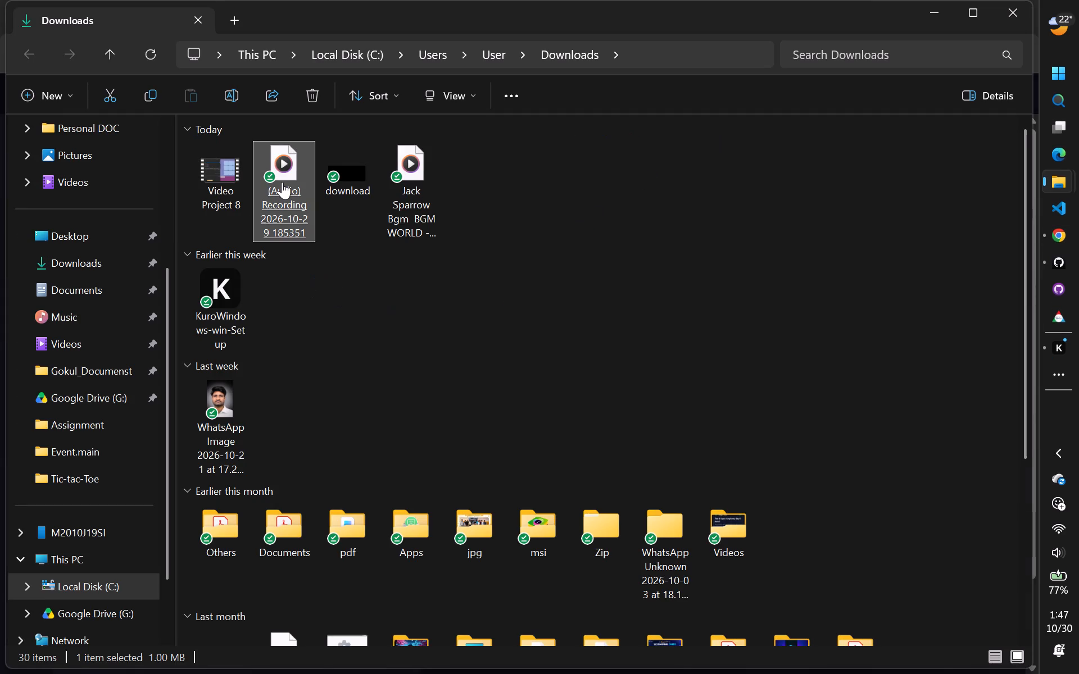
key(shift+Delete)
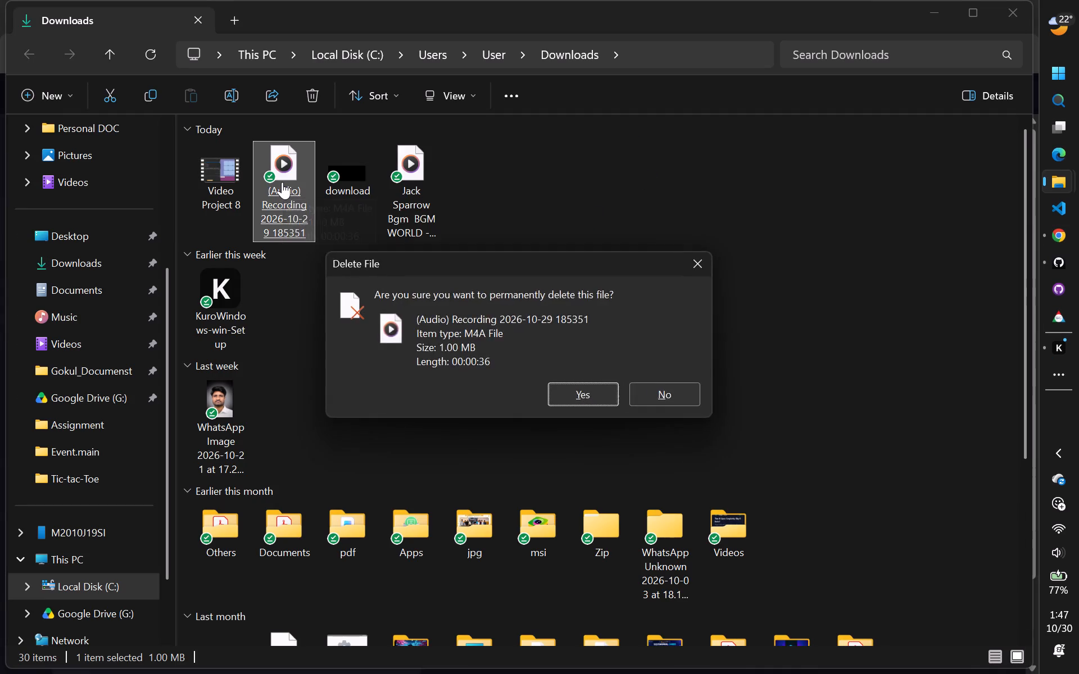
key(Return)
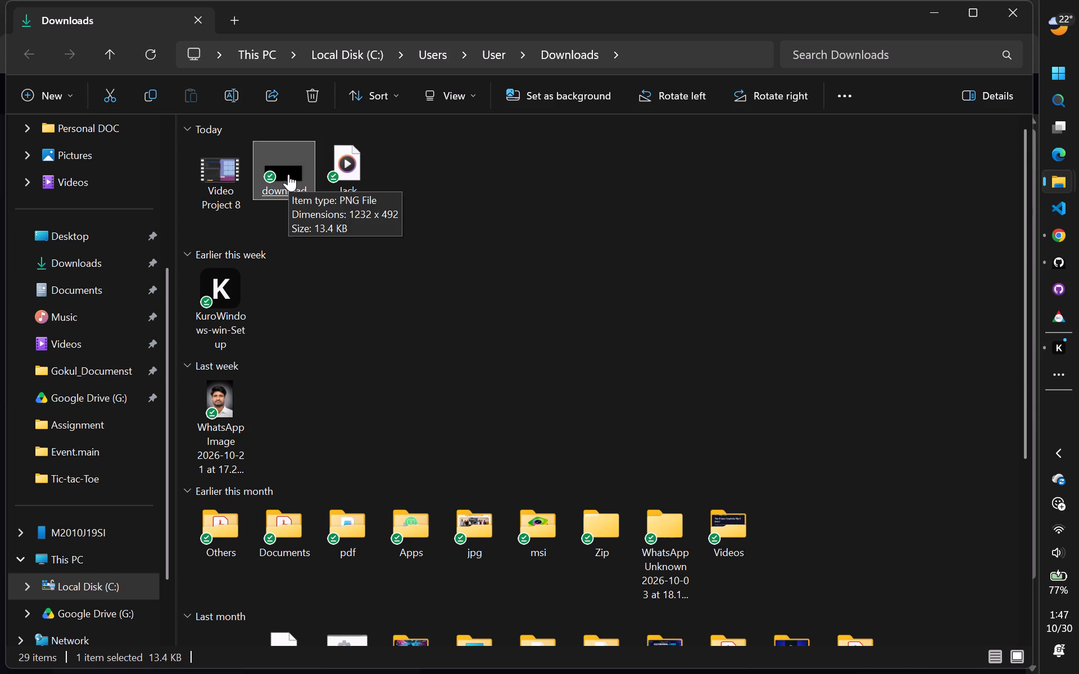
key(shift+Delete)
key(Return)
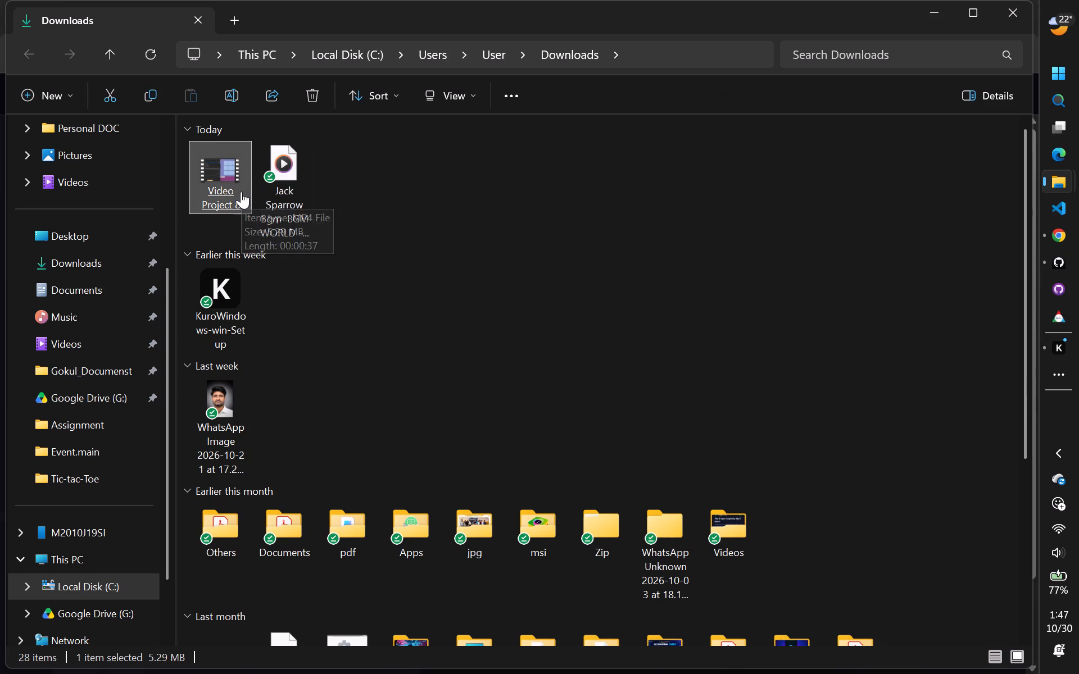
Move Video Project 8 from Downloads to the Tic-tac-Toe folder under Desktop, Web_Development, javascrpt, Mini_Projects.
key(ctrl+x)
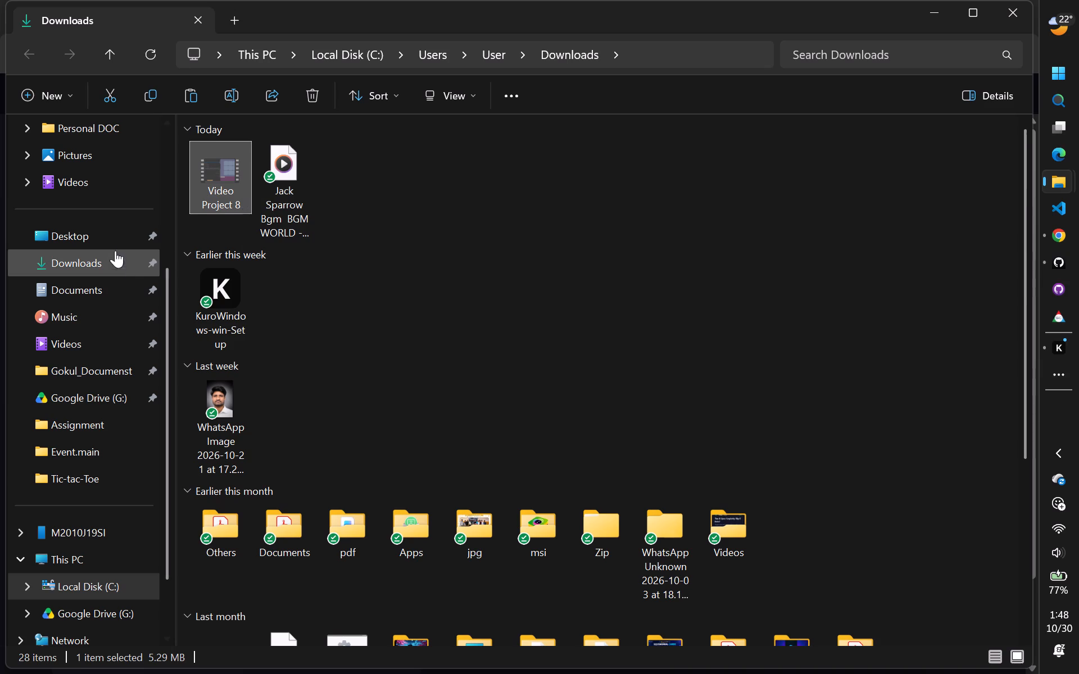
click(120, 238)
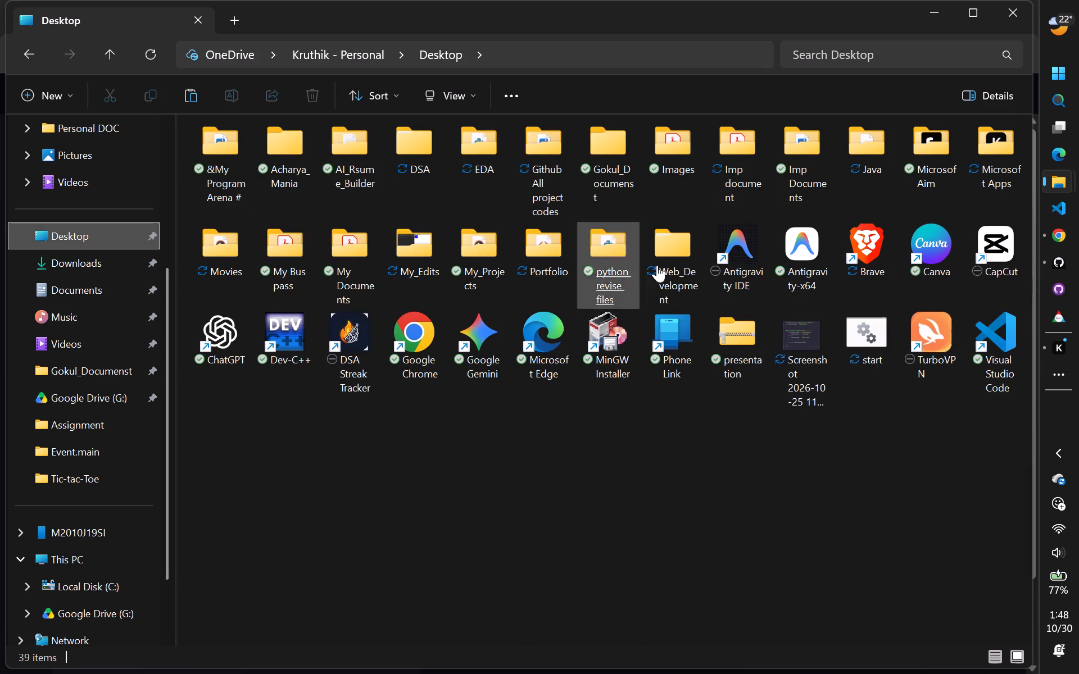
click(658, 272)
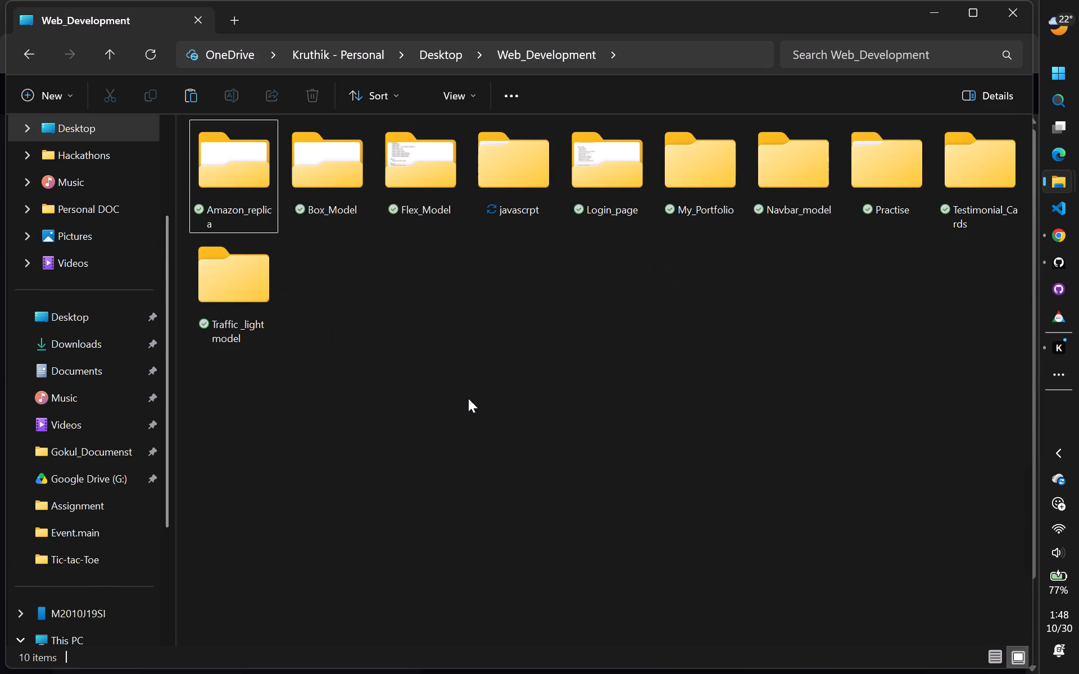
click(520, 195)
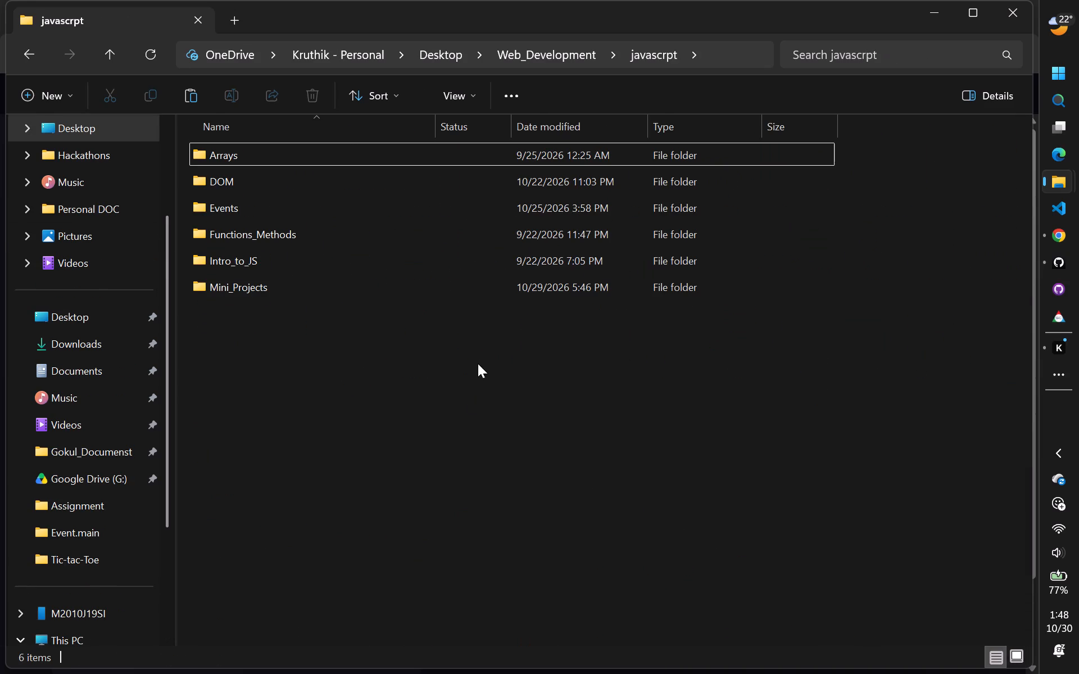
click(376, 289)
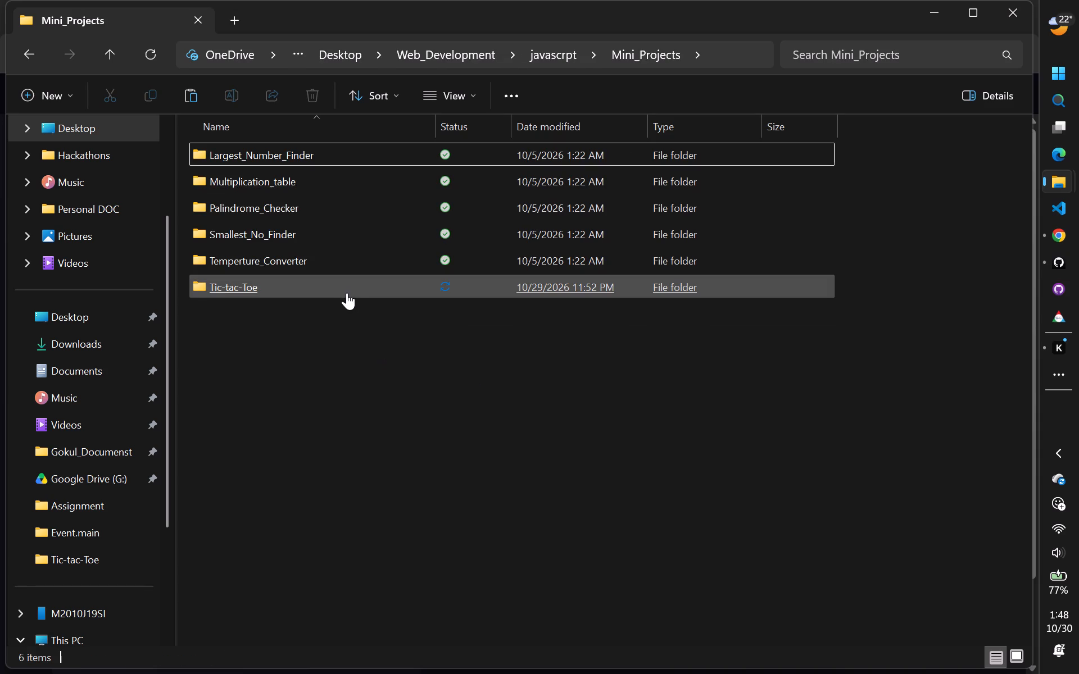
click(345, 294)
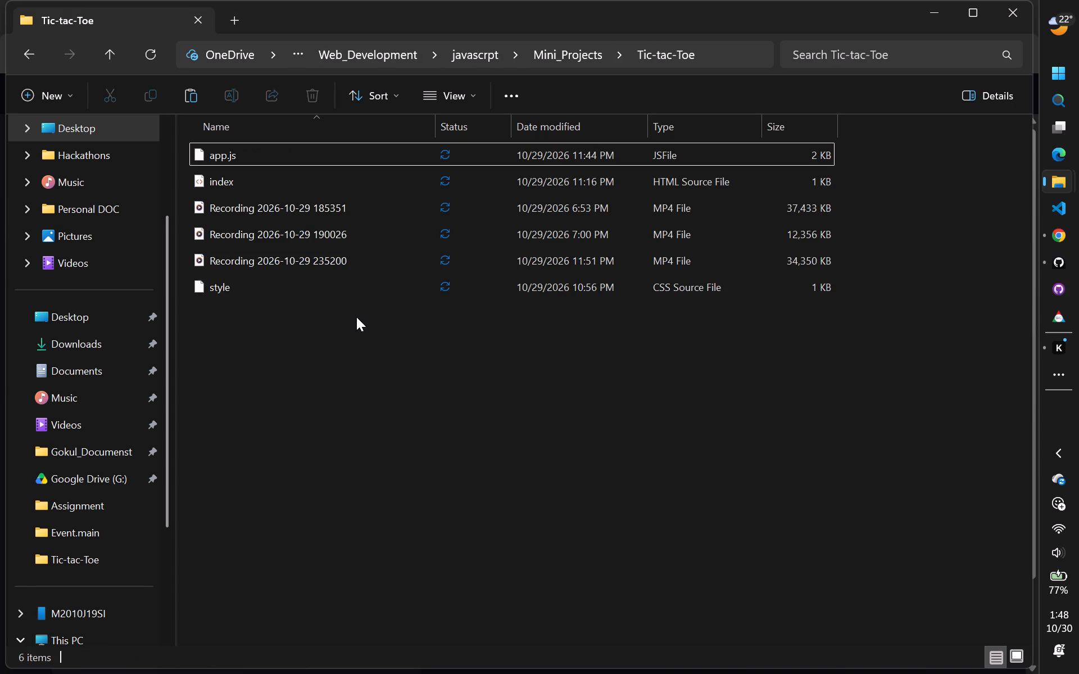
key(ctrl+v)
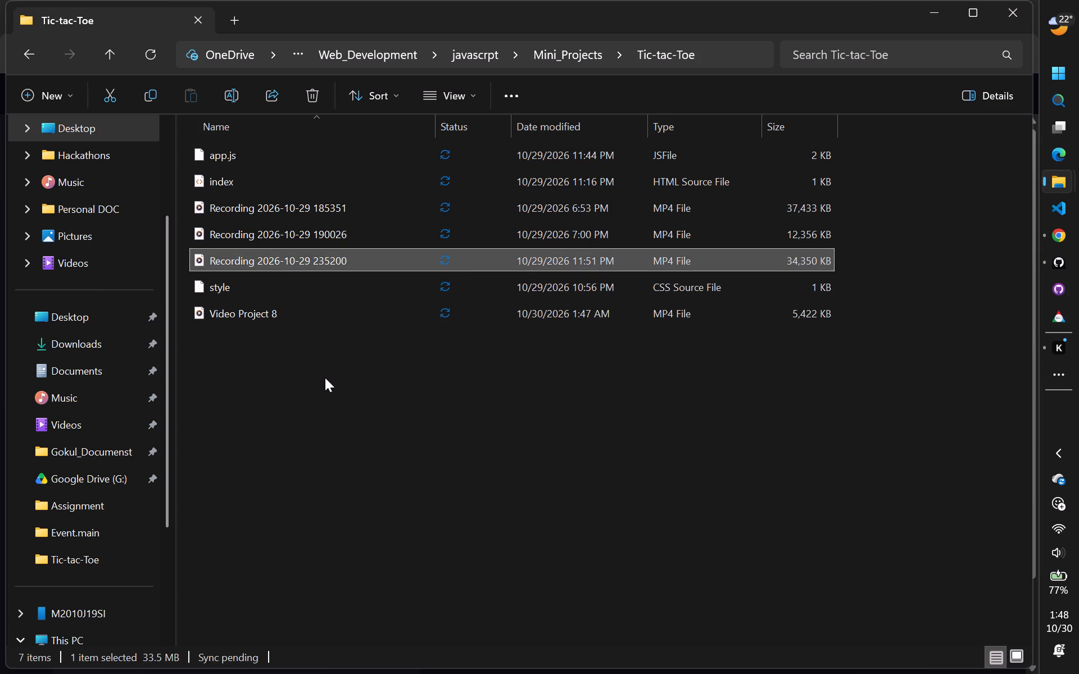
right_click(274, 386)
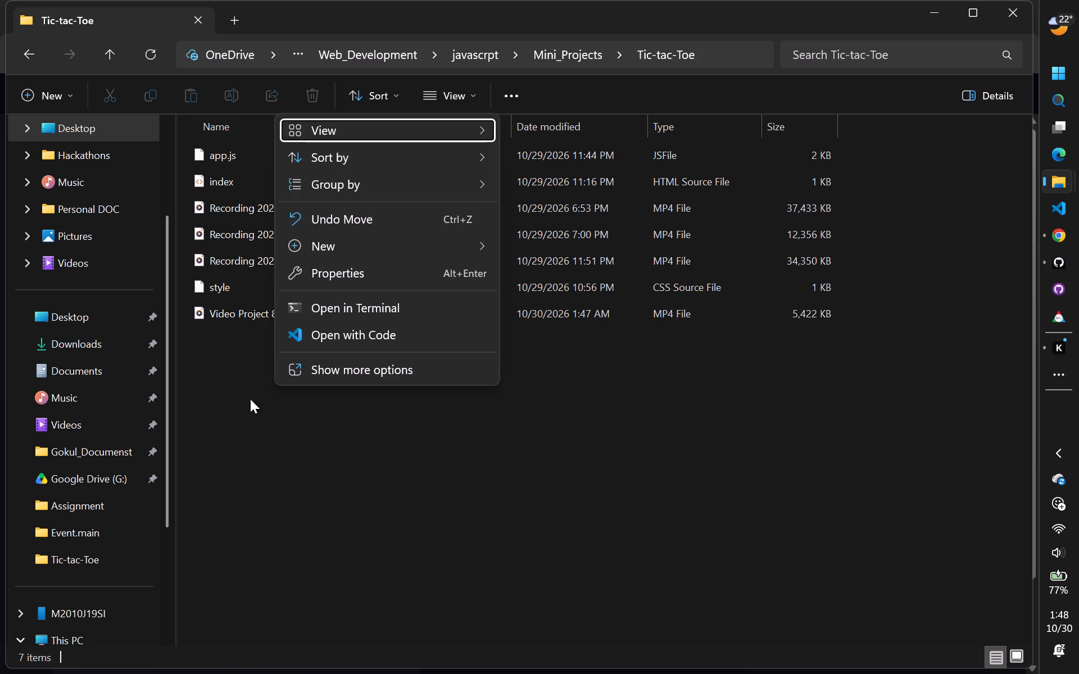
click(225, 407)
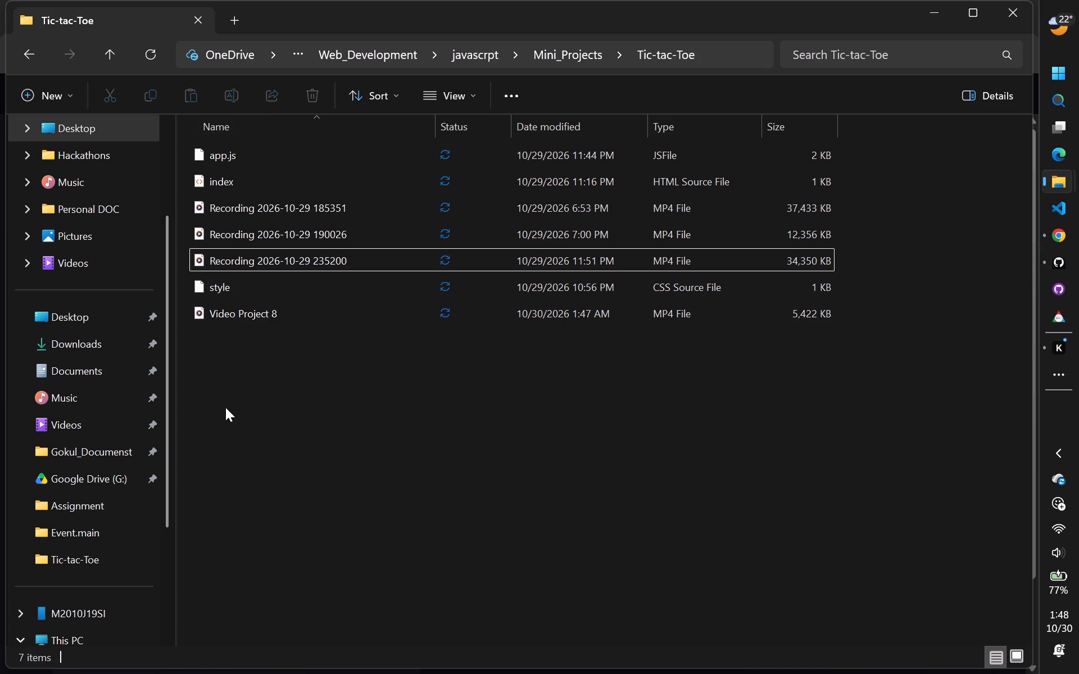